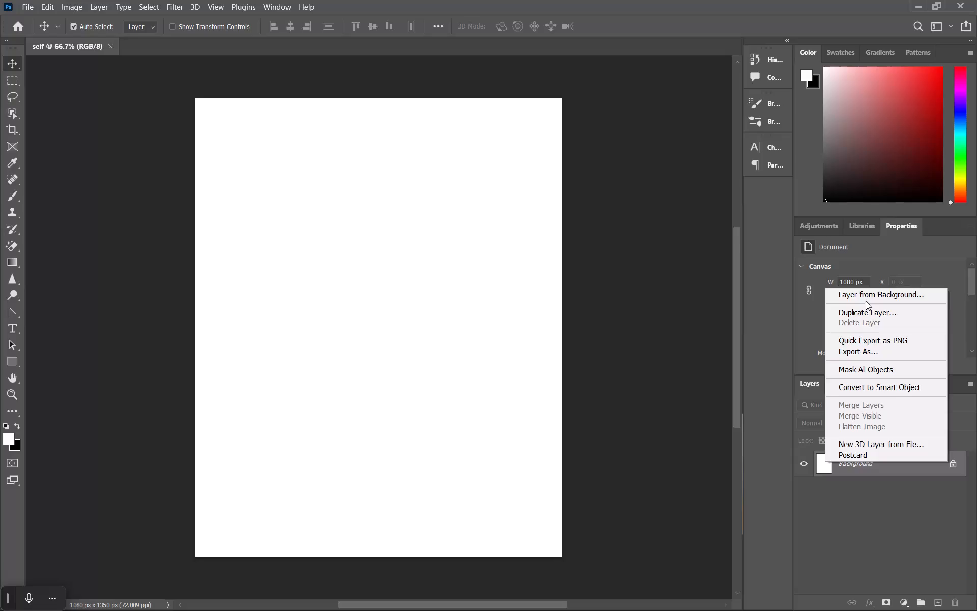
Convert the locked Background into a regular layer with the default name Layer 0.
left_click(866, 298)
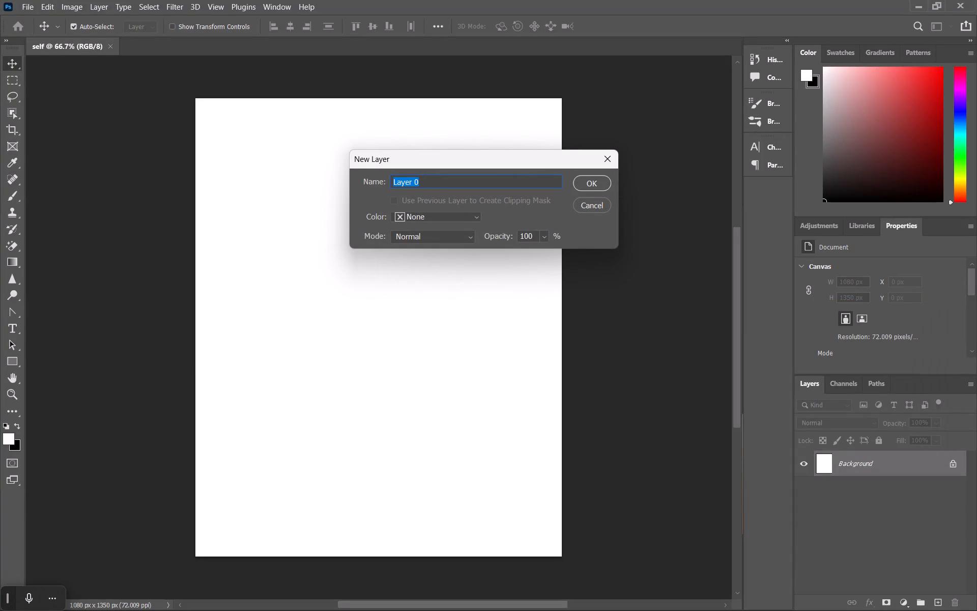
left_click(602, 178)
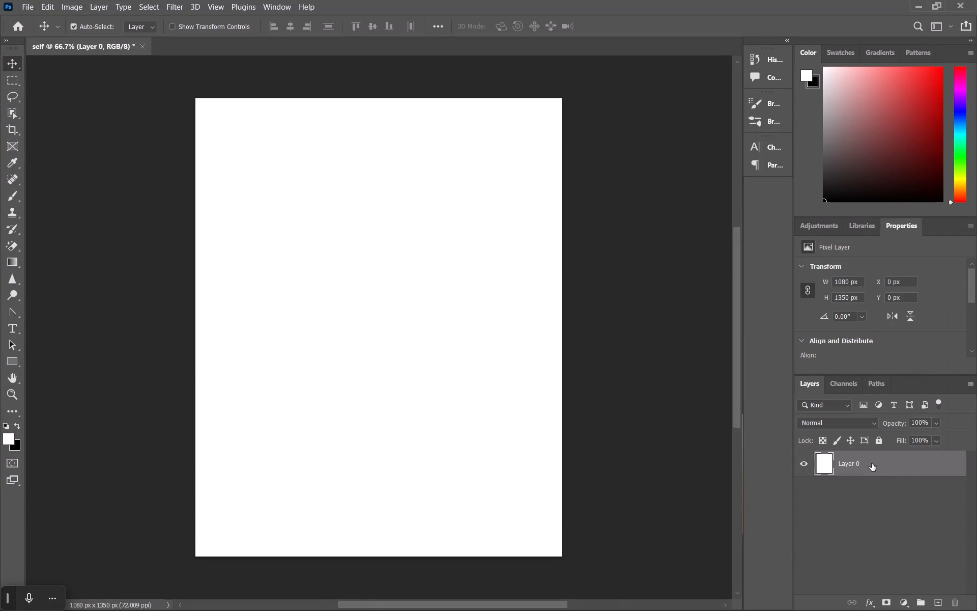
Apply a Color Overlay layer style to Layer 0 in green #35c35a, with Normal blend mode and 100% opacity.
left_click(872, 463)
right_click(870, 462)
left_click(719, 79)
left_click(561, 326)
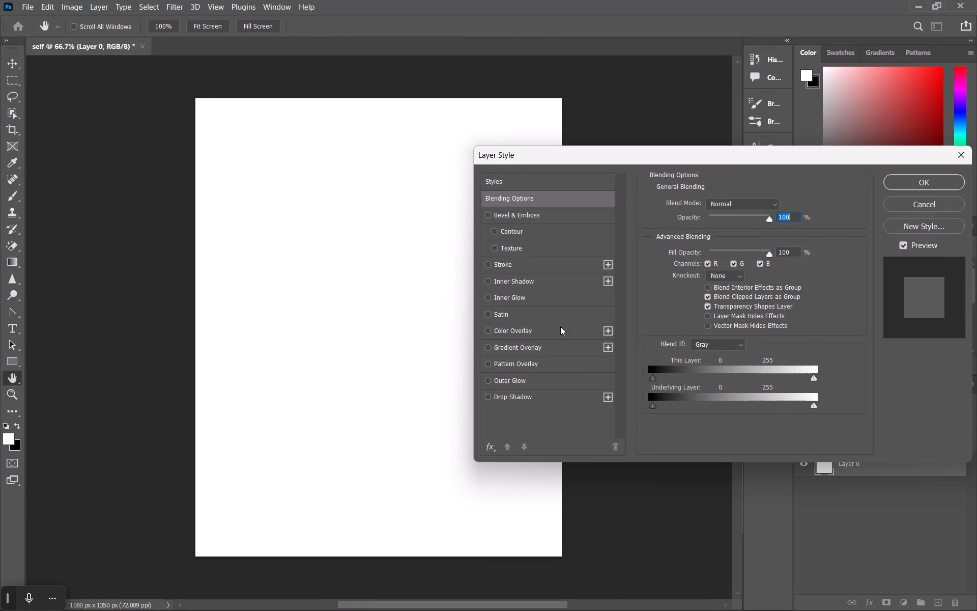
left_click(785, 209)
left_click_drag(373, 313, 372, 289)
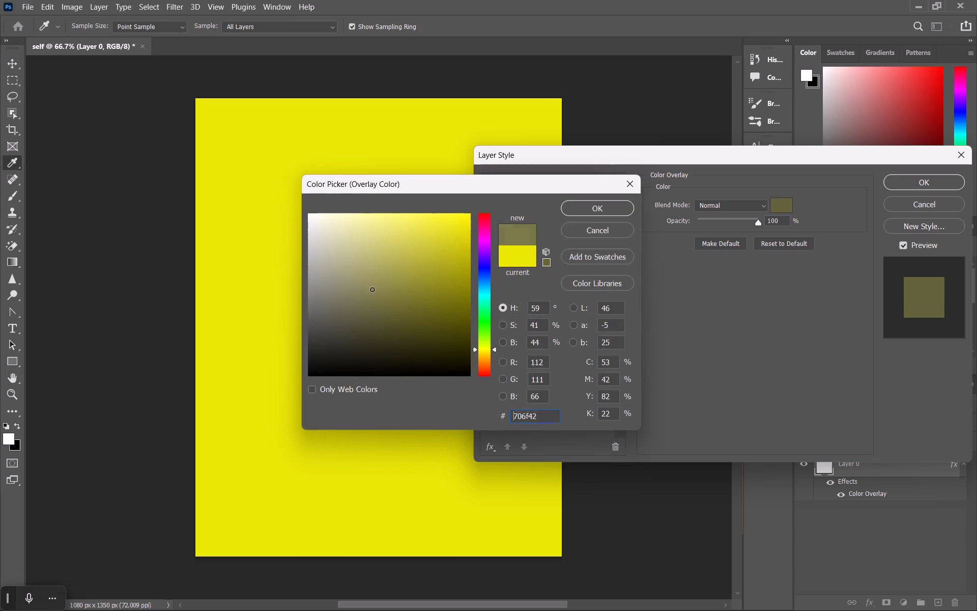
left_click_drag(372, 289, 368, 289)
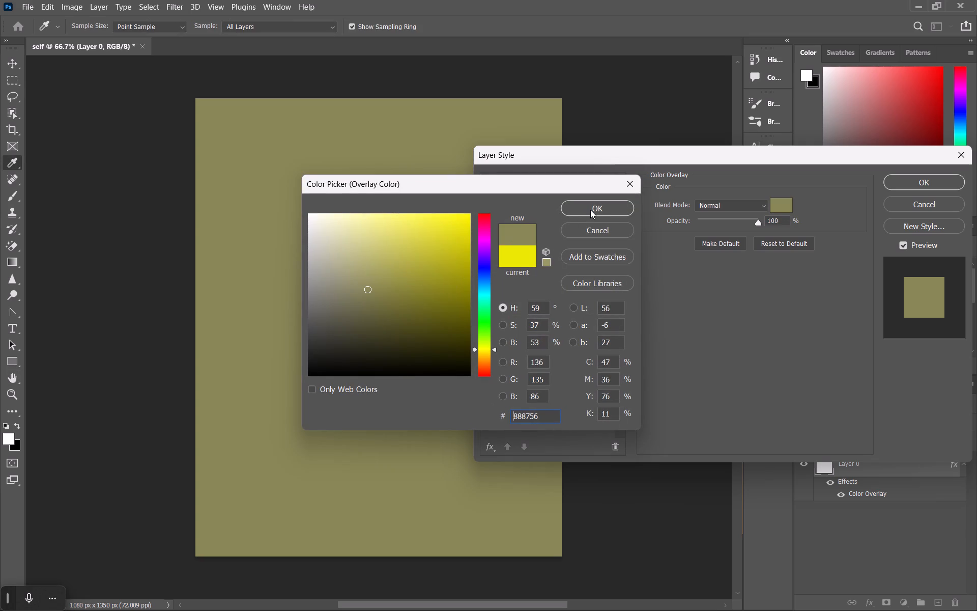
left_click_drag(478, 352, 475, 345)
left_click_drag(478, 348, 472, 338)
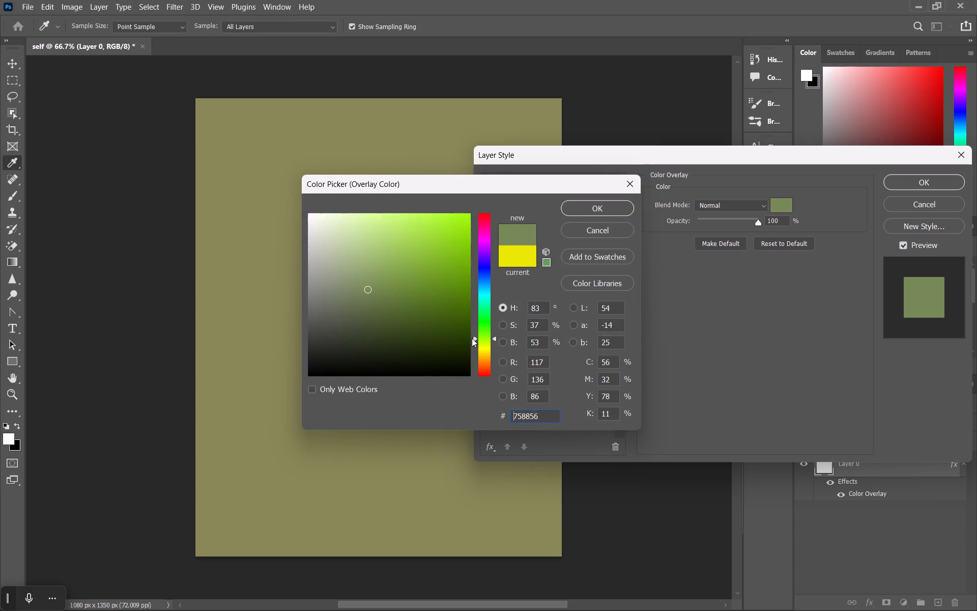
left_click_drag(472, 338, 473, 315)
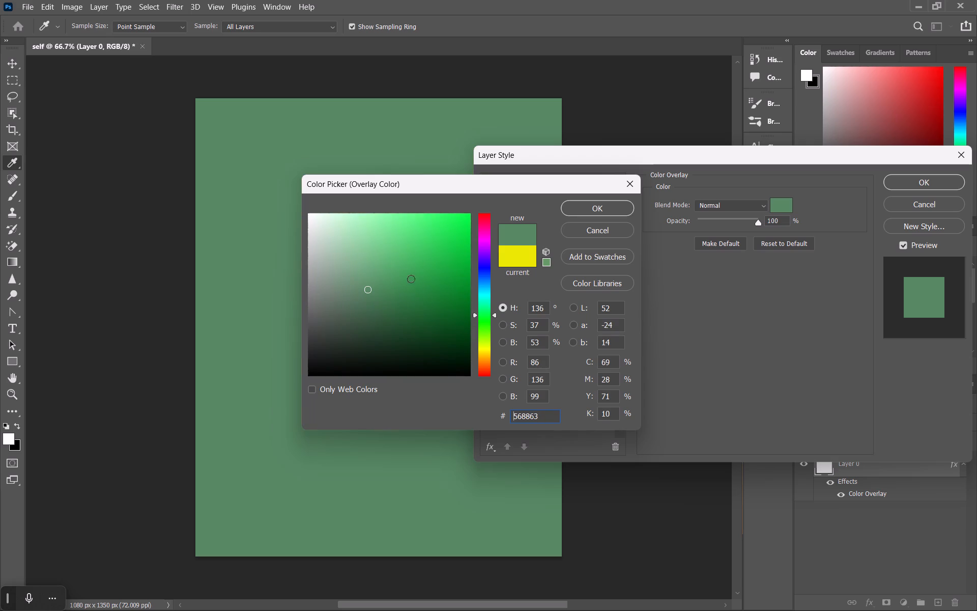
left_click(428, 251)
left_click(449, 252)
left_click(426, 252)
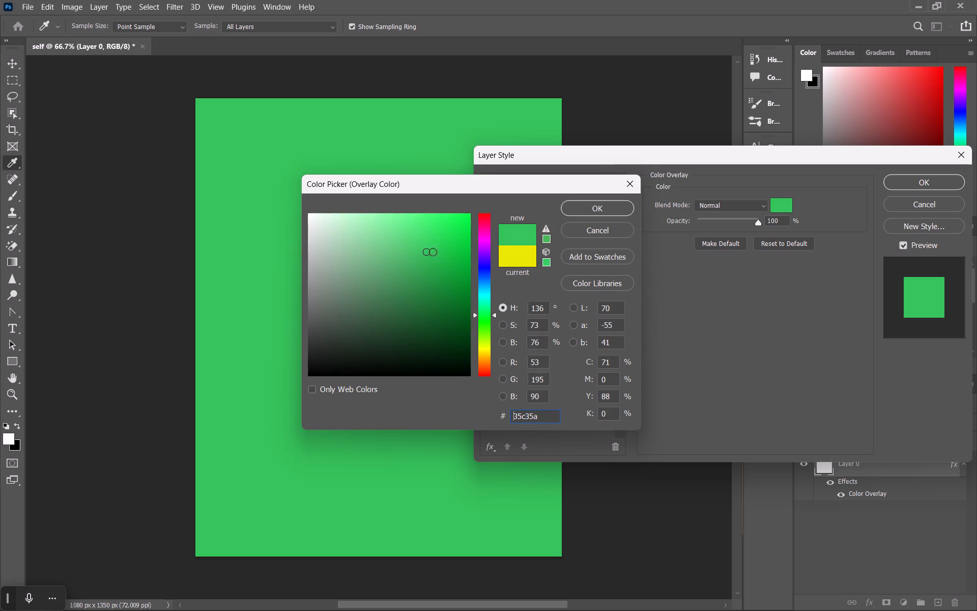
left_click(589, 204)
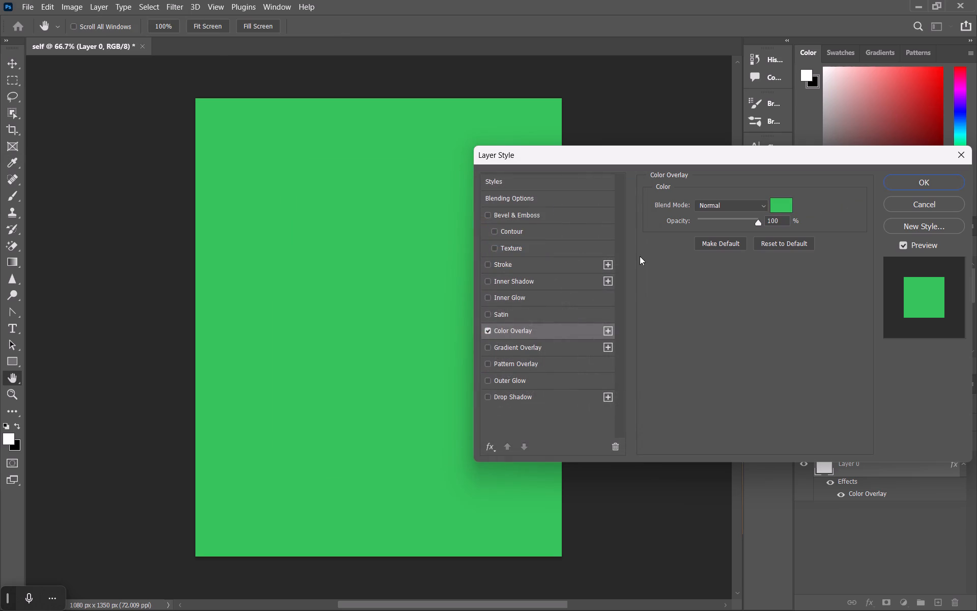
left_click(912, 180)
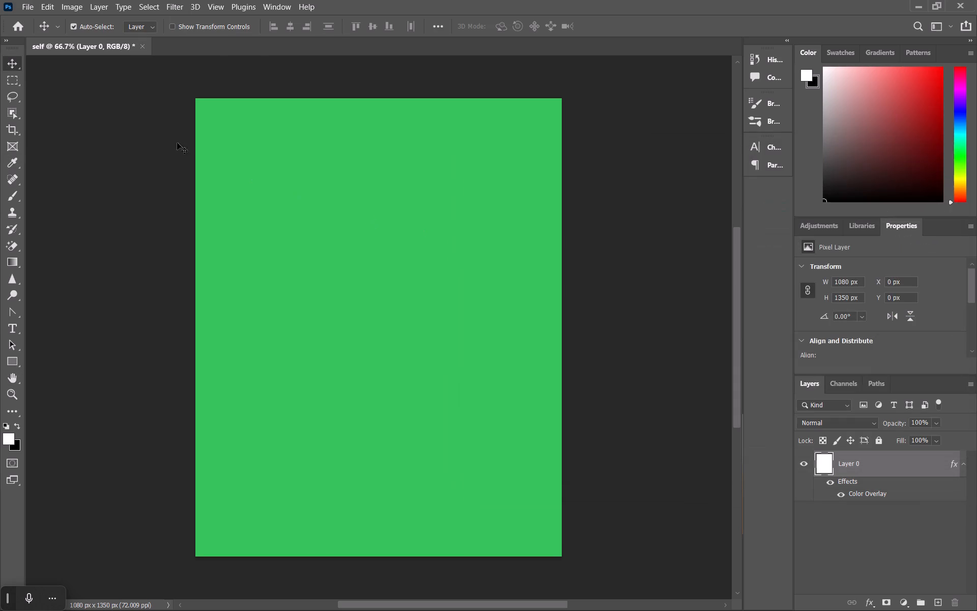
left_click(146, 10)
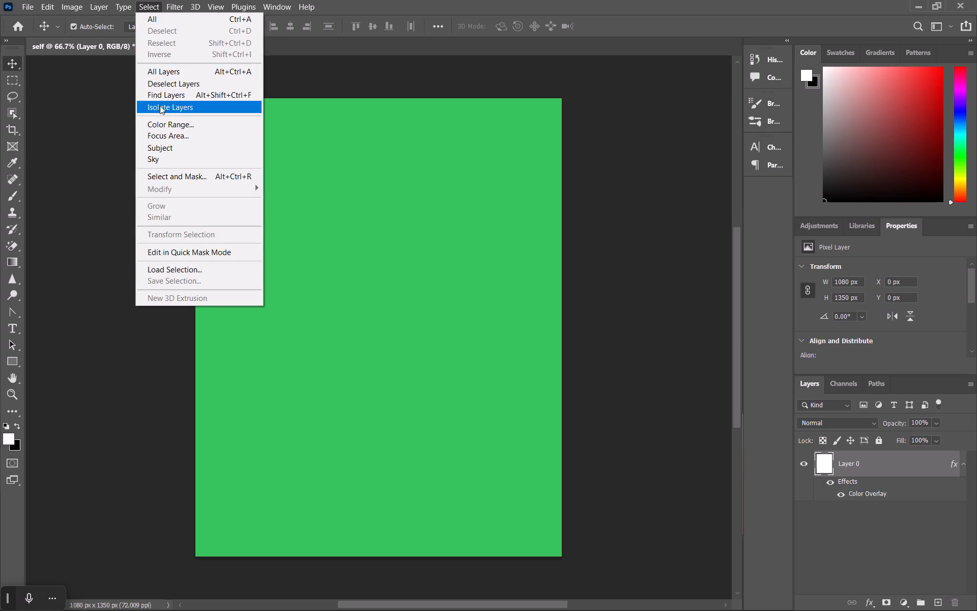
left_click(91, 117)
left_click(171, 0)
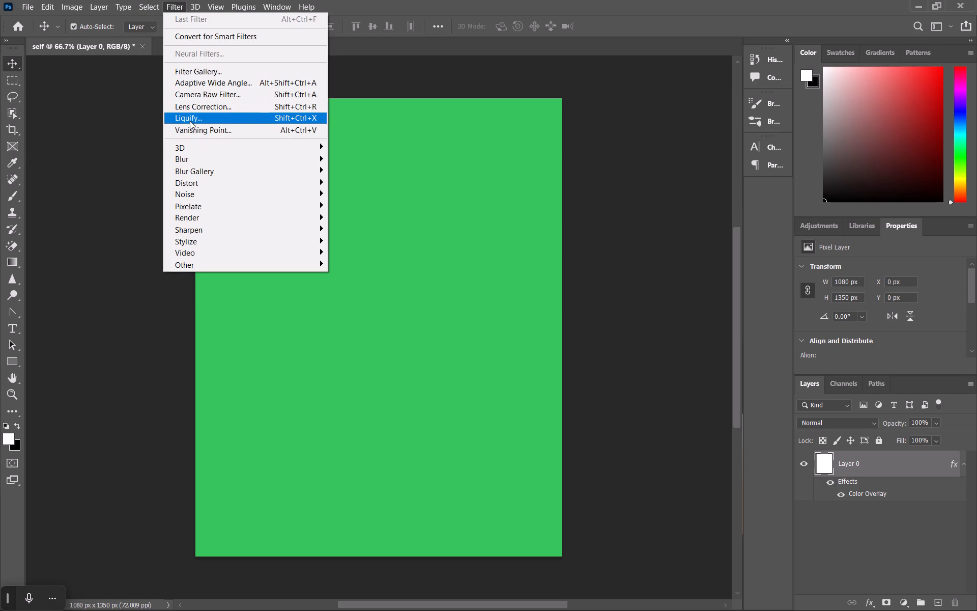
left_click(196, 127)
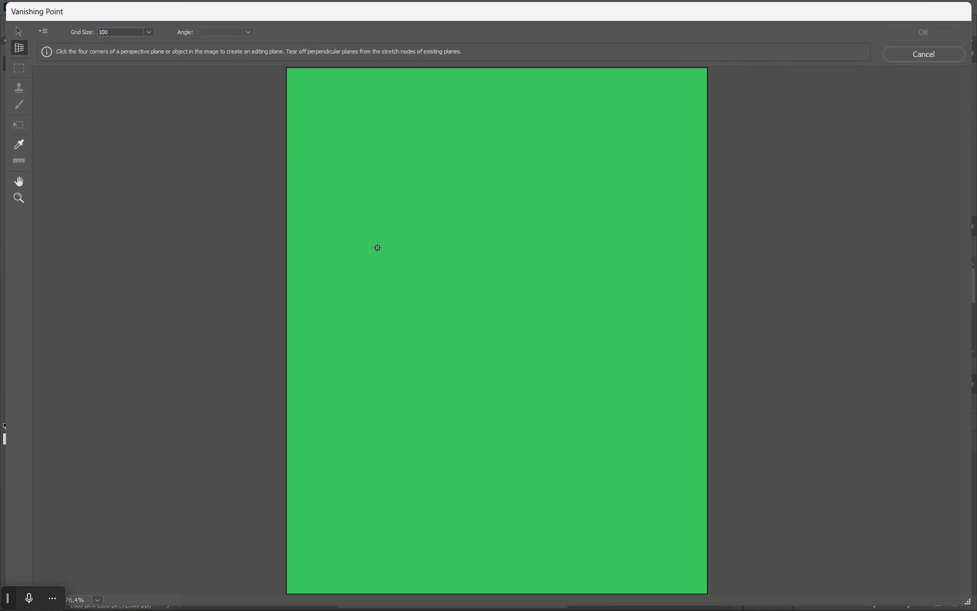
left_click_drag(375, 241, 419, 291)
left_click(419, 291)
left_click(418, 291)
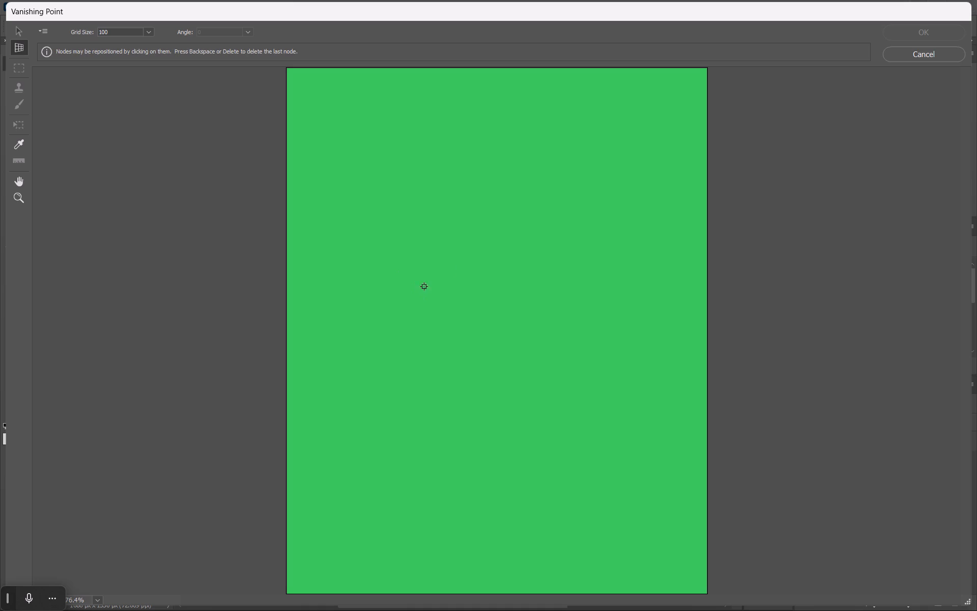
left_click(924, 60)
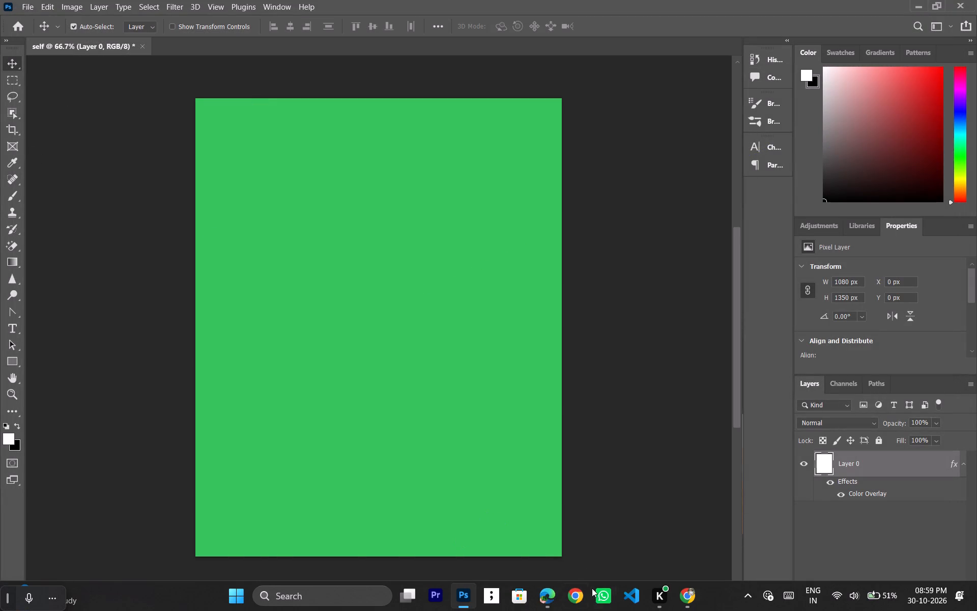
Switch to Microsoft Edge, pause the playing YouTube video and return to Photoshop.
left_click(552, 592)
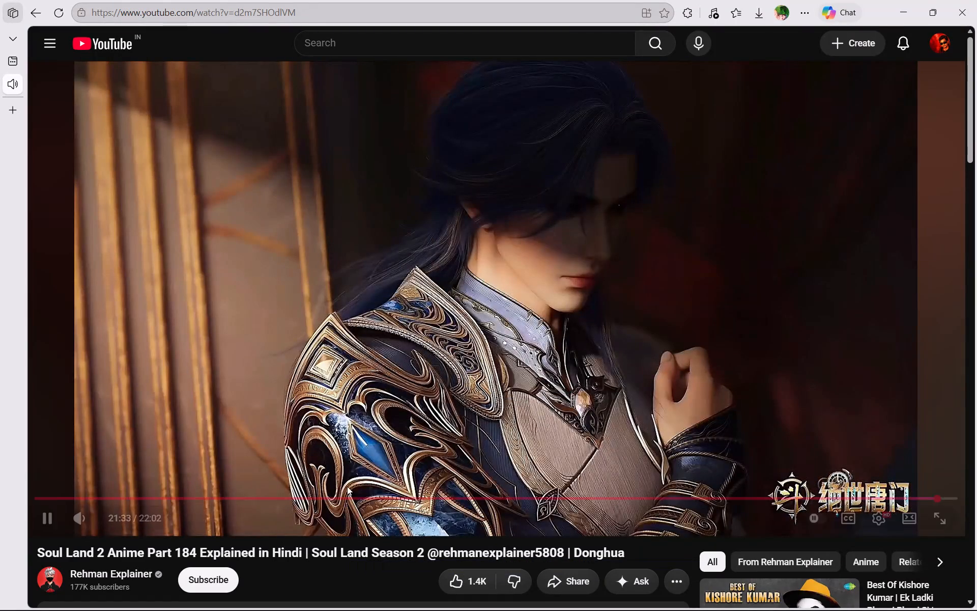
left_click(432, 273)
left_click(901, 0)
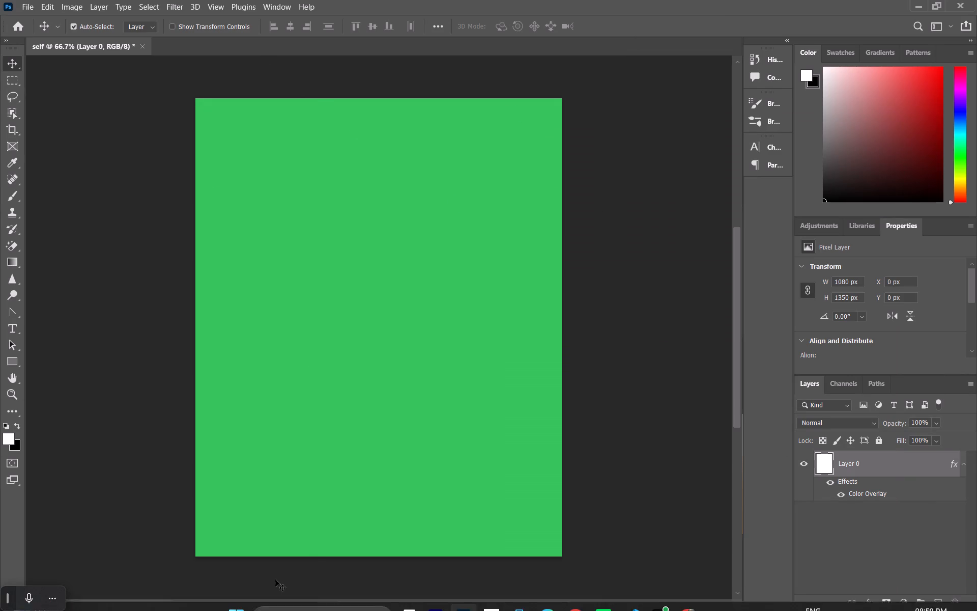
Switch to Microsoft Edge, start the recommended Yaadein ghazals video on YouTube and return to Photoshop.
left_click(550, 590)
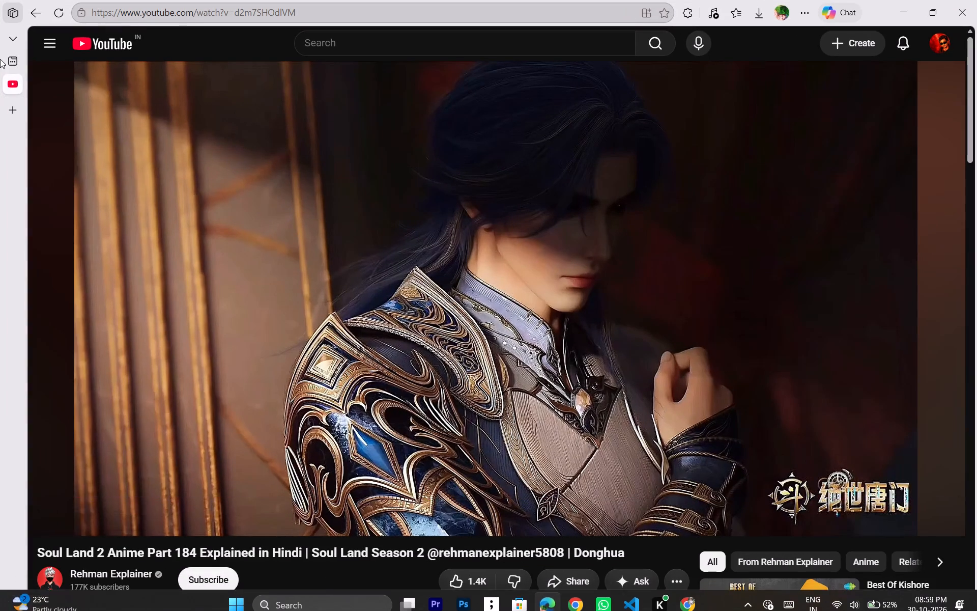
left_click(40, 87)
scroll(168, 145, "down", 7)
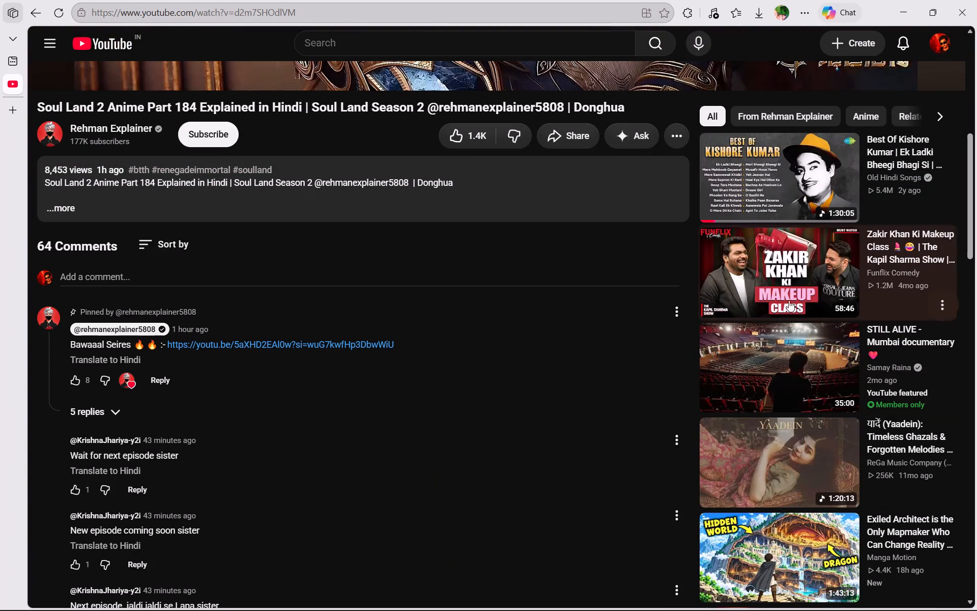
left_click(855, 454)
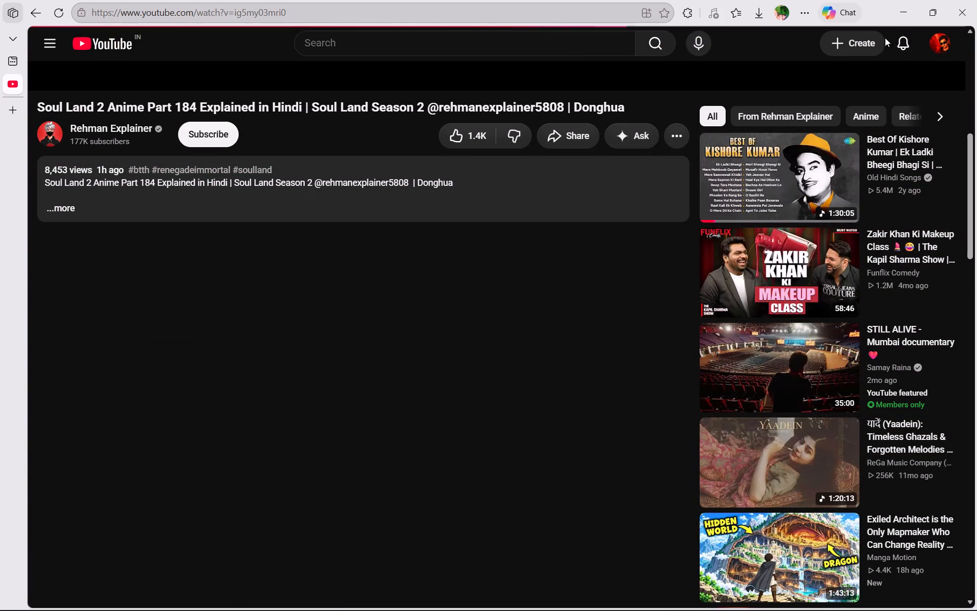
left_click(907, 14)
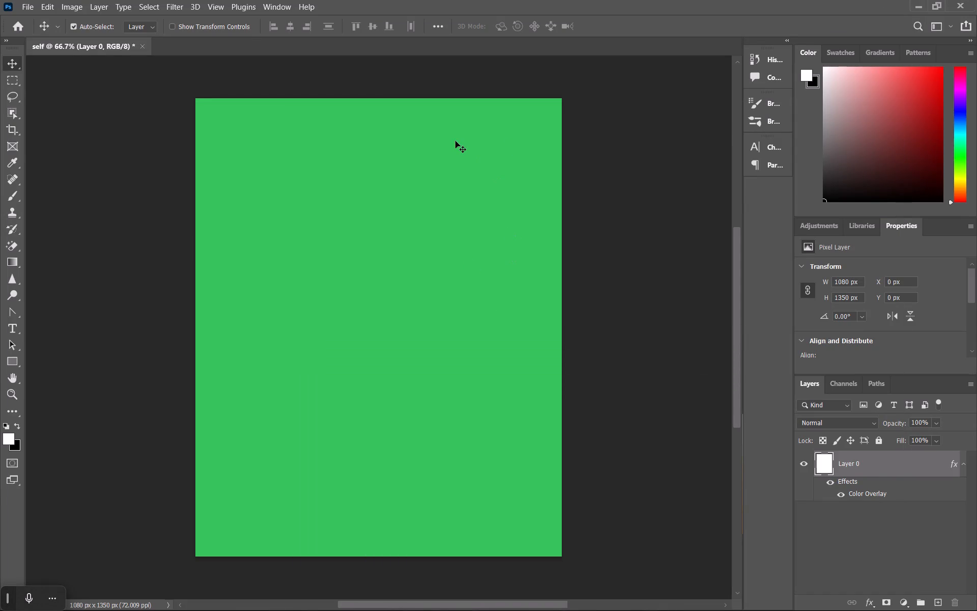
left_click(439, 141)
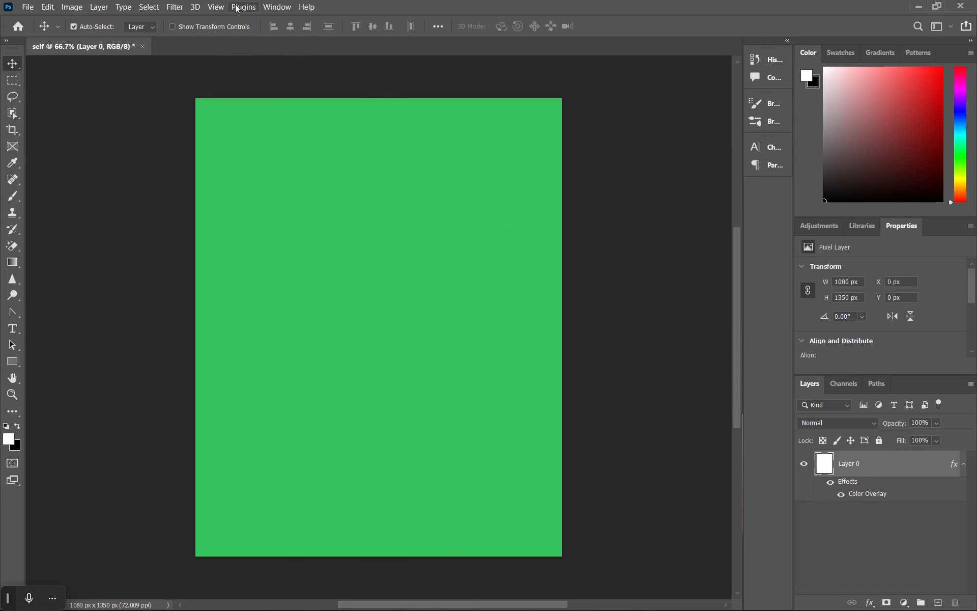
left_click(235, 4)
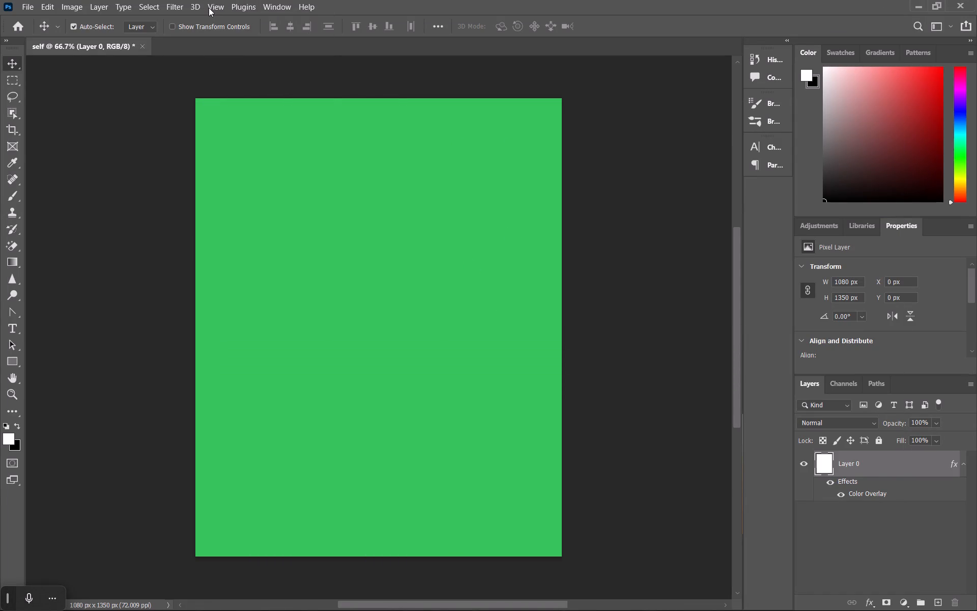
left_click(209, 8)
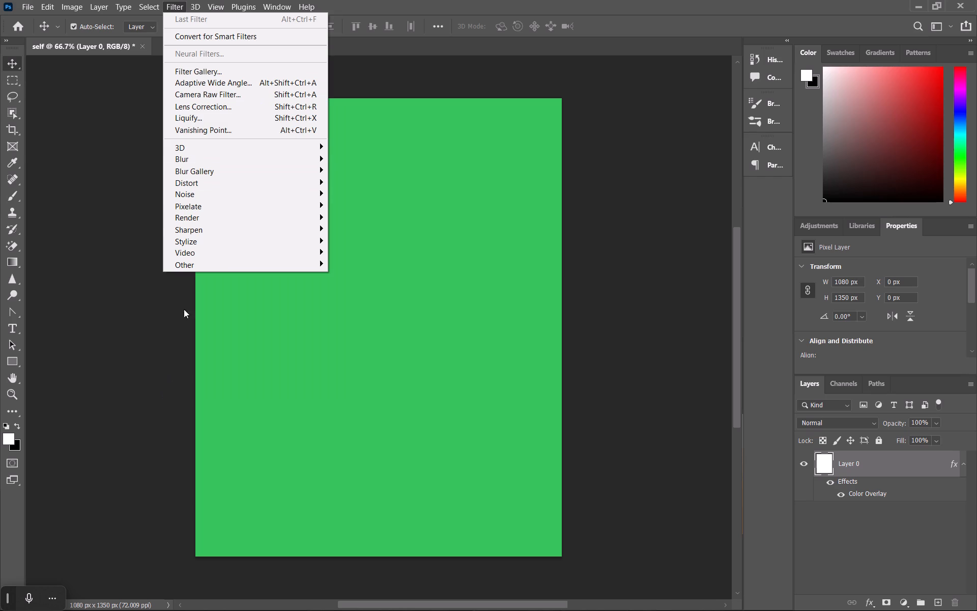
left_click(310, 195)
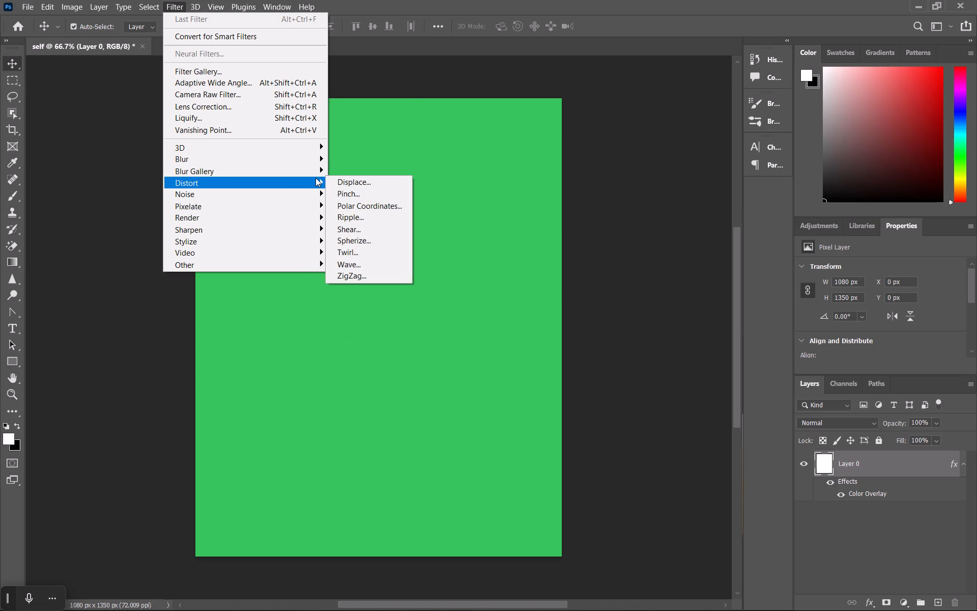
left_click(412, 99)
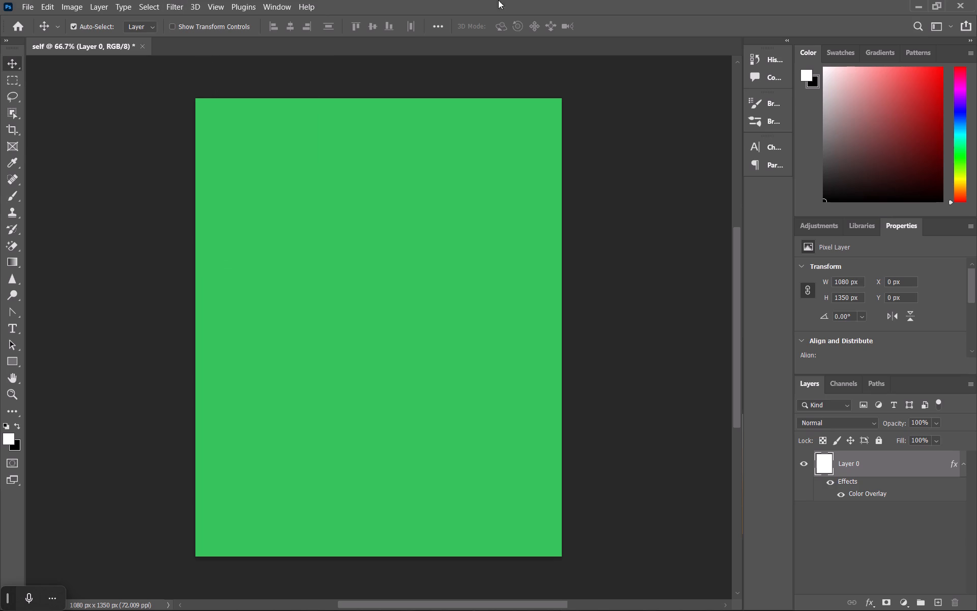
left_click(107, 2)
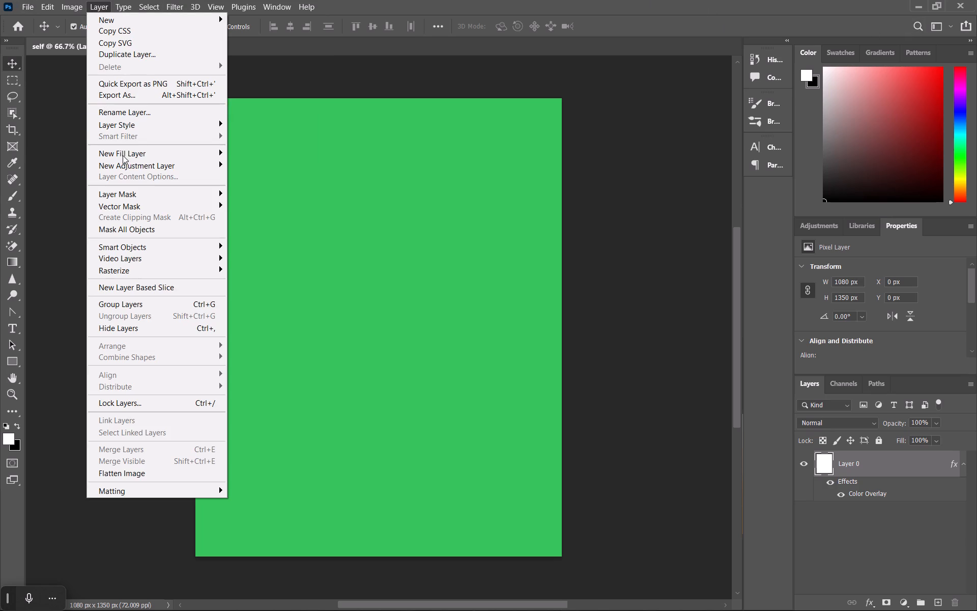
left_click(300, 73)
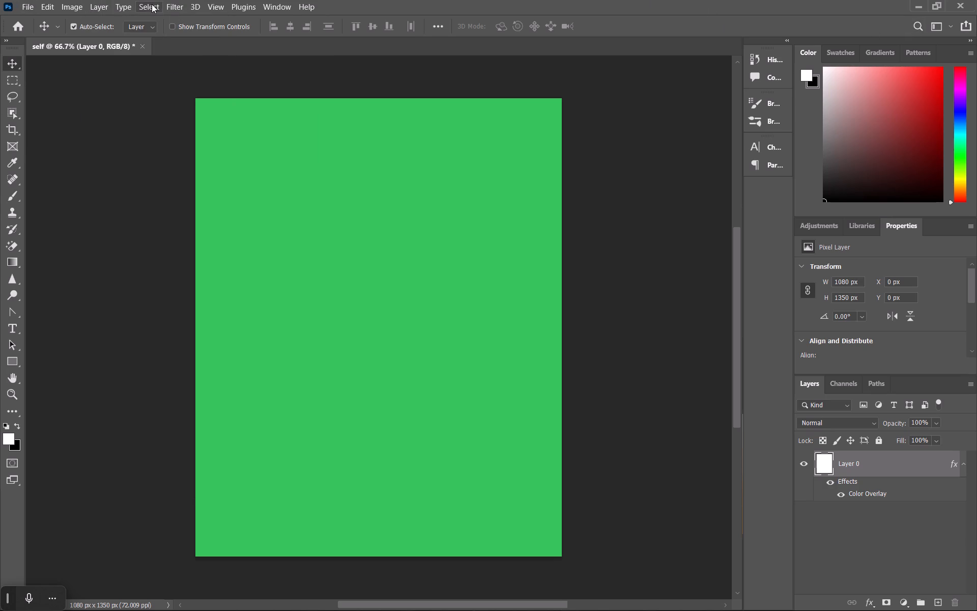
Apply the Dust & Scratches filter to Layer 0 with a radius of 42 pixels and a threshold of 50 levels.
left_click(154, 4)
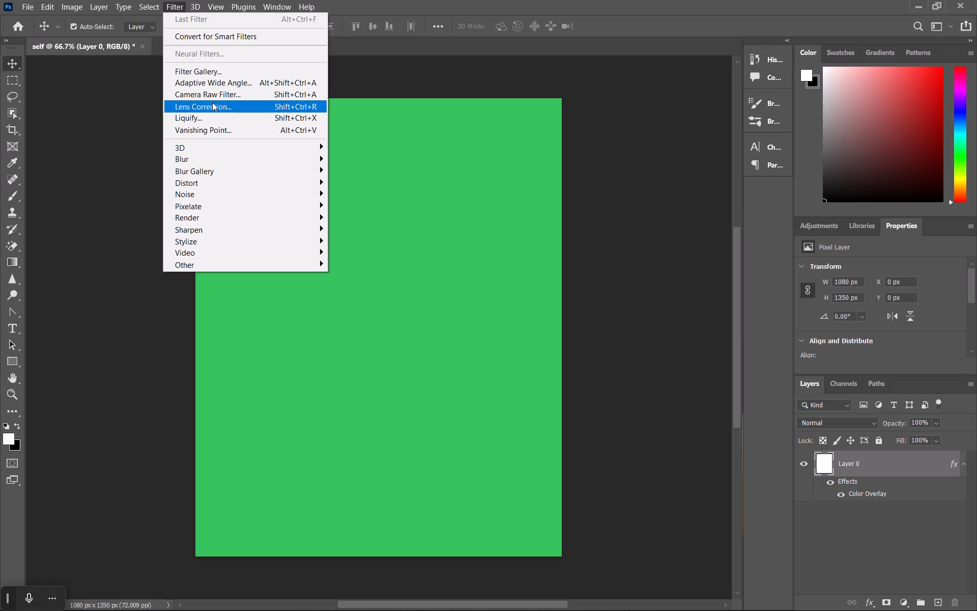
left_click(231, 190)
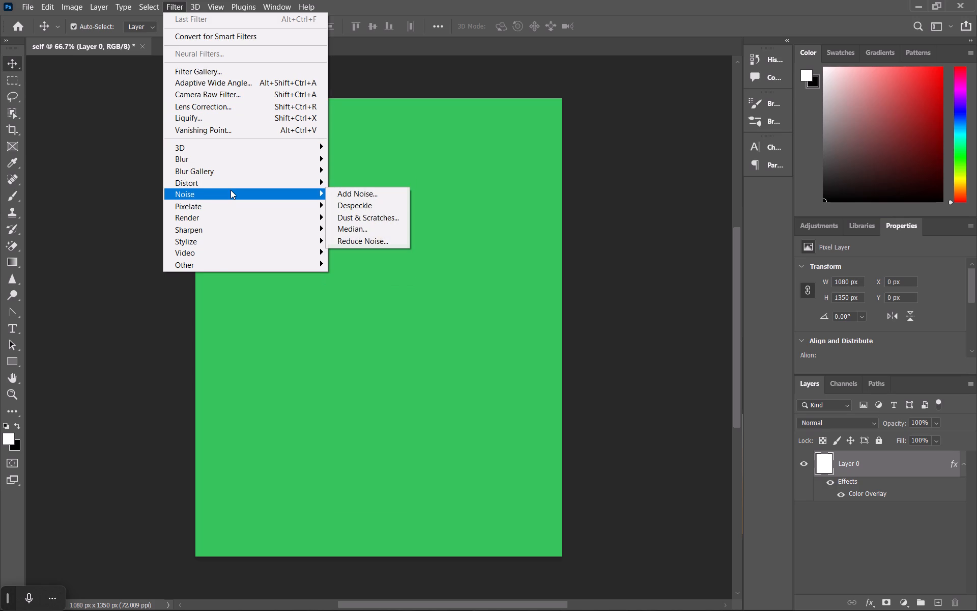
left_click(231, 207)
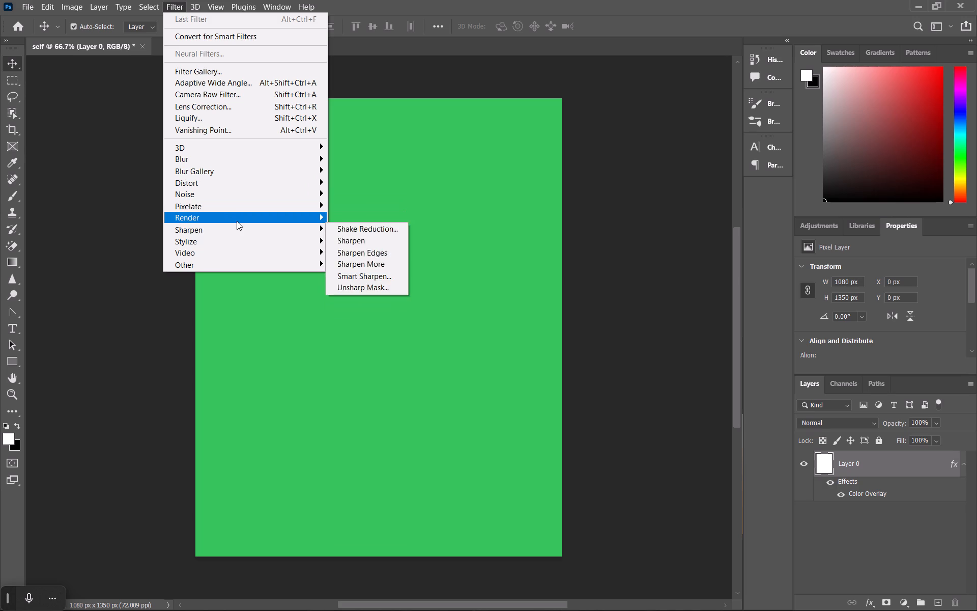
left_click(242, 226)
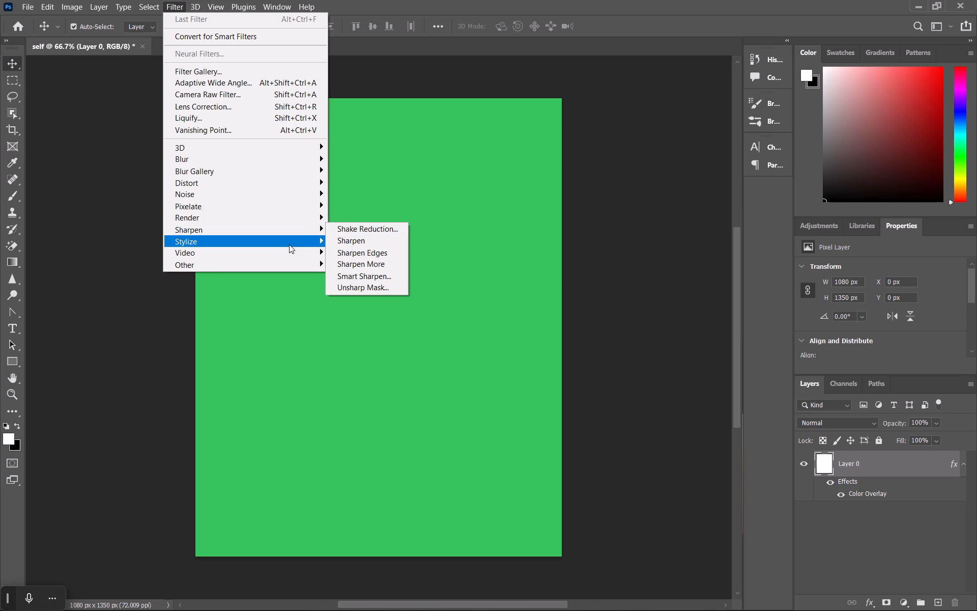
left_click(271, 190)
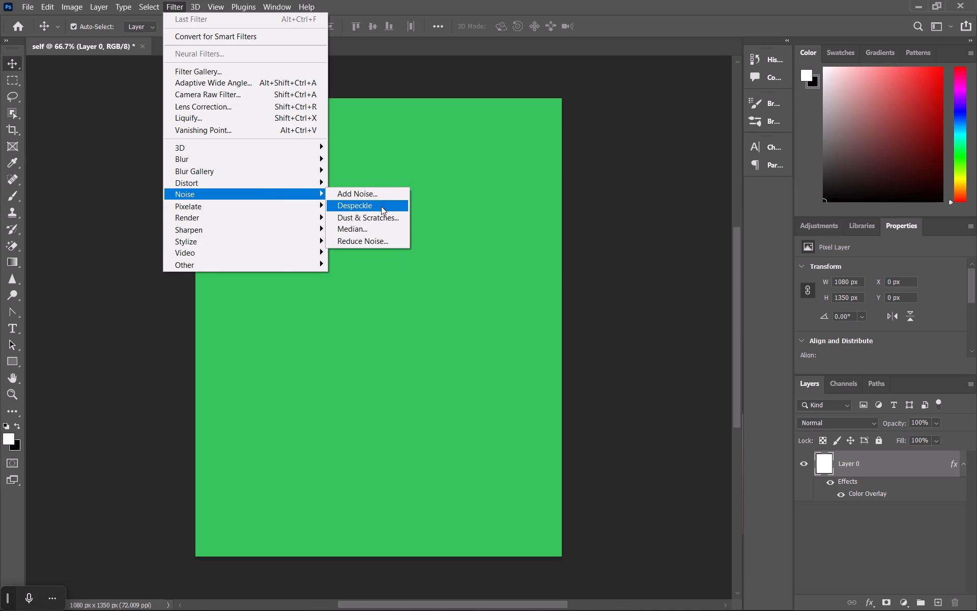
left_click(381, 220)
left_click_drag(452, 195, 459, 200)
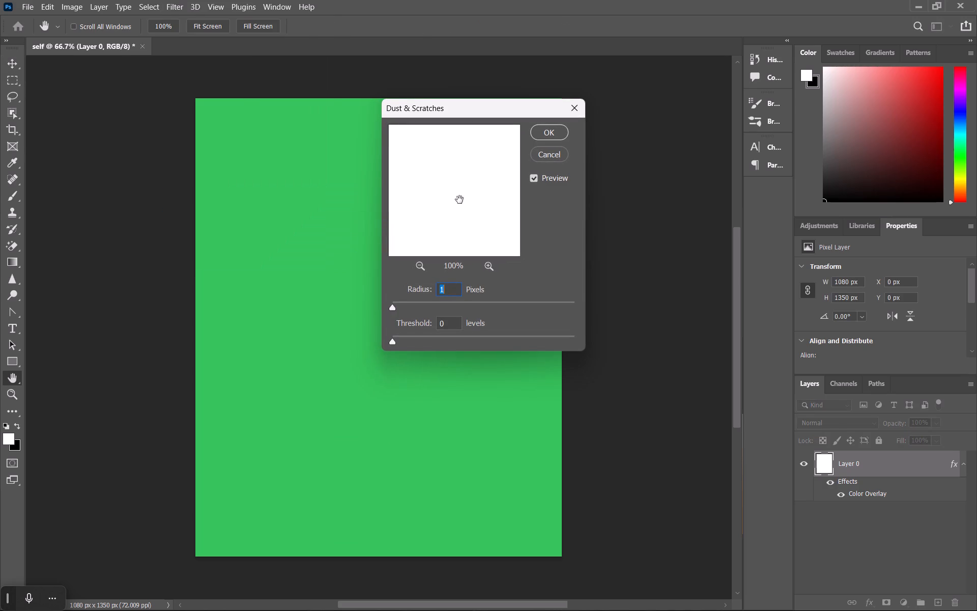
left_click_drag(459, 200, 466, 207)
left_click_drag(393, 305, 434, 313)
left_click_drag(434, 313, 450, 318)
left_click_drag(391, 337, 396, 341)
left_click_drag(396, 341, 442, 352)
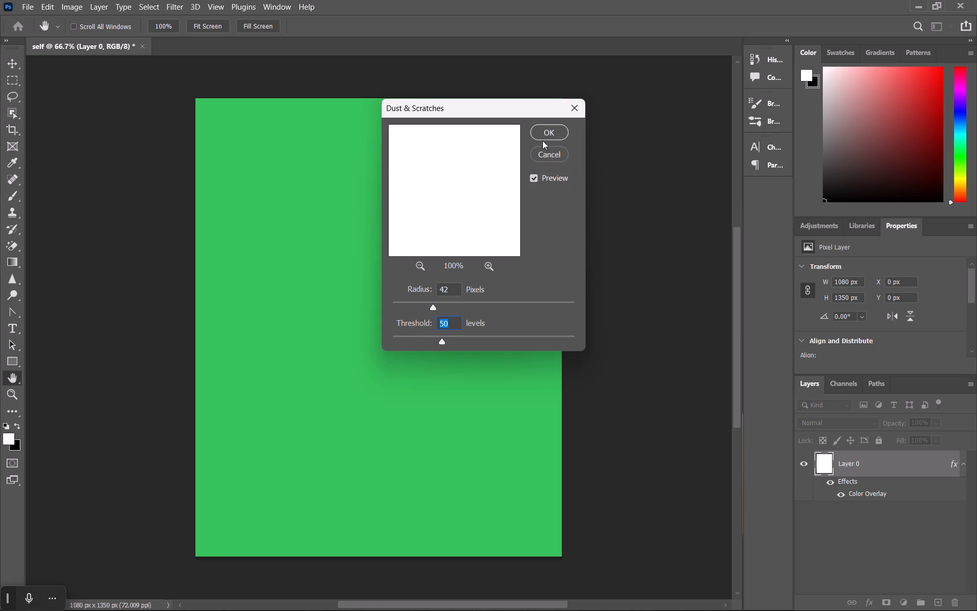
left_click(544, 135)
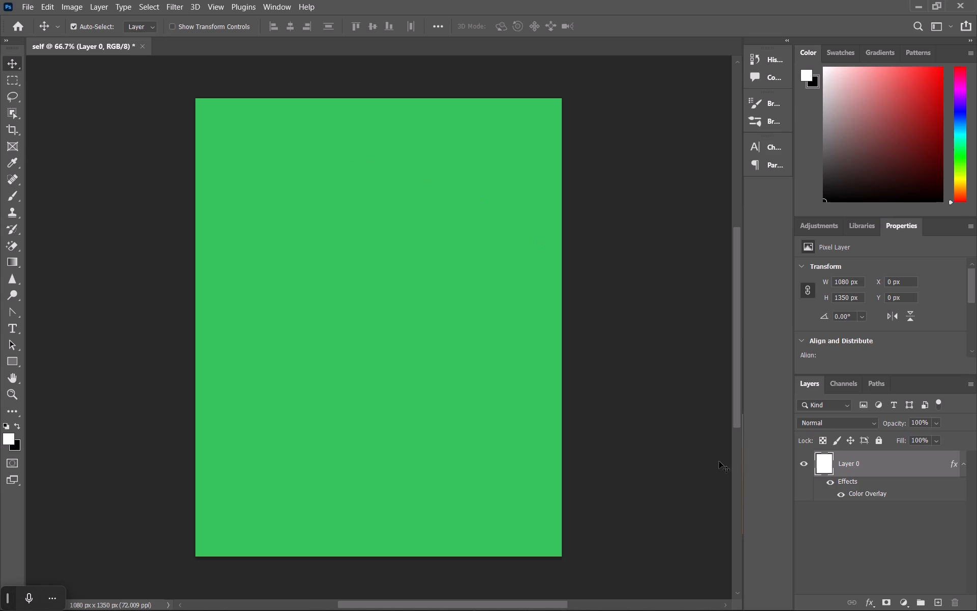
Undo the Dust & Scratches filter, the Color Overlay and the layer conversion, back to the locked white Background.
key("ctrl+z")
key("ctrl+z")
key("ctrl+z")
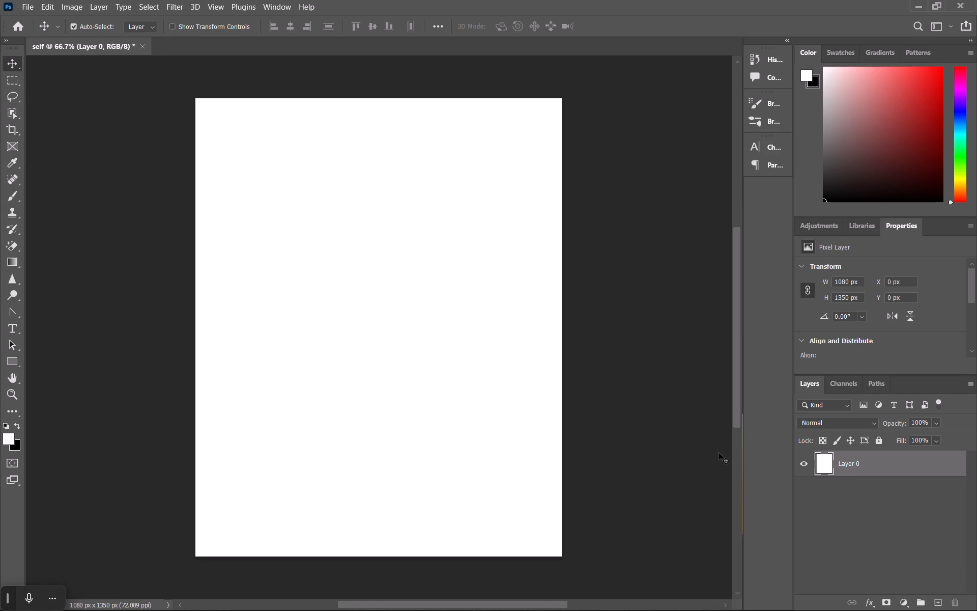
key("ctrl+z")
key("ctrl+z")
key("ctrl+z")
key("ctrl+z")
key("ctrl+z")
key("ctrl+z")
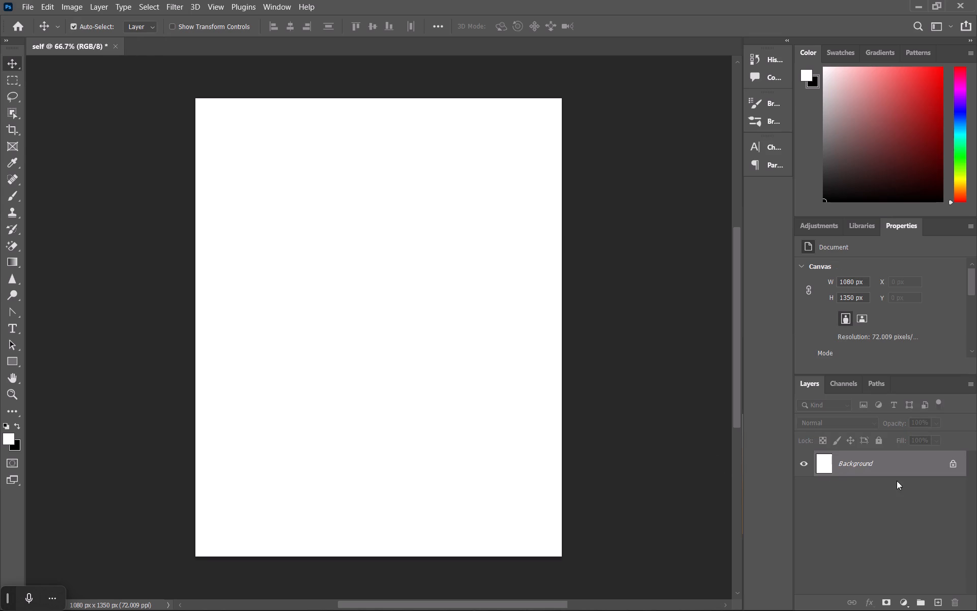
Convert the locked Background into a regular layer named Layer 0 with a Green color label.
right_click(872, 465)
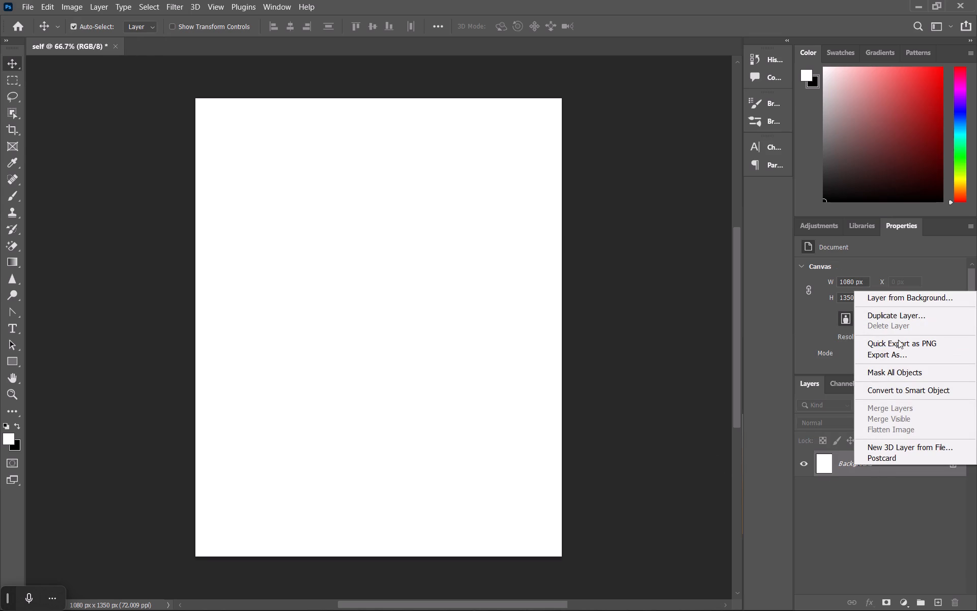
left_click(883, 296)
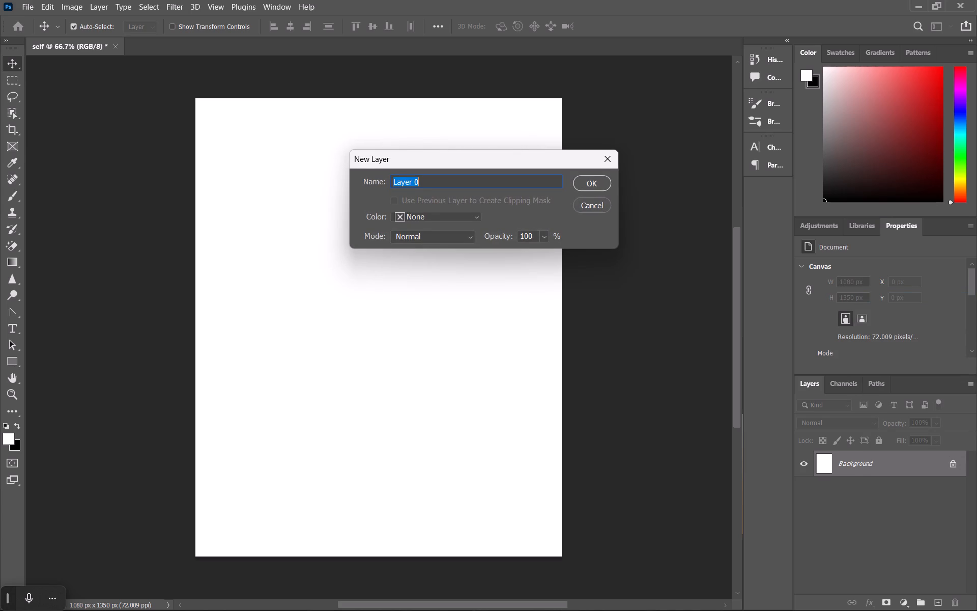
left_click(470, 215)
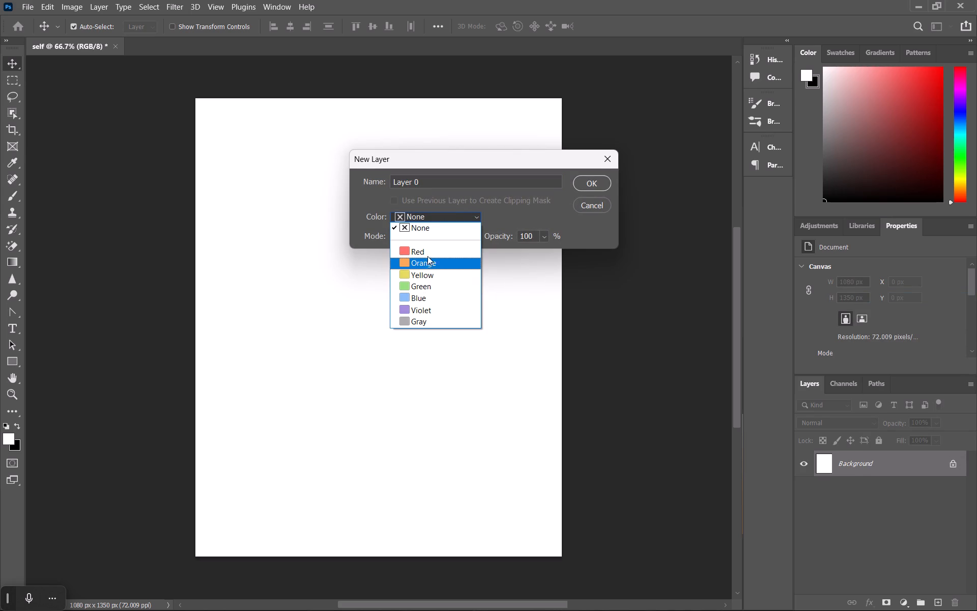
left_click(440, 285)
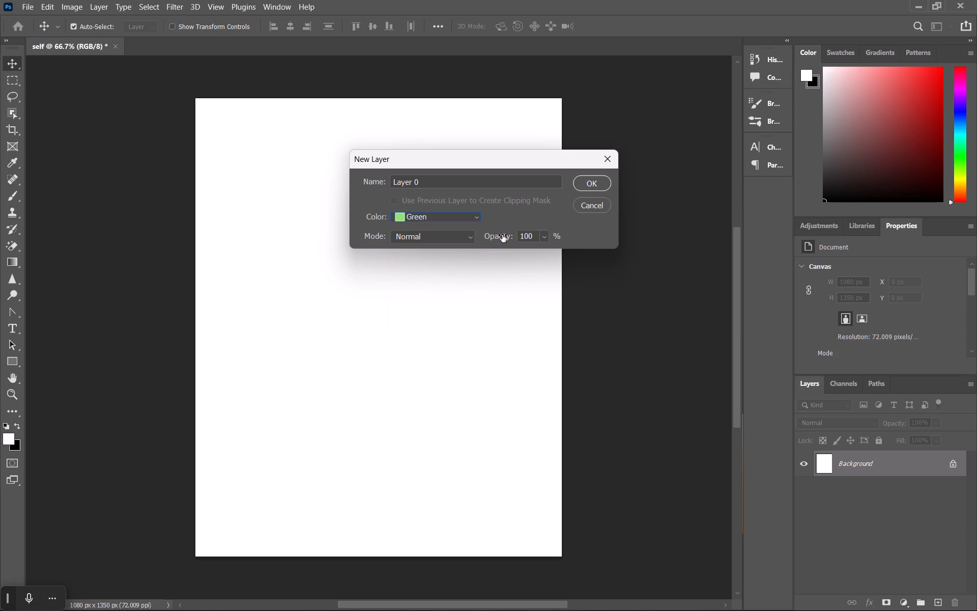
left_click(600, 187)
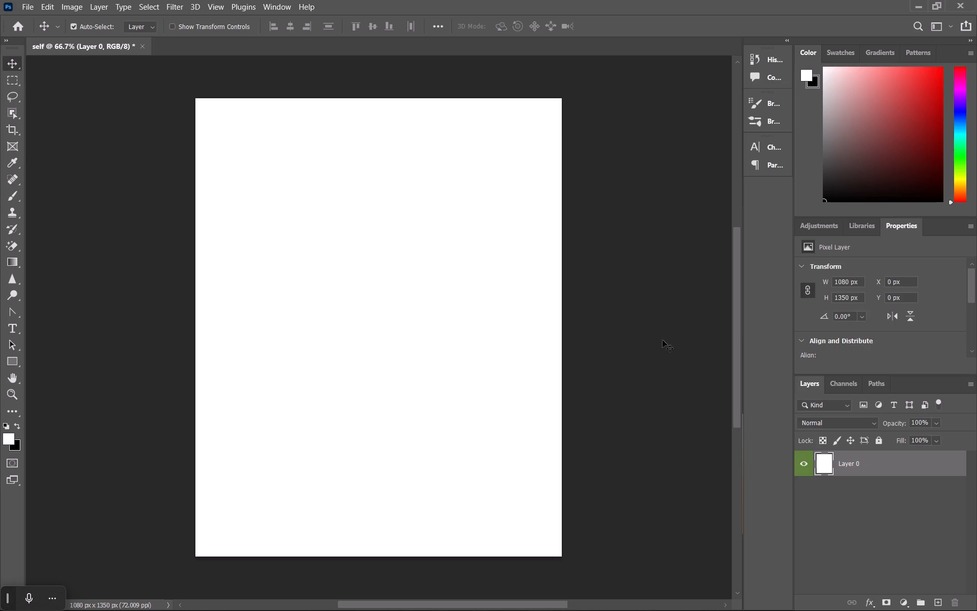
Apply a green Color Overlay layer style to Layer 0, with Normal blend mode and 100% opacity.
left_click(442, 364)
right_click(430, 339)
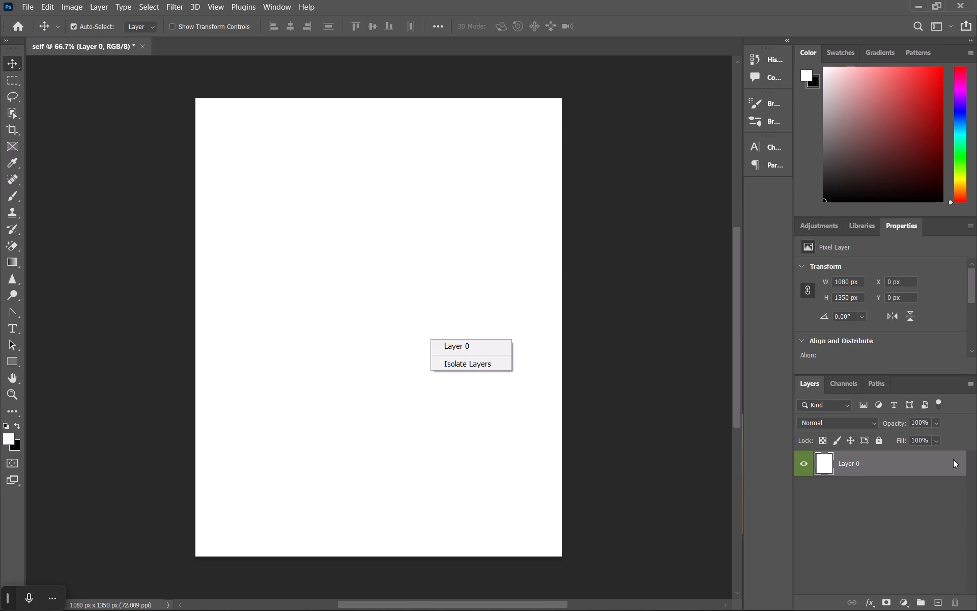
left_click(876, 461)
right_click(876, 461)
left_click(719, 79)
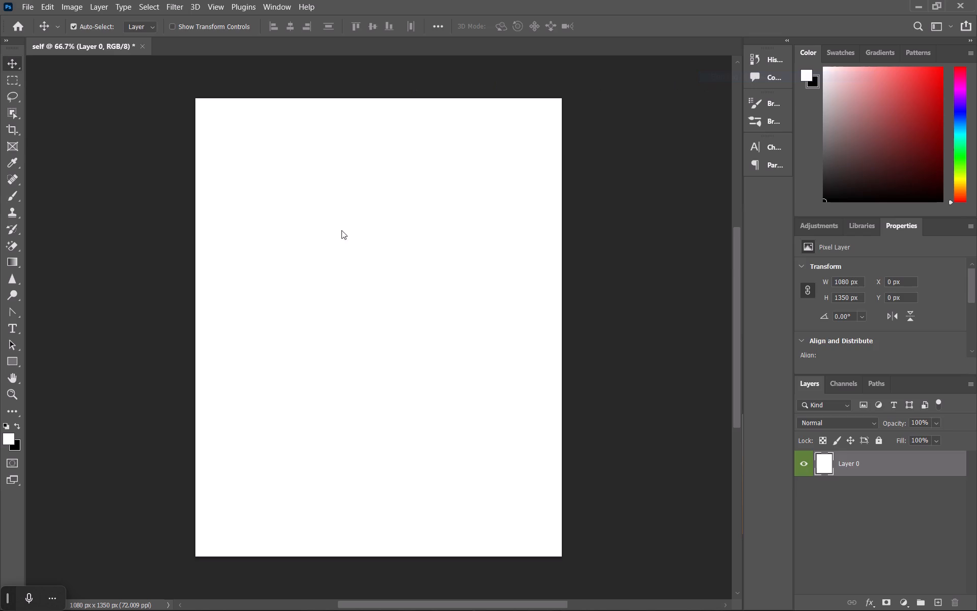
left_click(565, 328)
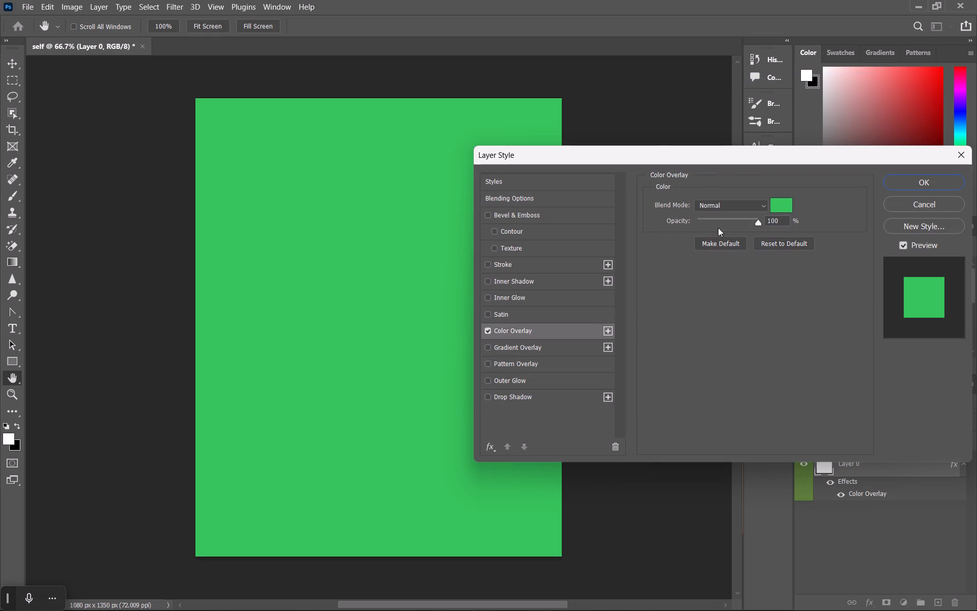
left_click(930, 183)
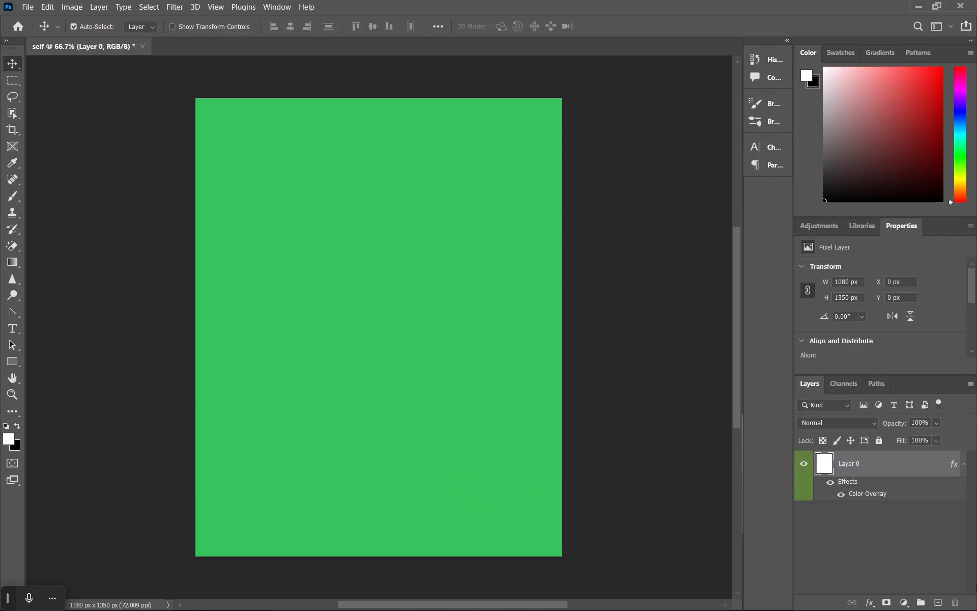
Add a layer mask to Layer 0.
left_click(890, 597)
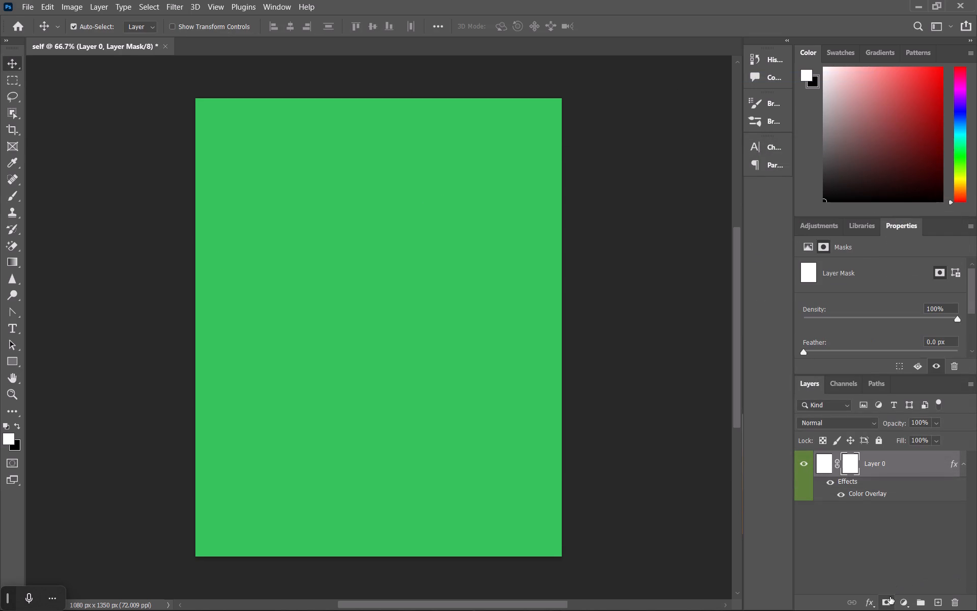
Fade out the upper half of Layer 0 with a vertical black-to-white linear gradient on its mask, from above the canvas to just past the middle.
left_click(4, 263)
right_click(4, 263)
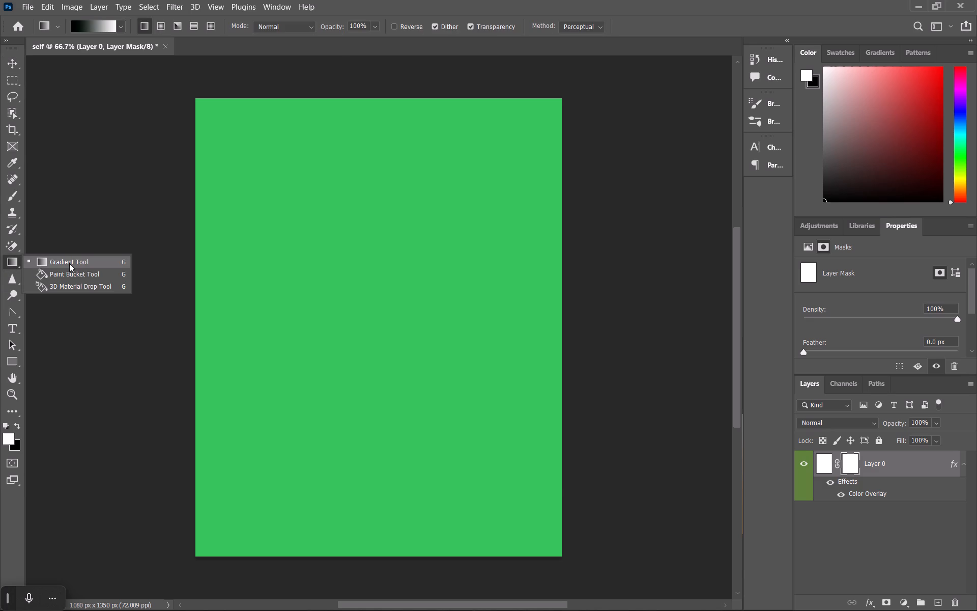
left_click(69, 263)
left_click_drag(353, 127, 400, 358)
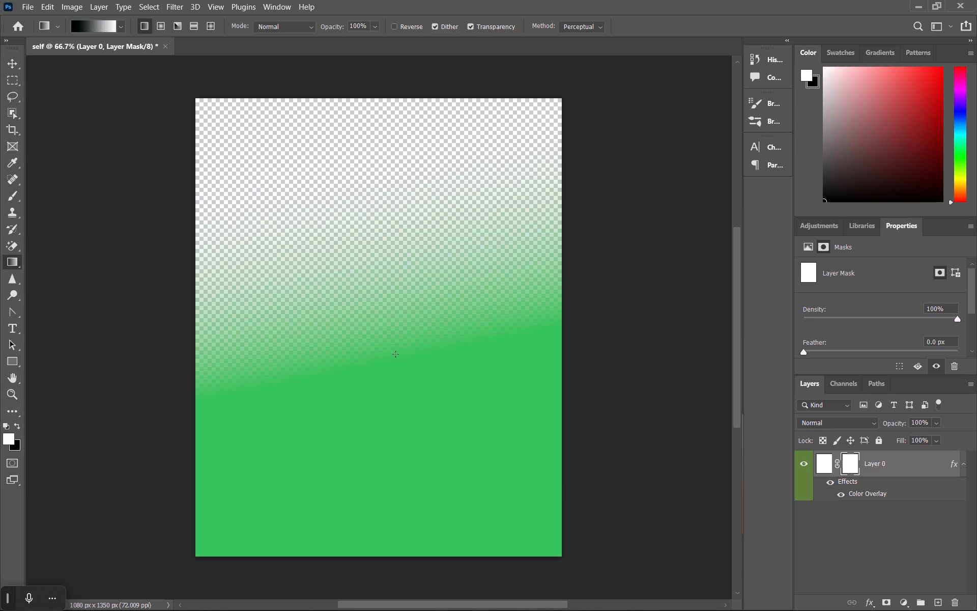
left_click_drag(390, 374, 361, 48)
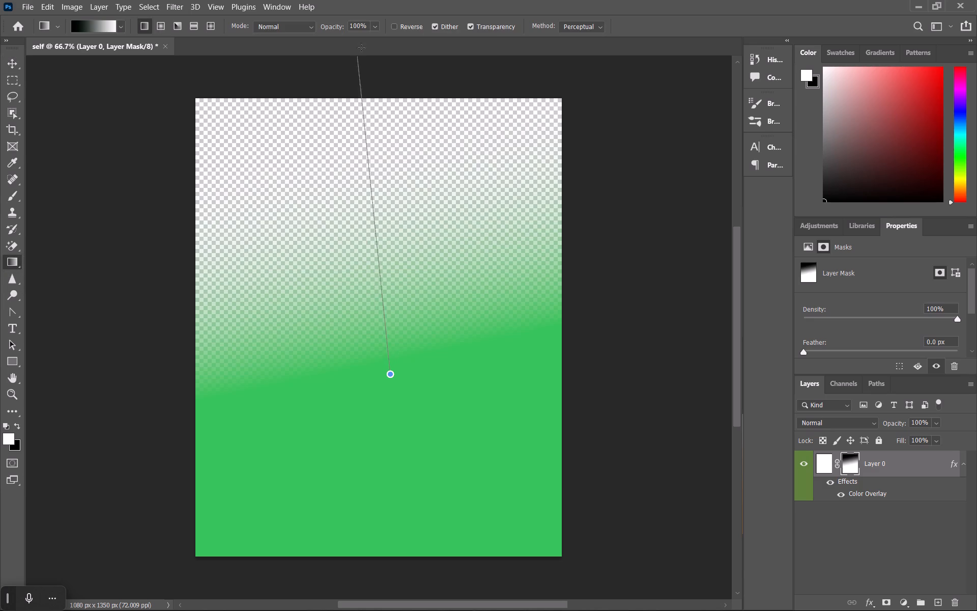
left_click_drag(361, 48, 368, 34)
scroll(380, 270, "down", 5)
scroll(320, 542, "down", 6)
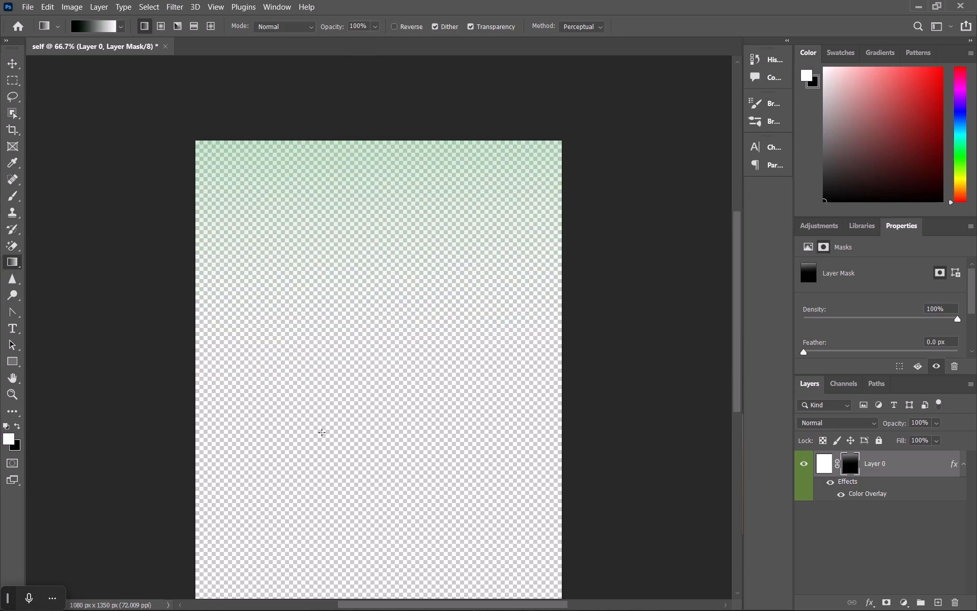
scroll(320, 379, "down", 5)
left_click_drag(385, 65, 383, 345)
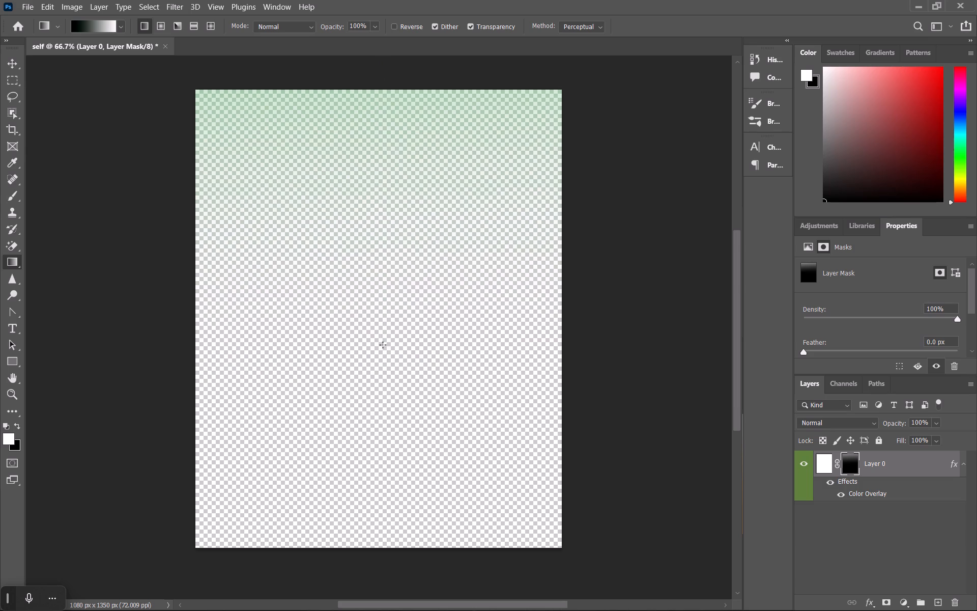
Set the Gradient Tool to the orange-pink-purple preset Red_07 from the Reds group.
scroll(355, 157, "up", 4)
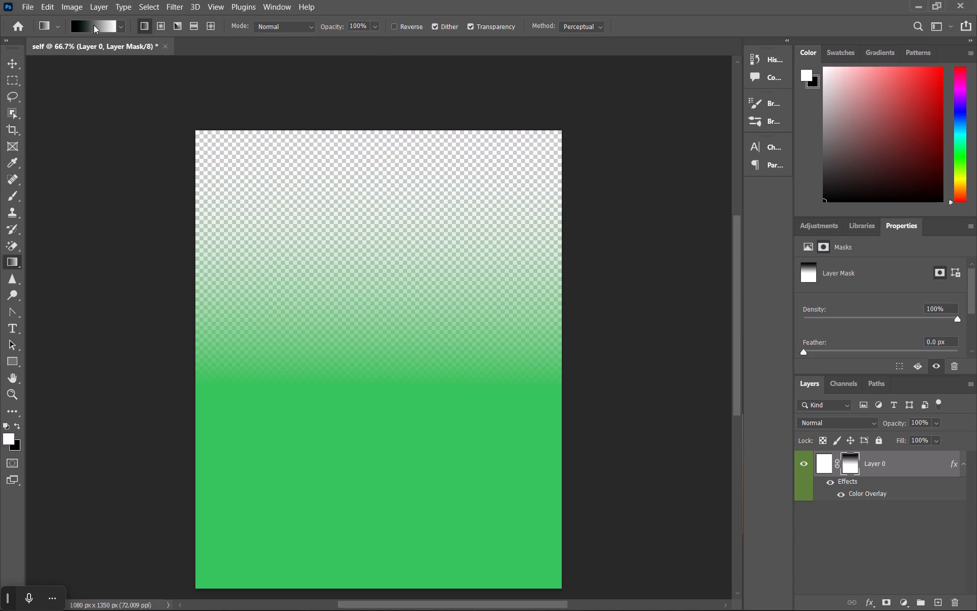
left_click(94, 25)
scroll(620, 266, "down", 2)
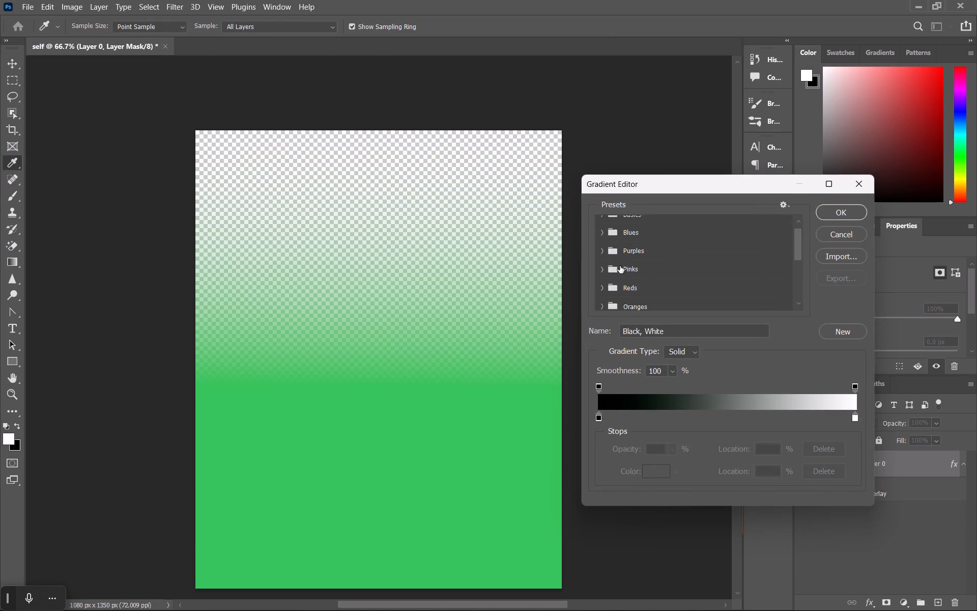
scroll(620, 266, "down", 2)
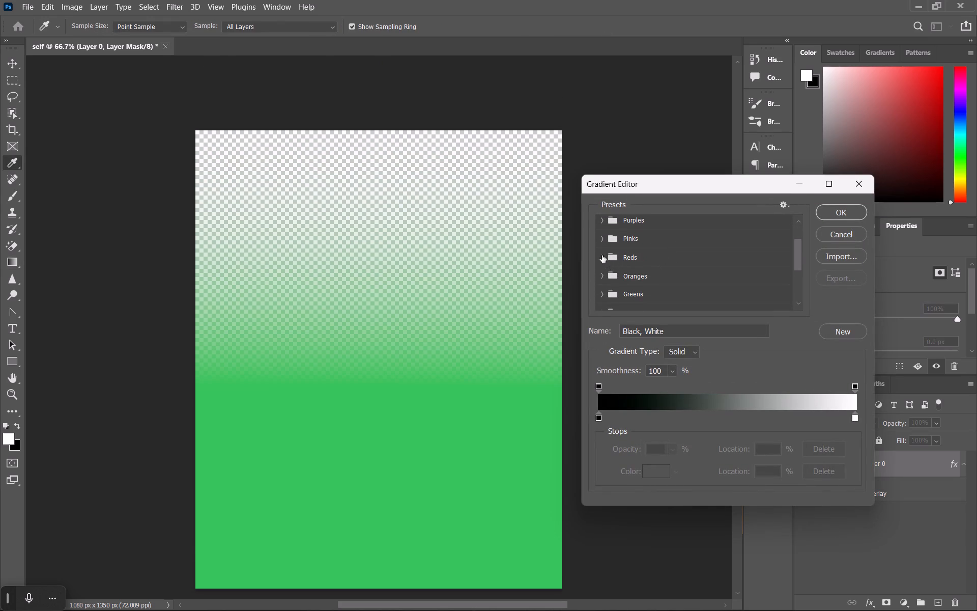
left_click(602, 255)
left_click(744, 272)
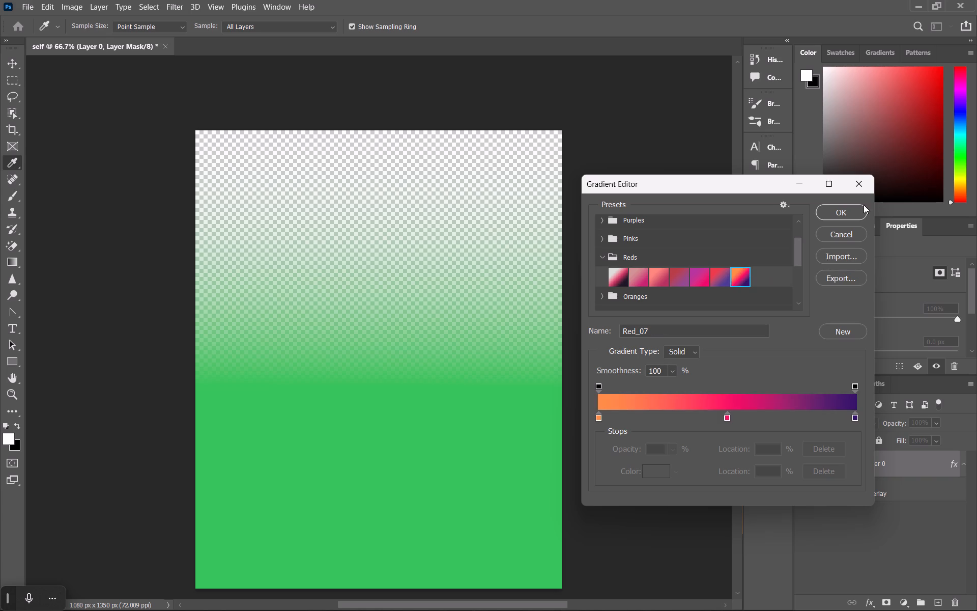
left_click(842, 206)
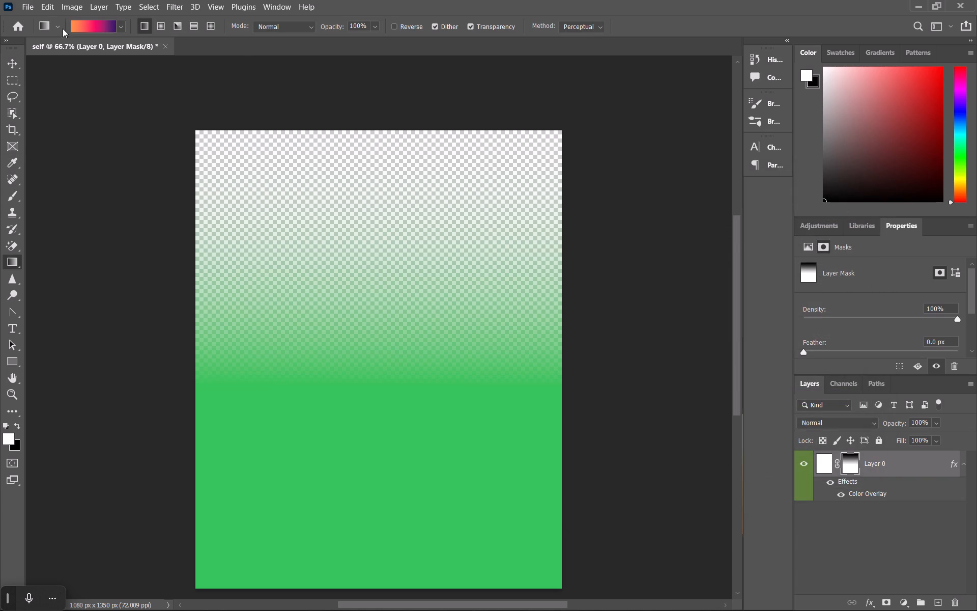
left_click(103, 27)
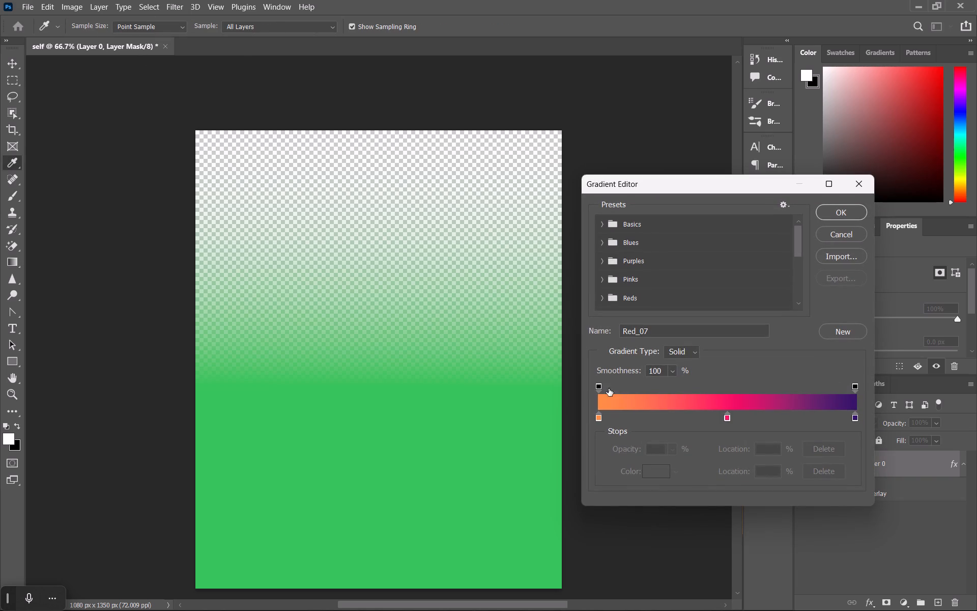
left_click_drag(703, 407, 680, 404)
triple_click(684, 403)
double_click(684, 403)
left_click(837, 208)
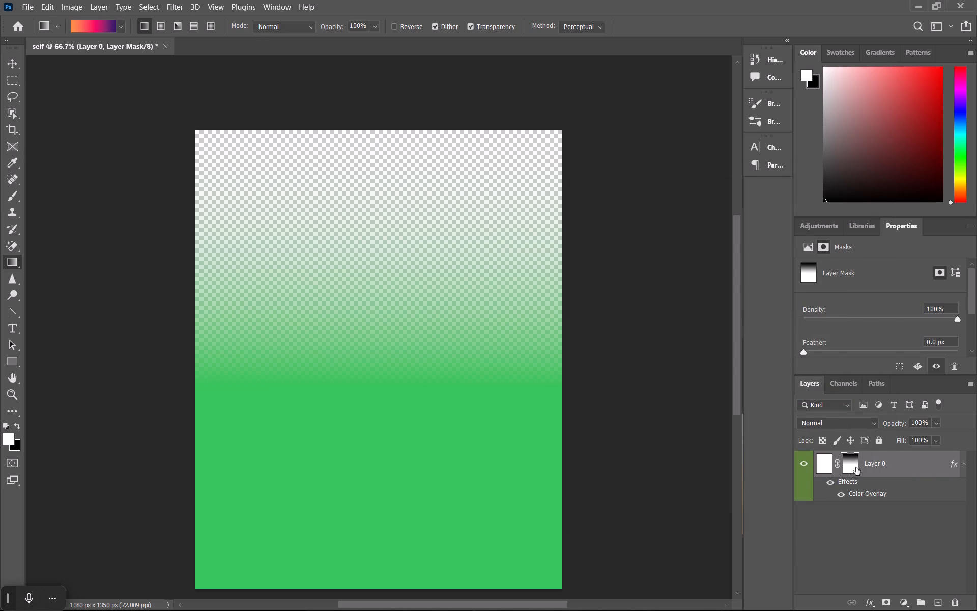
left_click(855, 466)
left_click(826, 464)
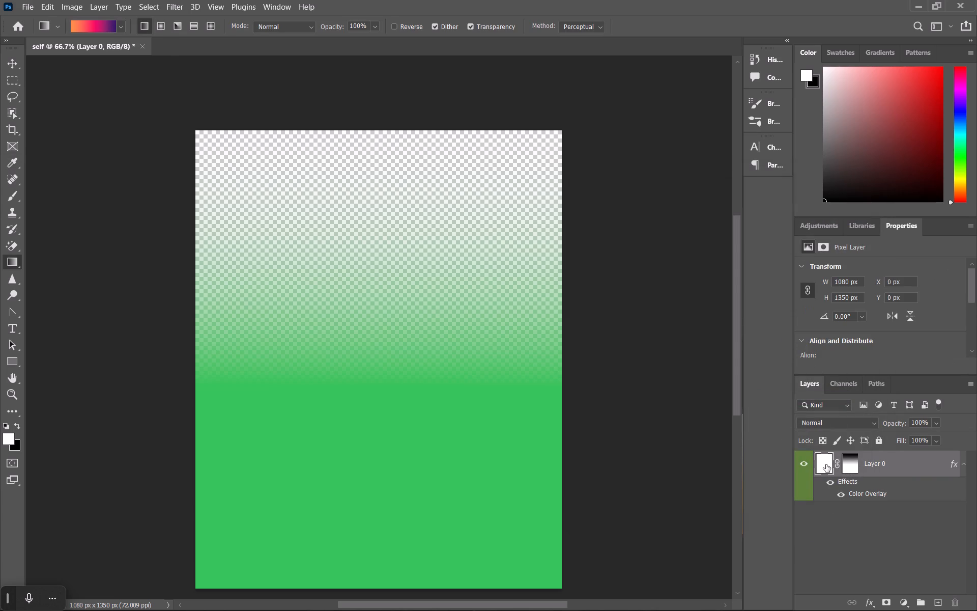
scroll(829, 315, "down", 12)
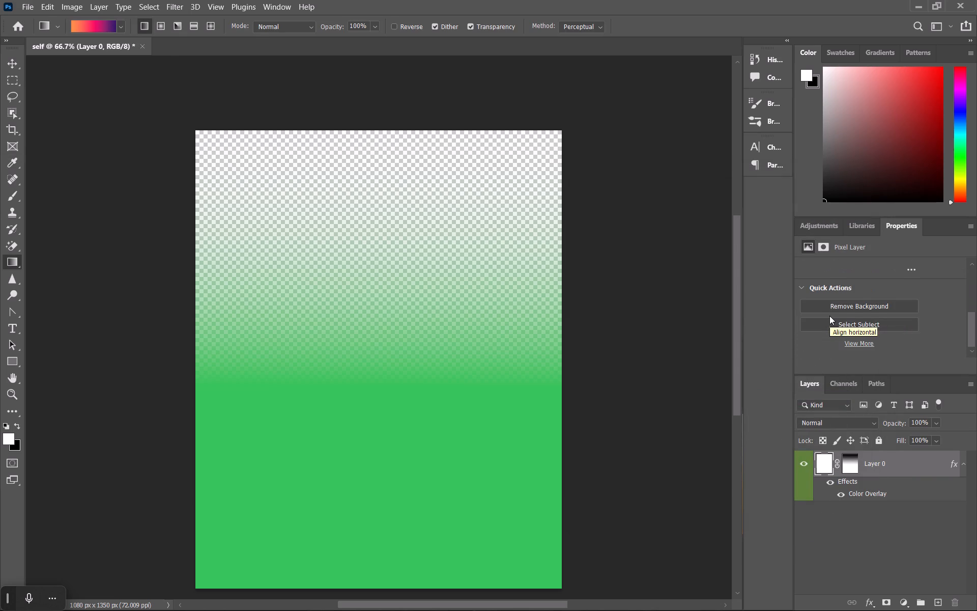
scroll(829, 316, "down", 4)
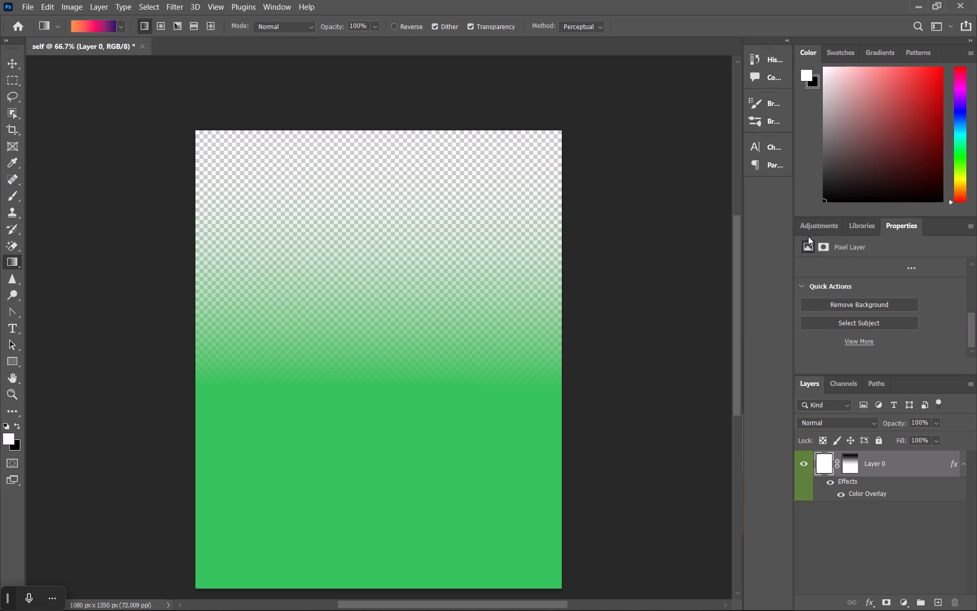
Open the cut-out portrait "Smiling Young Man in White Shirt (1)" from the Downloads folder.
left_click(36, 3)
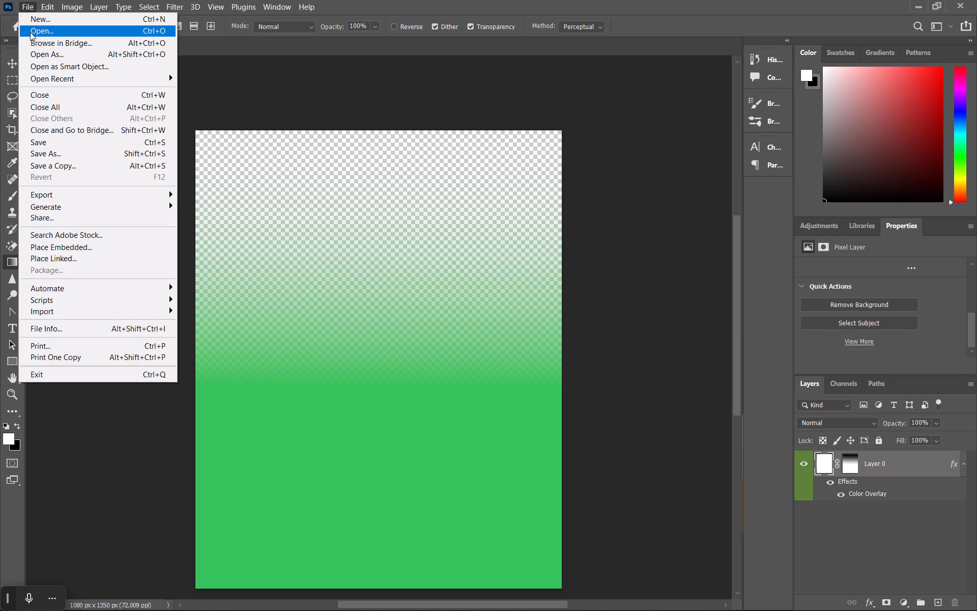
left_click(30, 32)
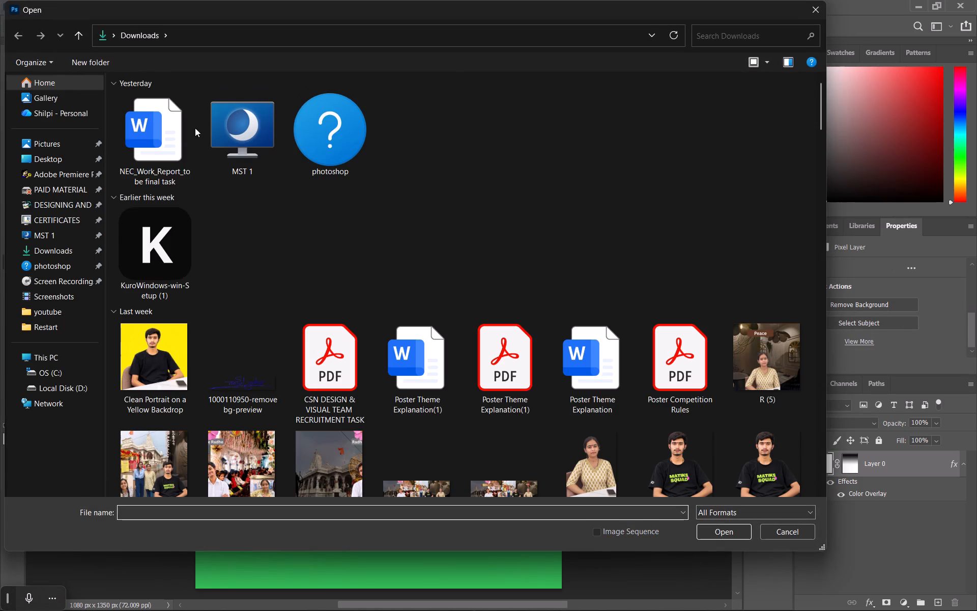
scroll(187, 281, "down", 2)
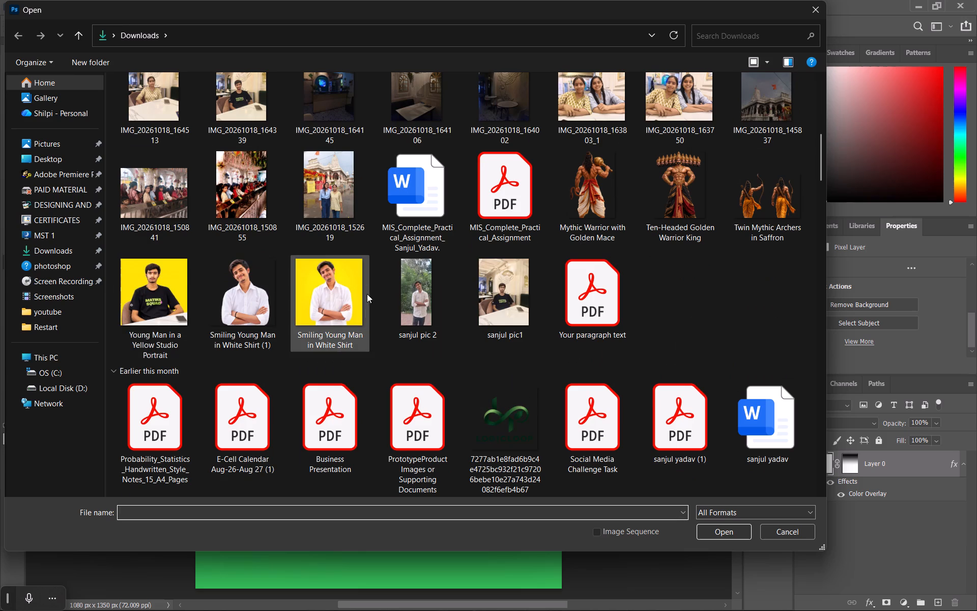
left_click(348, 297)
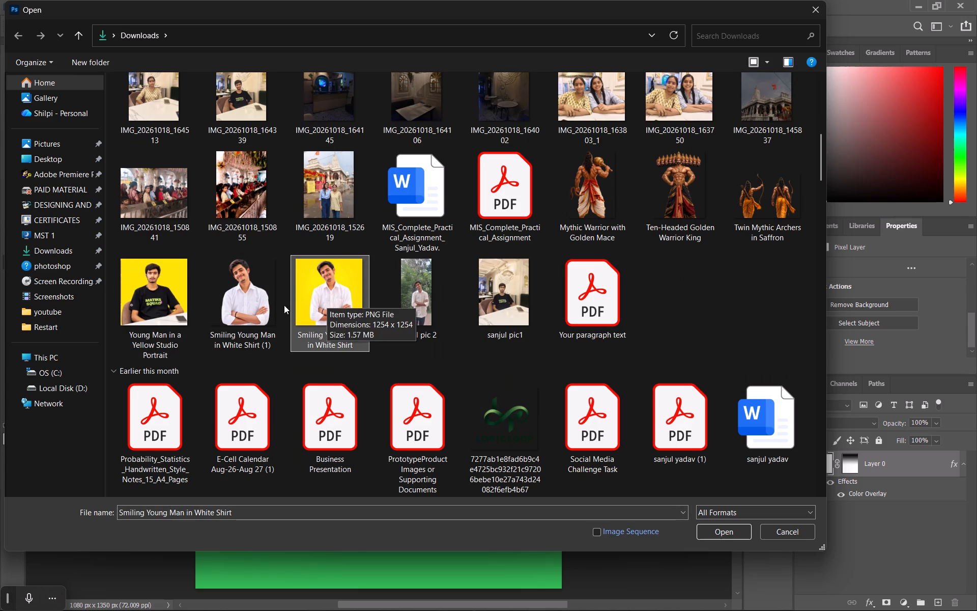
triple_click(252, 308)
left_click(333, 263)
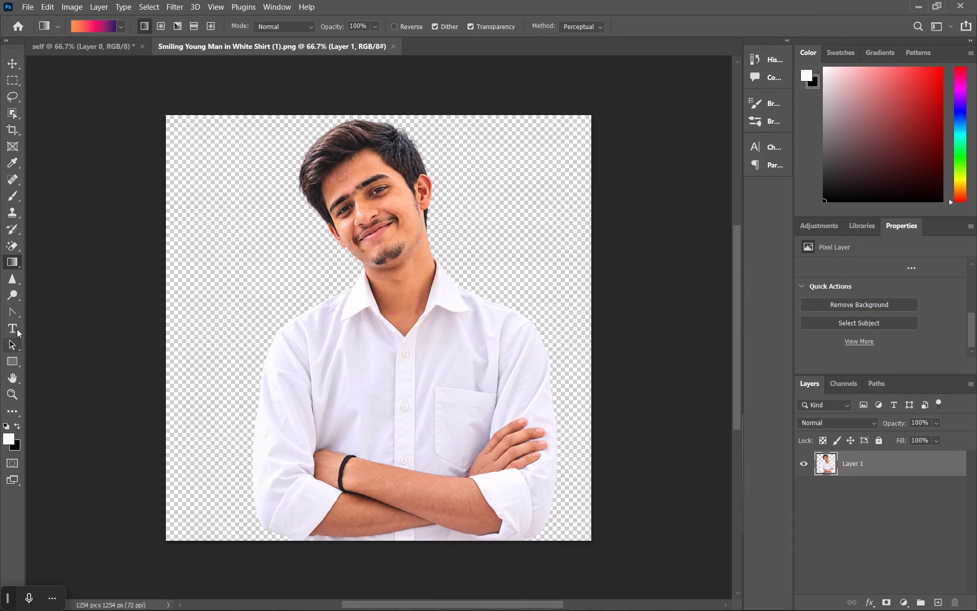
Try to erase the background on both sides of the man with the Magic Eraser Tool at tolerance 32.
right_click(10, 248)
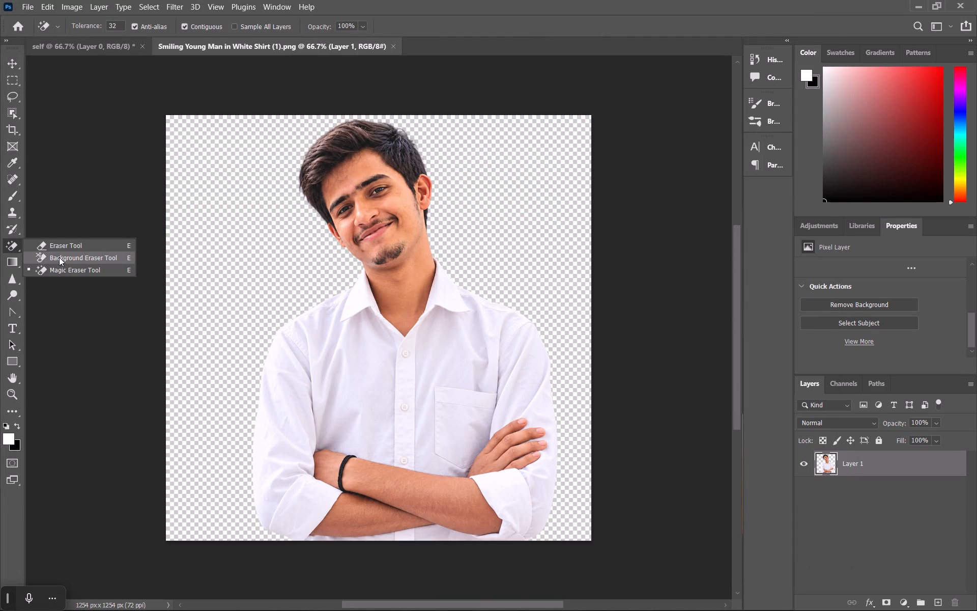
left_click(59, 257)
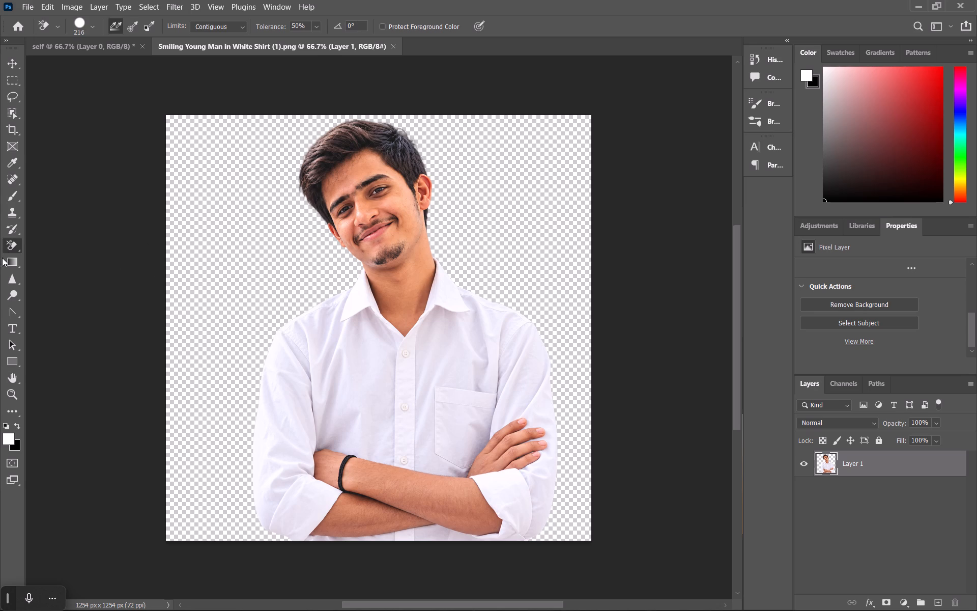
right_click(9, 248)
left_click(64, 269)
left_click(270, 282)
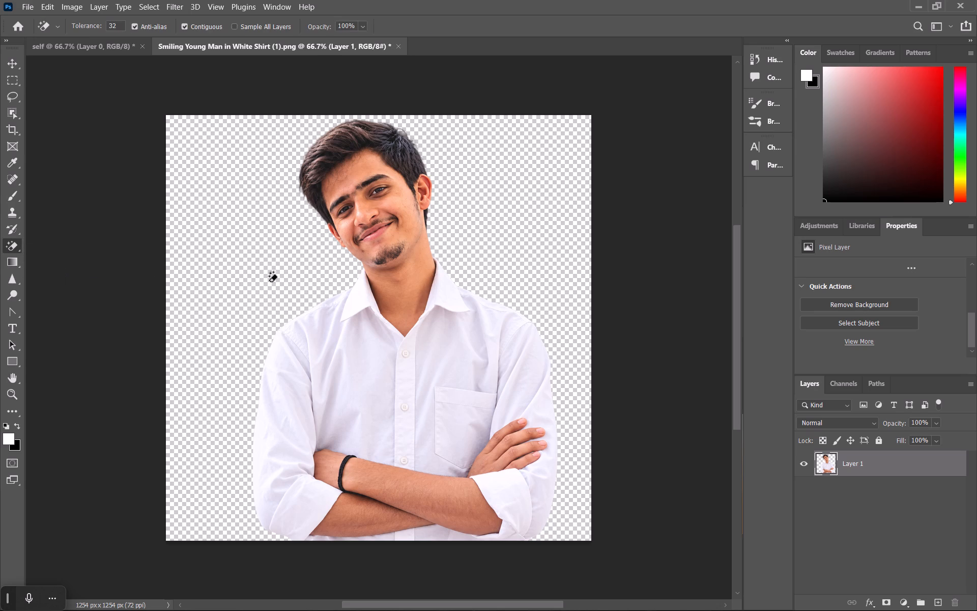
left_click(498, 203)
left_click(528, 259)
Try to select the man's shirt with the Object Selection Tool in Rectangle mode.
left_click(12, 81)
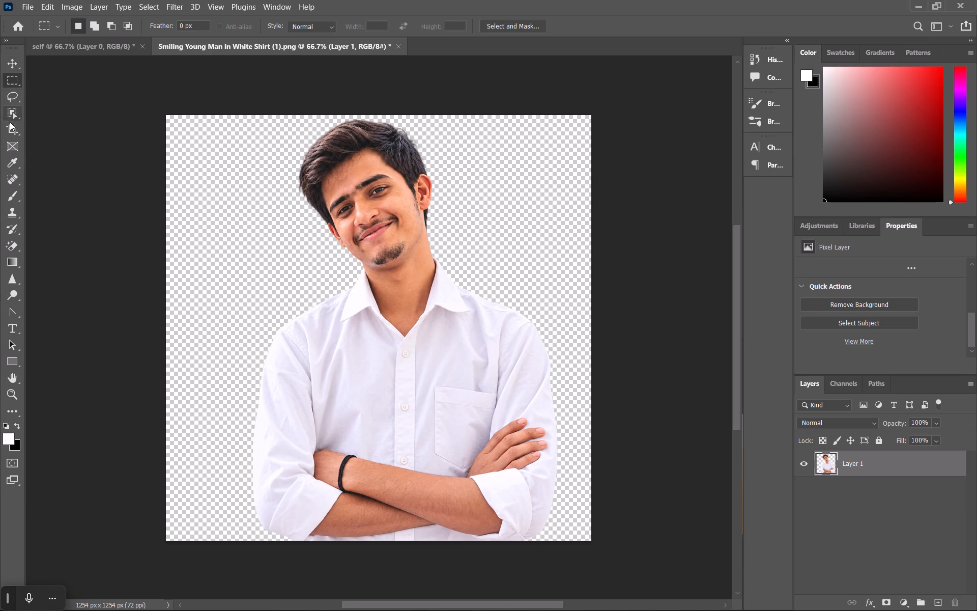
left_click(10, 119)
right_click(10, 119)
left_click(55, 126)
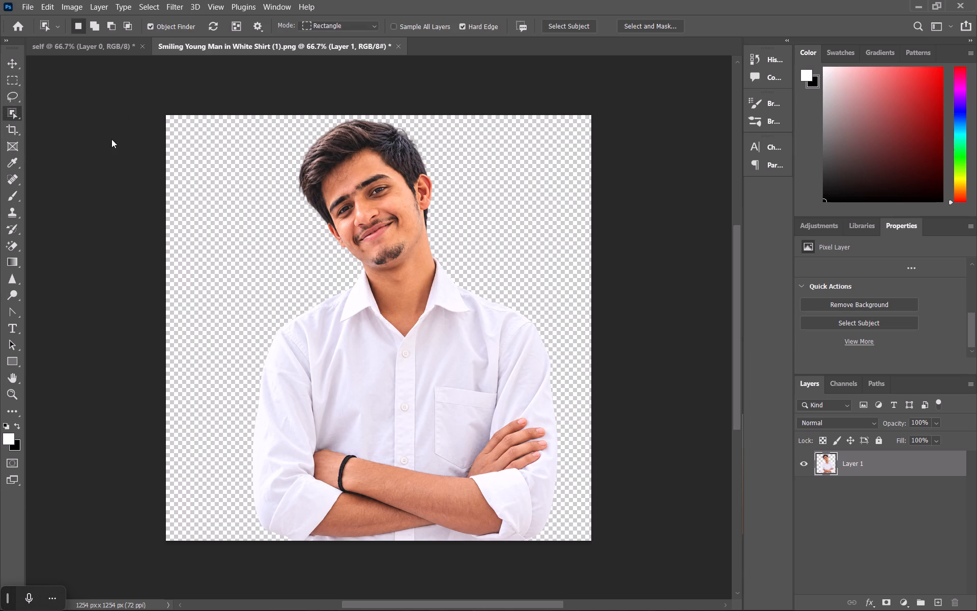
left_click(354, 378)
Select the man's right shirt front, collar and right sleeve with the Quick Selection Tool at brush size 30.
left_click_drag(308, 352, 331, 309)
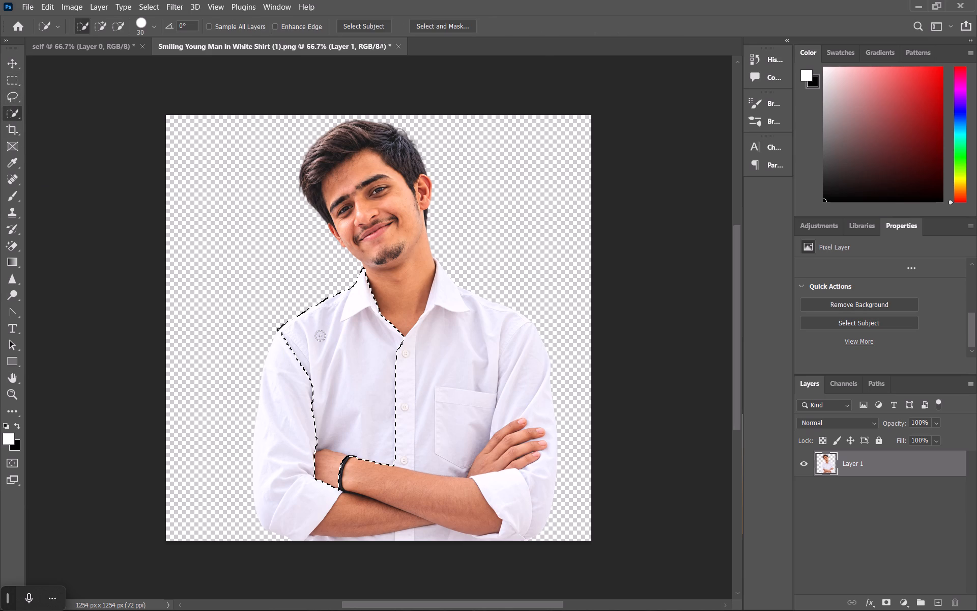
left_click_drag(301, 380, 283, 440)
left_click_drag(283, 437, 298, 461)
double_click(294, 430)
left_click_drag(325, 387, 399, 483)
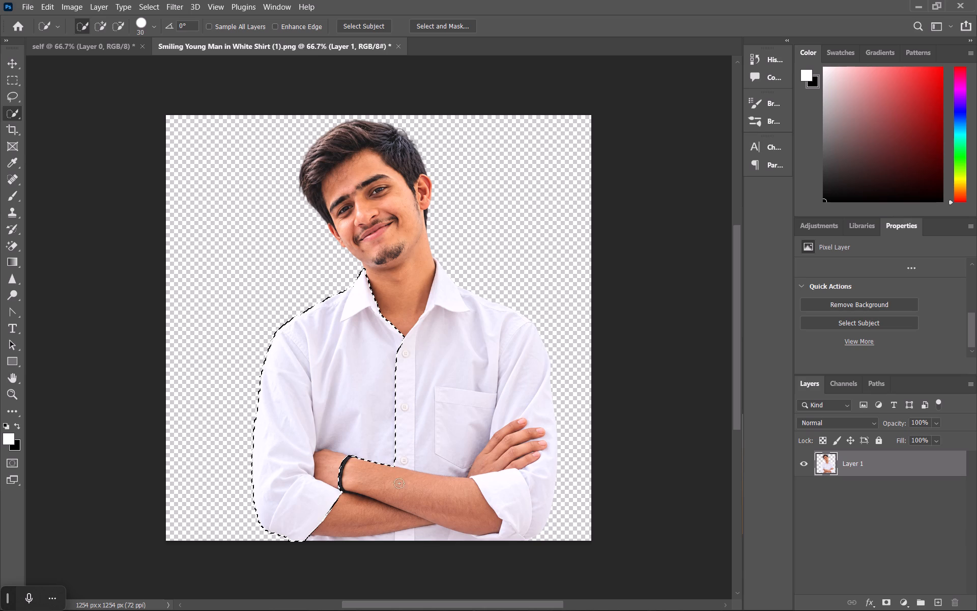
Try to extend the quick selection over the crossed forearms, the button placket, the face and the neck.
left_click_drag(399, 483, 375, 499)
left_click_drag(375, 497, 405, 504)
left_click_drag(331, 434, 378, 483)
left_click(378, 483)
left_click_drag(379, 483, 396, 417)
left_click_drag(412, 355, 355, 370)
left_click_drag(353, 192, 387, 294)
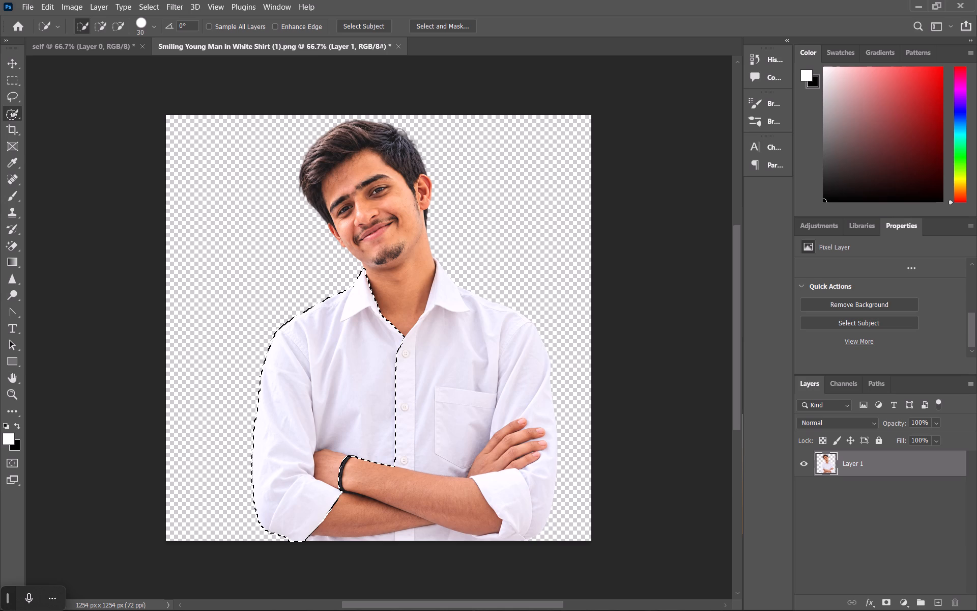
right_click(11, 115)
scroll(356, 245, "up", 5)
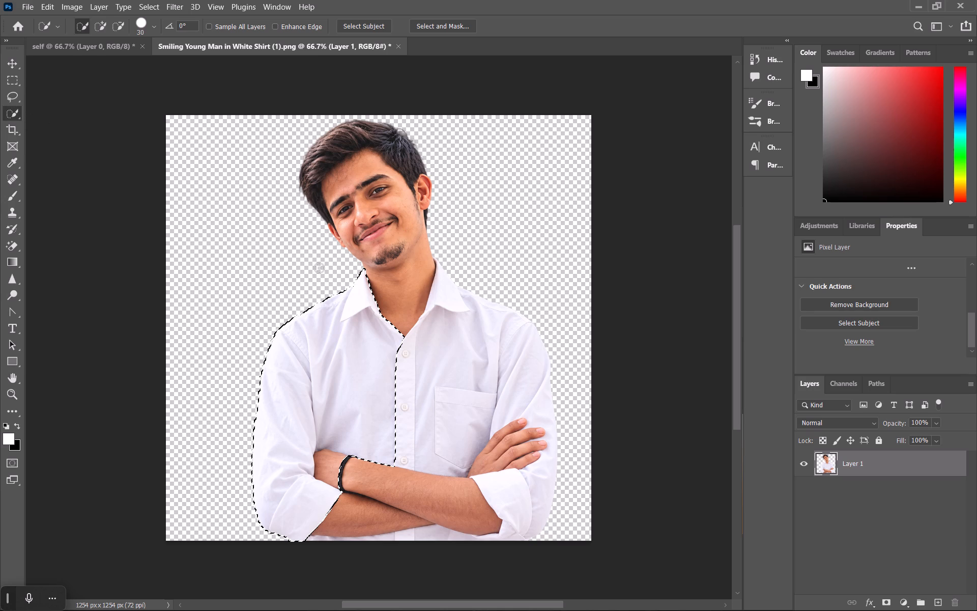
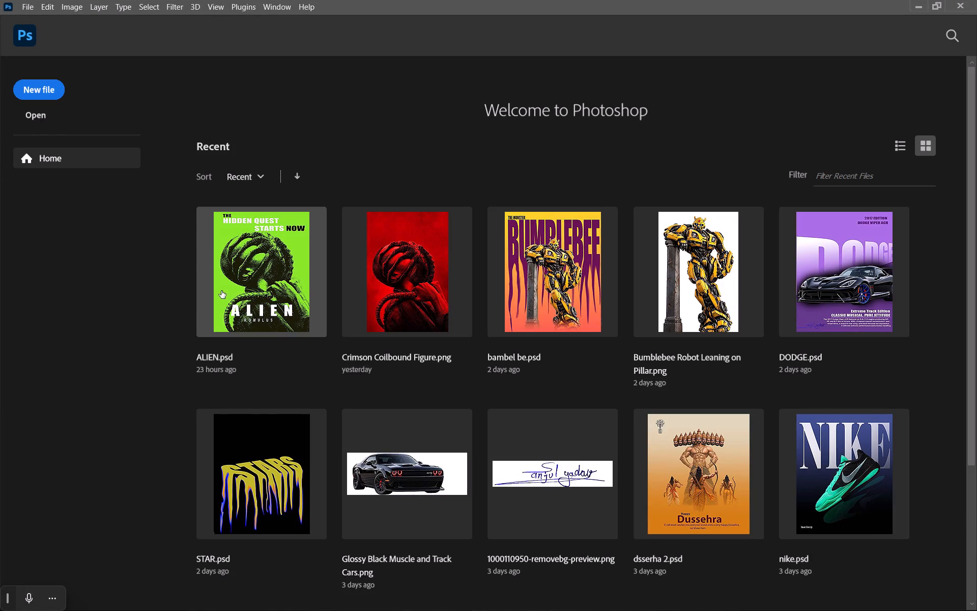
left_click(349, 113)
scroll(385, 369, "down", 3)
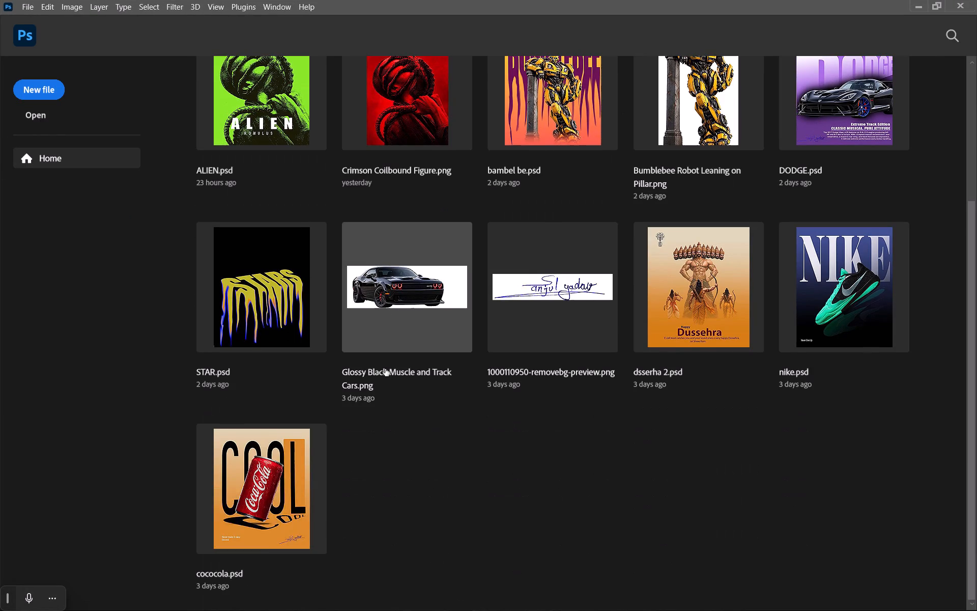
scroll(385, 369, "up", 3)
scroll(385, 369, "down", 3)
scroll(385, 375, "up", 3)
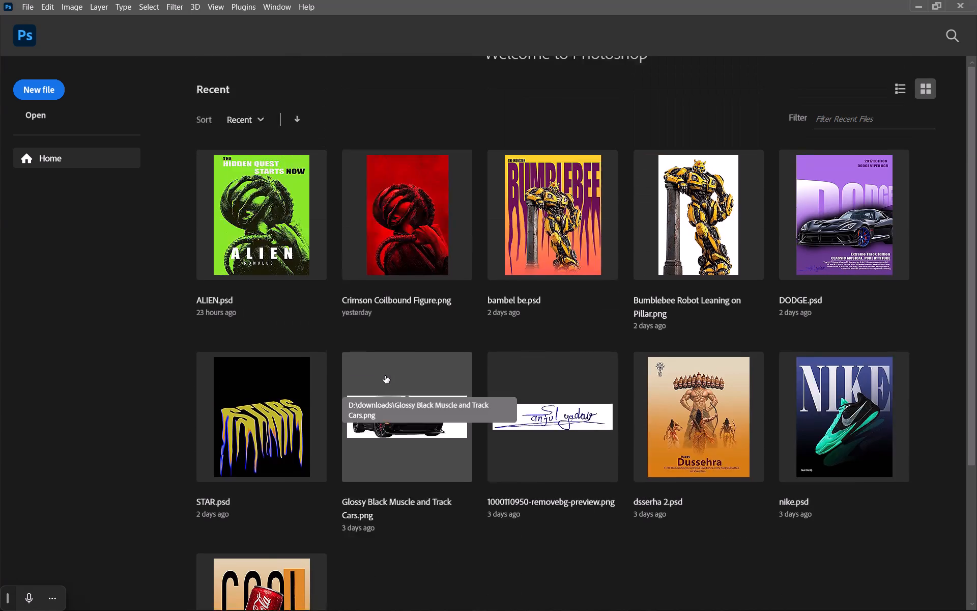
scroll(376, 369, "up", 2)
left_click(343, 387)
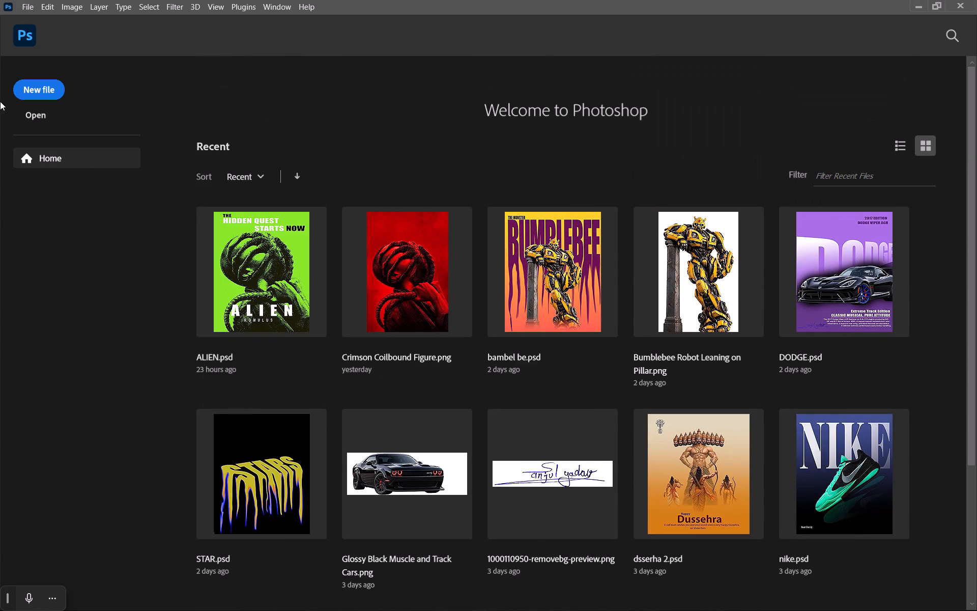
Start a new 1080 x 1350 px RGB document and choose orange cc6633 as its custom background colour.
left_click(27, 86)
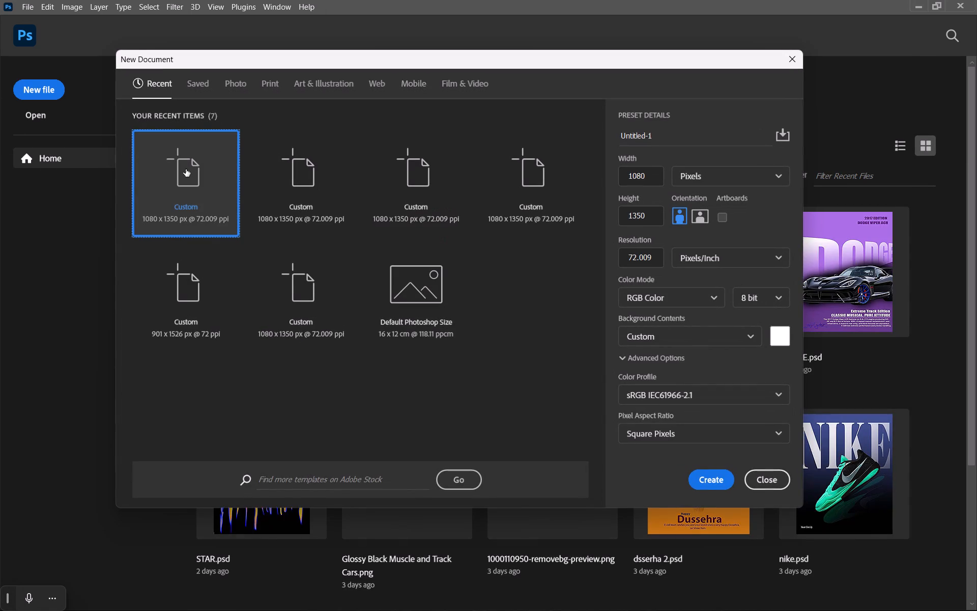
left_click(775, 332)
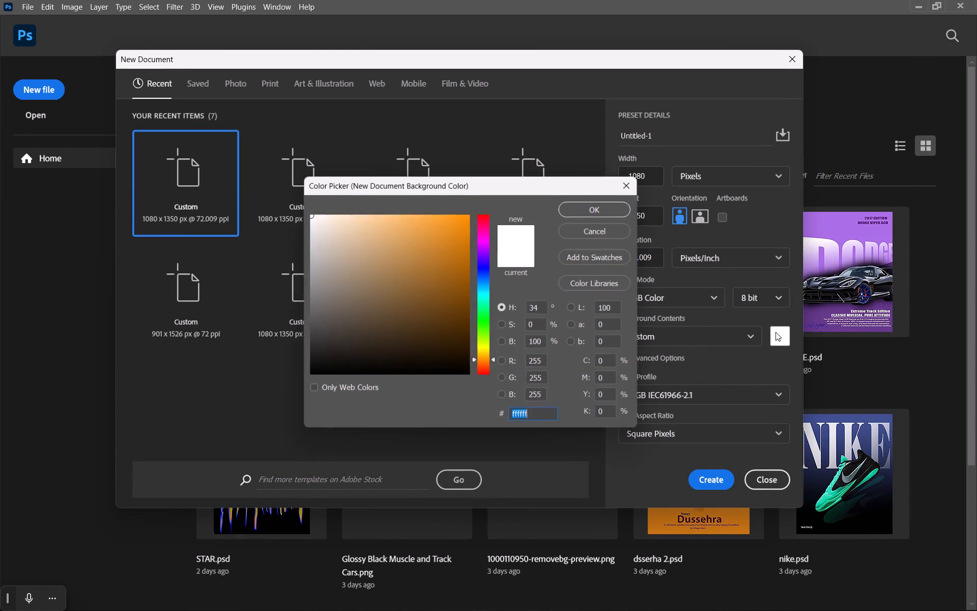
left_click_drag(484, 311, 484, 323)
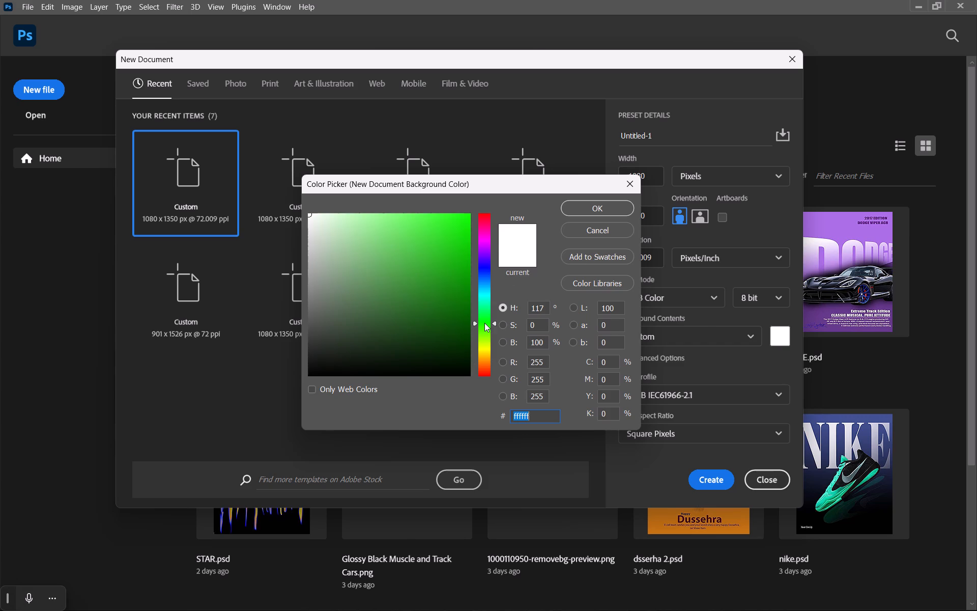
left_click(439, 247)
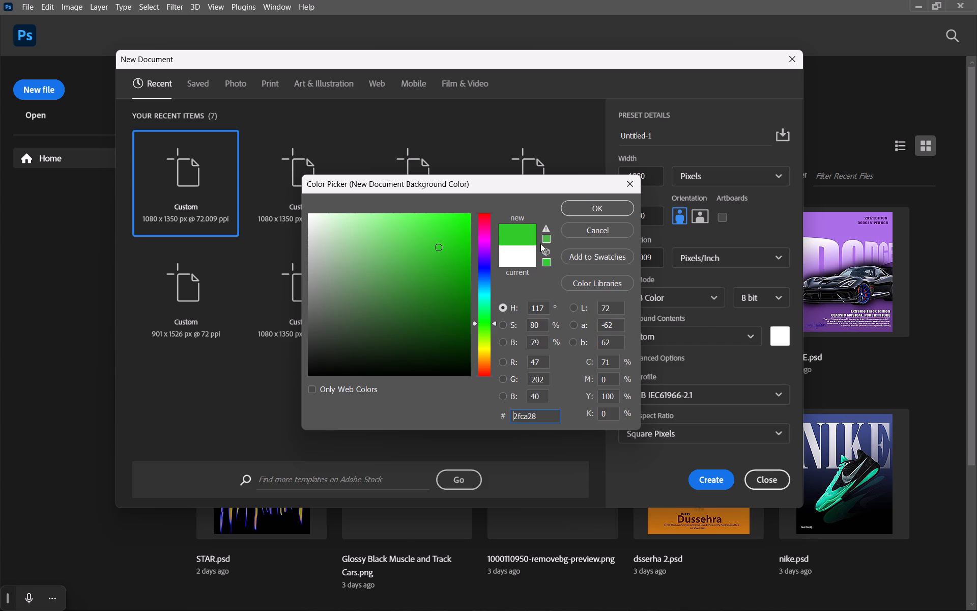
left_click(531, 247)
left_click_drag(443, 255, 449, 256)
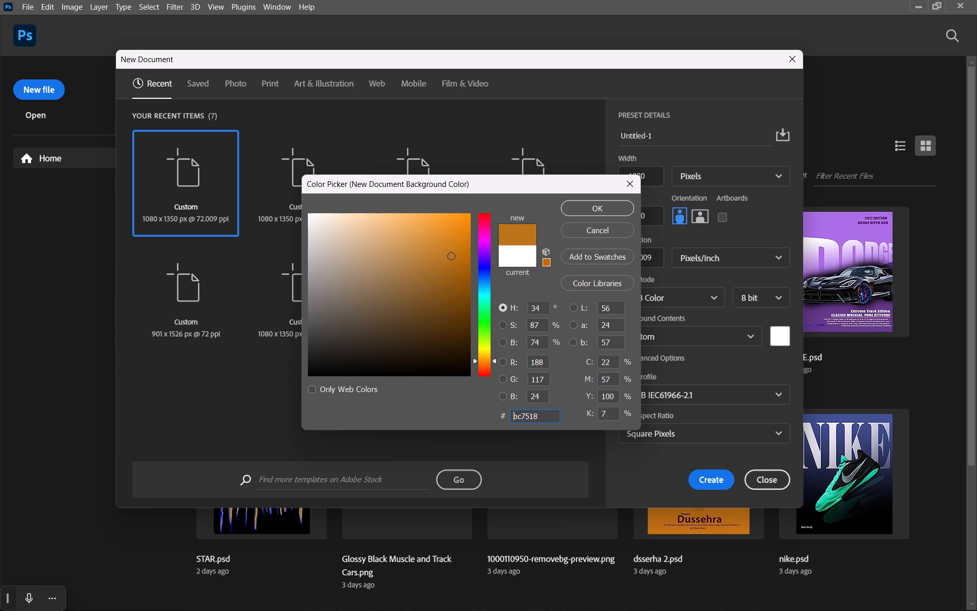
left_click(545, 251)
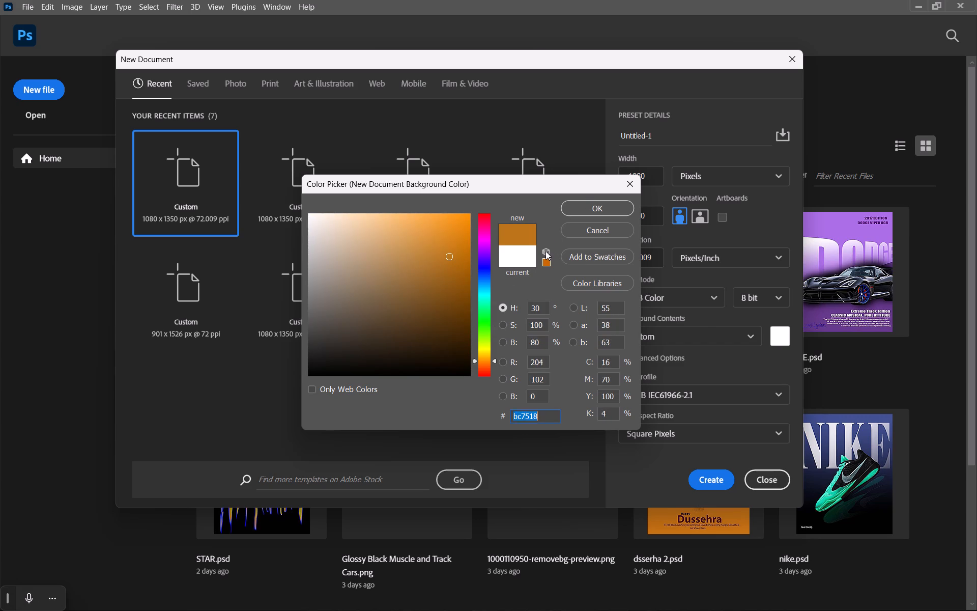
left_click(545, 231)
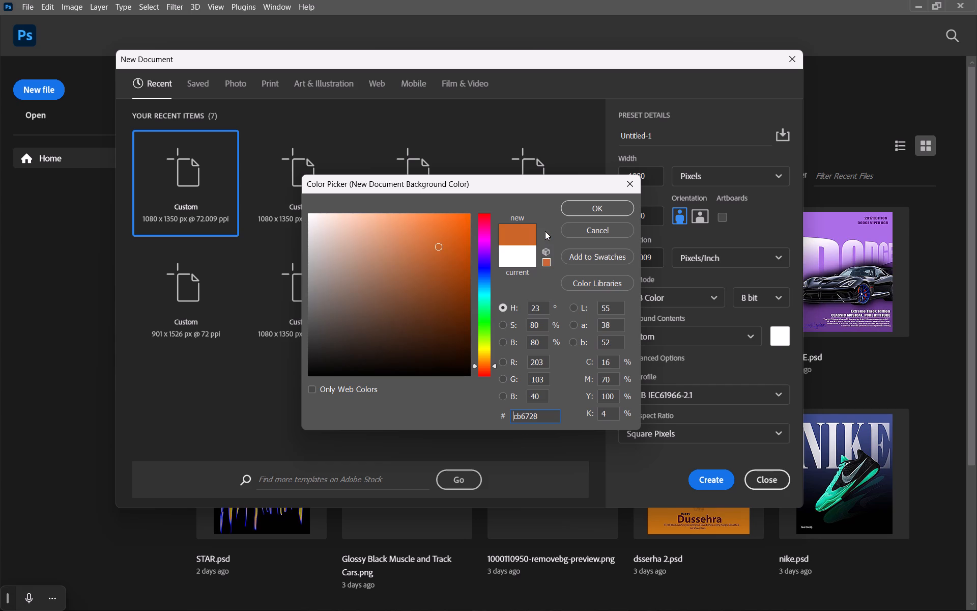
left_click(547, 248)
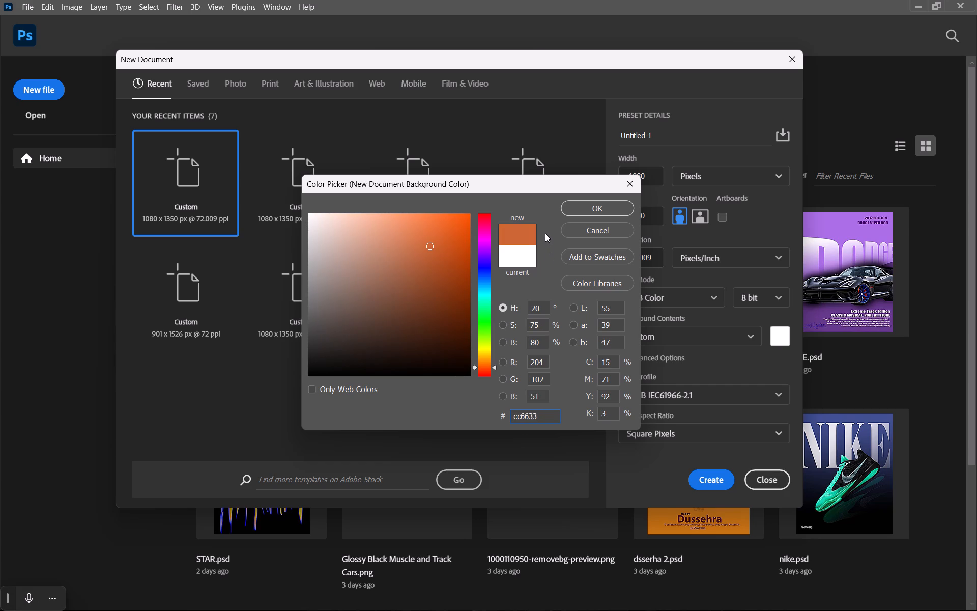
left_click(543, 224)
left_click(549, 249)
Darken the background colour to a burnt orange and create the document.
left_click_drag(439, 254, 437, 292)
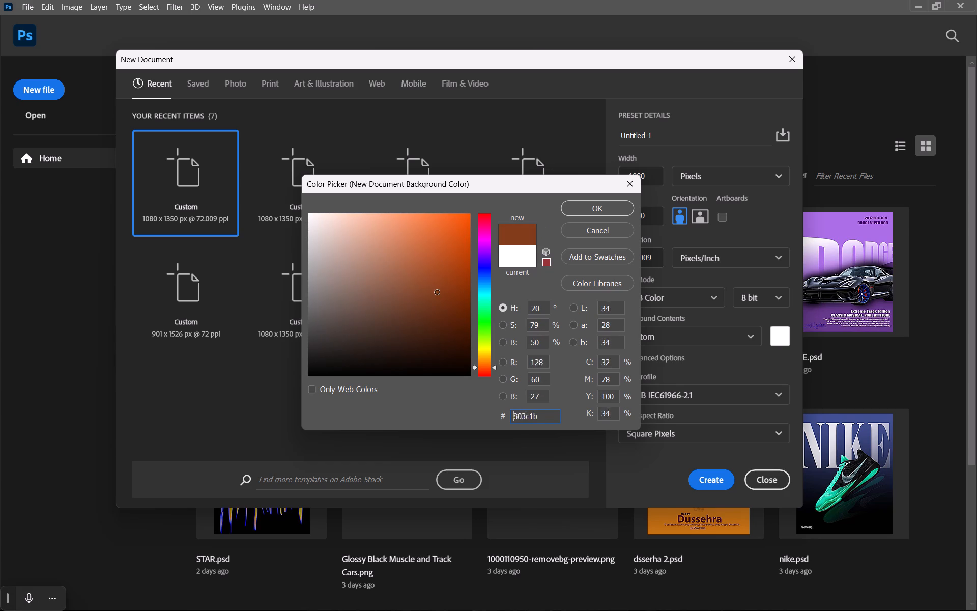
left_click_drag(437, 292, 441, 269)
left_click(614, 202)
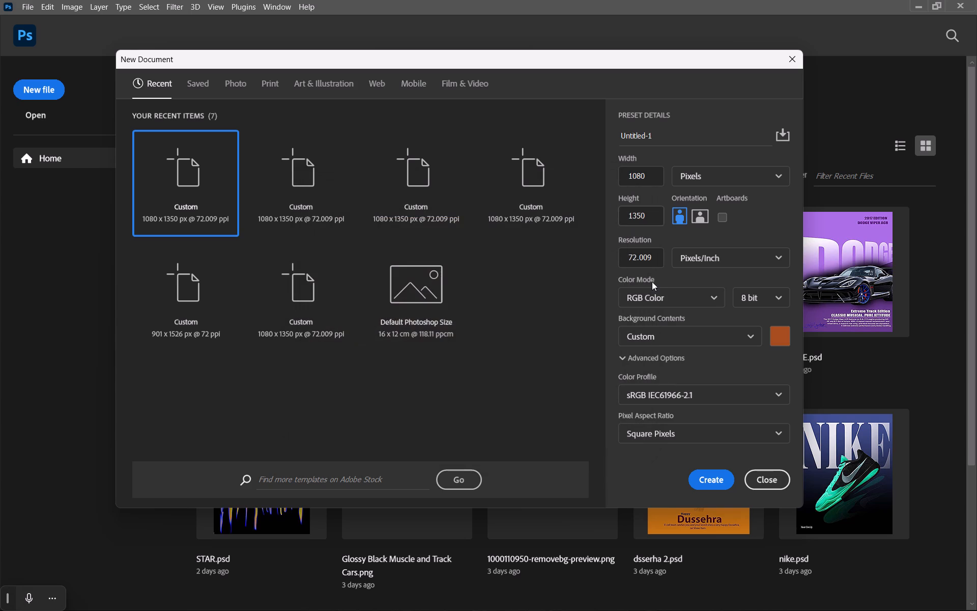
left_click(714, 479)
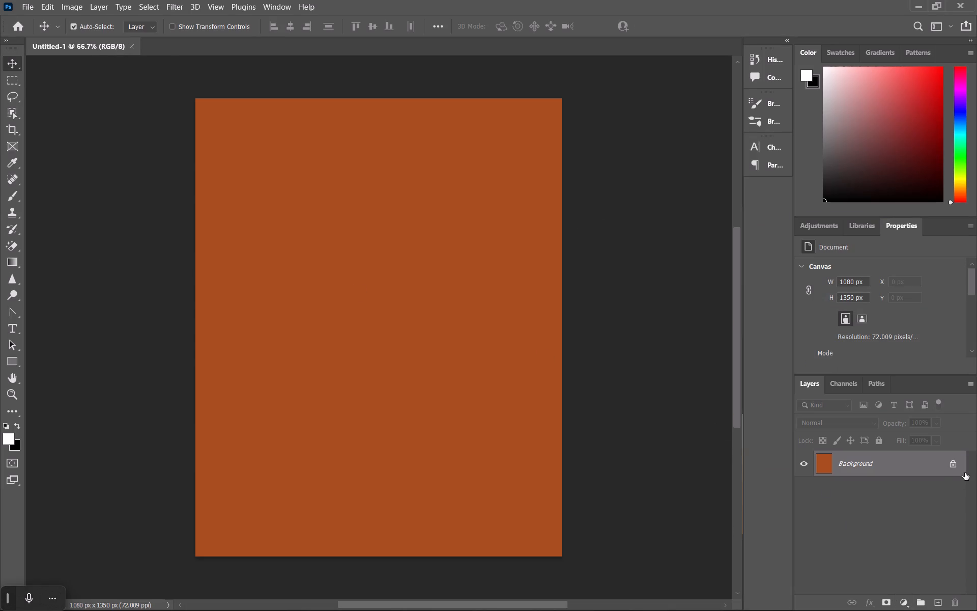
Unlock the orange background layer and add a layer mask to it.
left_click(951, 465)
left_click(890, 603)
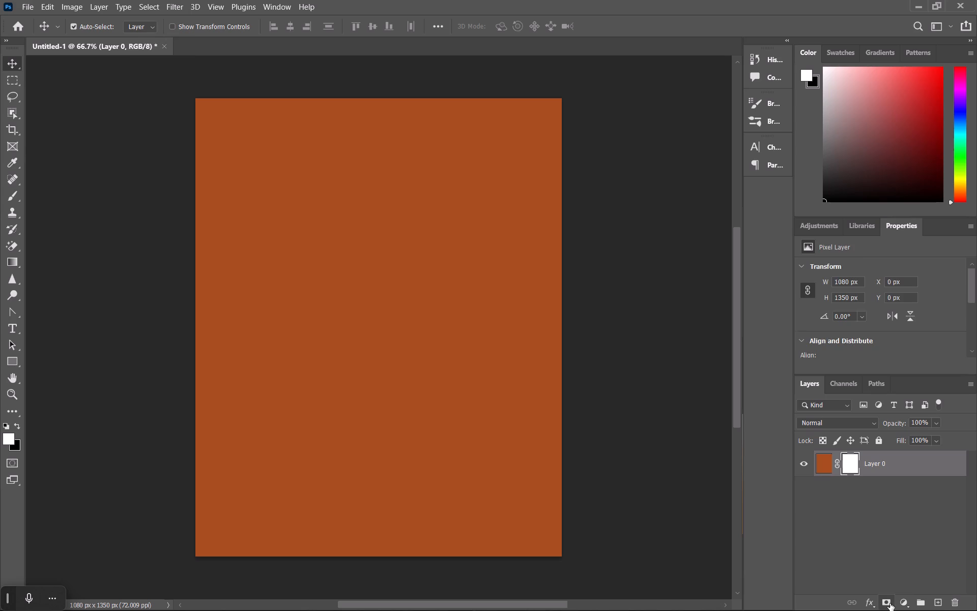
Fade the upper half of the orange layer to transparent with a black-to-white linear gradient on its mask.
left_click(16, 259)
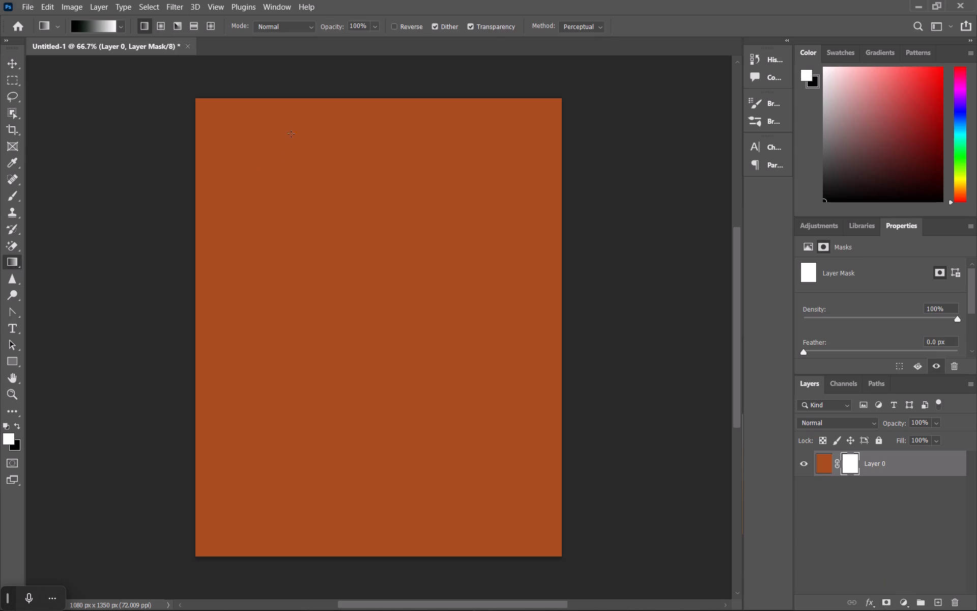
left_click_drag(297, 133, 350, 368)
left_click_drag(361, 339, 360, 79)
left_click_drag(359, 102, 379, 513)
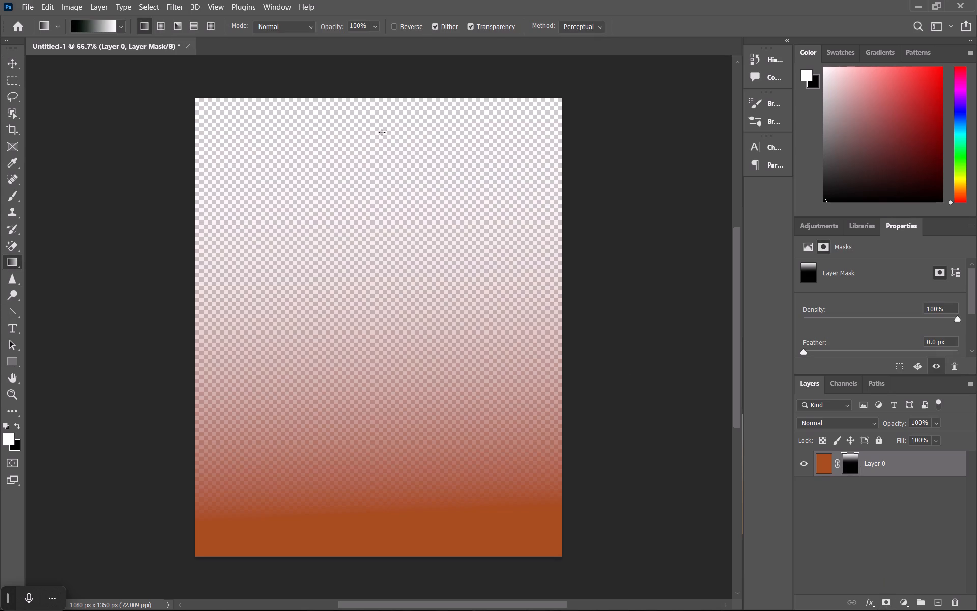
left_click_drag(379, 81, 359, 390)
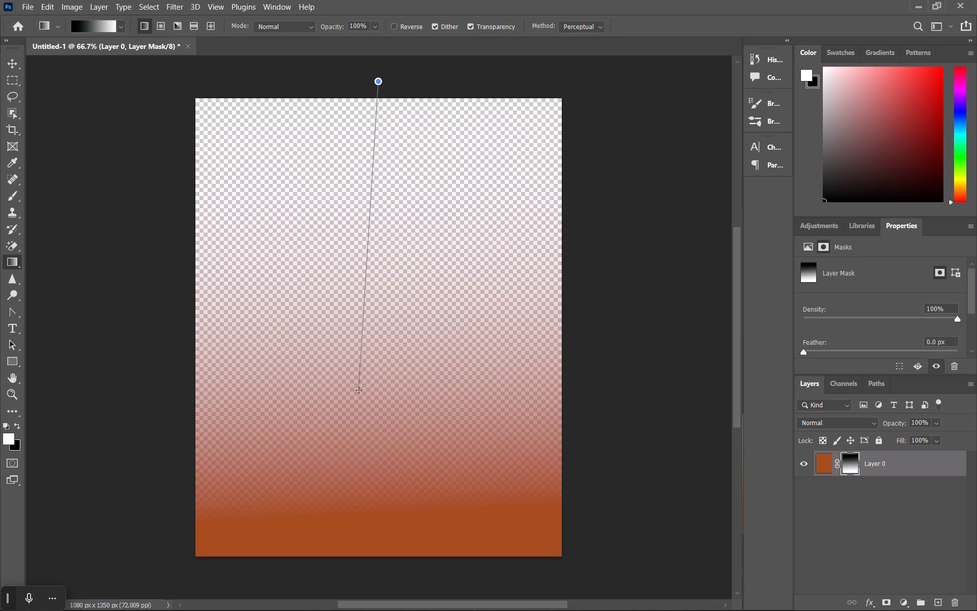
left_click_drag(359, 390, 381, 383)
Browse the gradient preset folders and choose the second preset in the Pinks group.
left_click(124, 22)
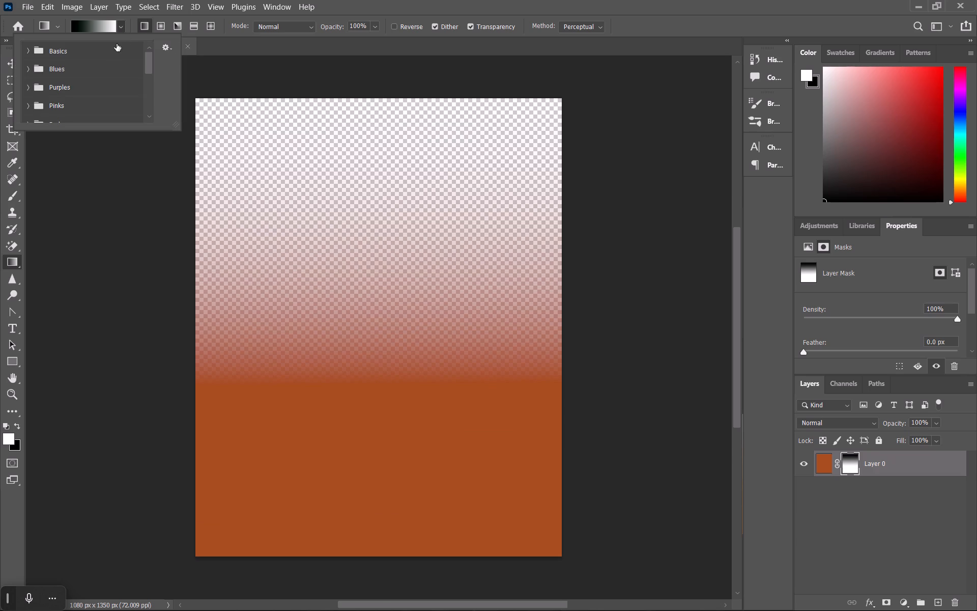
left_click(107, 49)
left_click(31, 52)
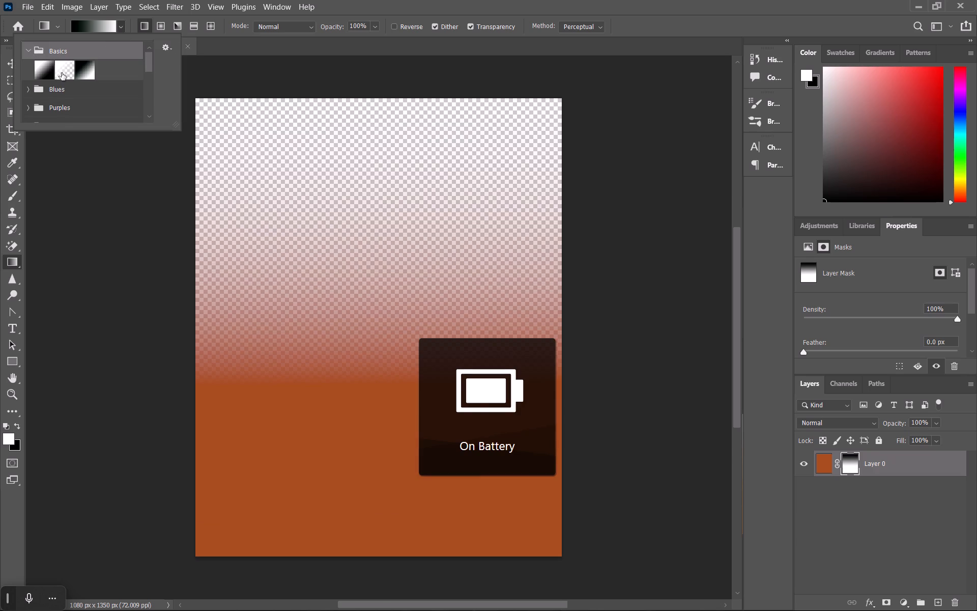
scroll(63, 74, "down", 1)
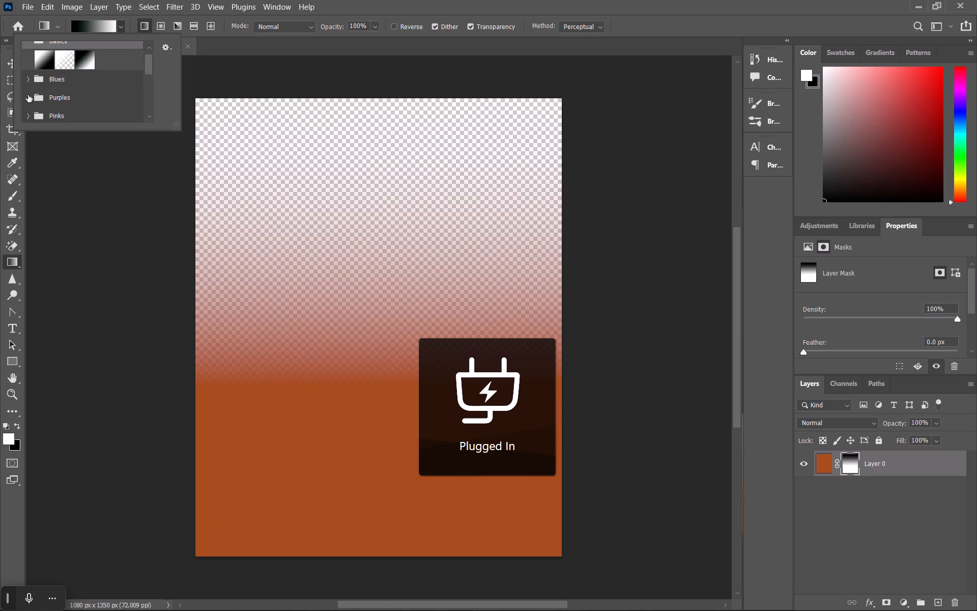
left_click(28, 95)
left_click(28, 95)
scroll(28, 95, "down", 2)
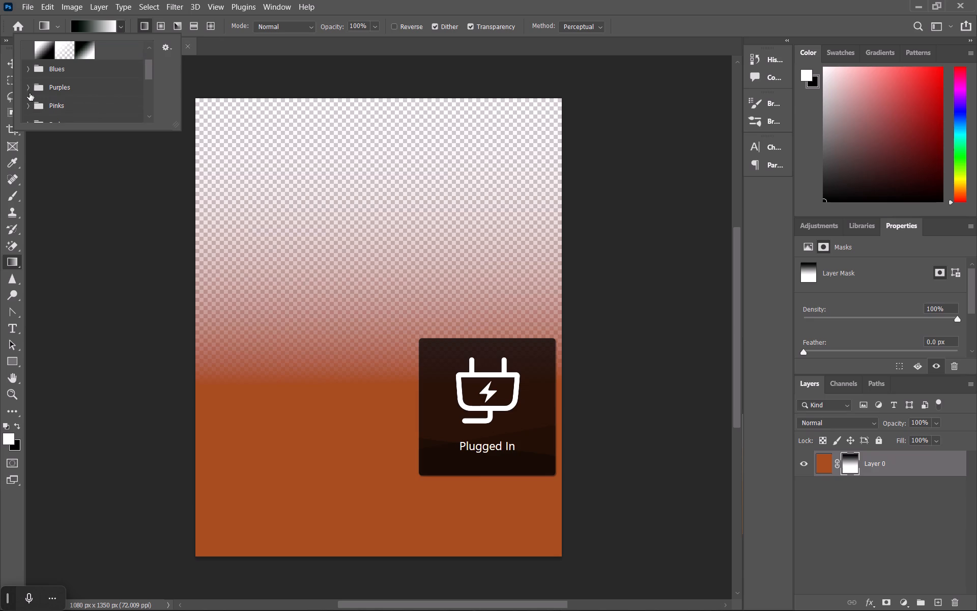
left_click(30, 93)
left_click(66, 111)
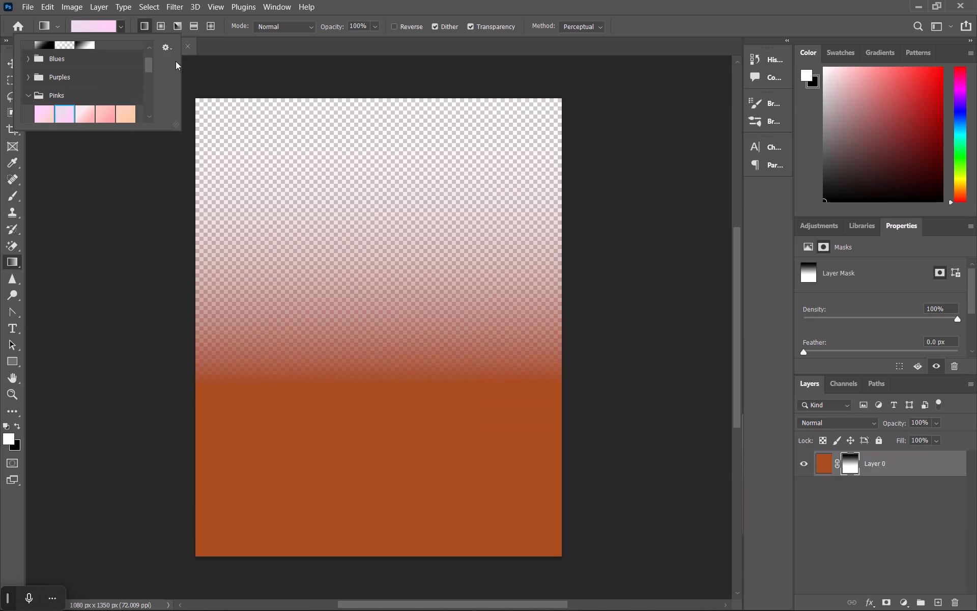
left_click(196, 69)
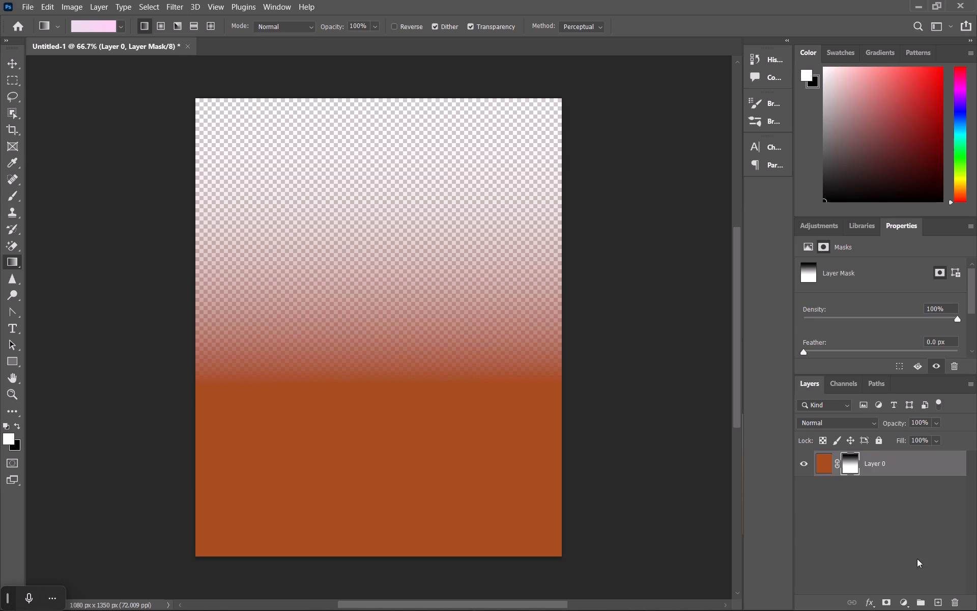
Add a blank layer, place the orange layer above it, and move the orange layer's mask onto the blank layer.
left_click(934, 602)
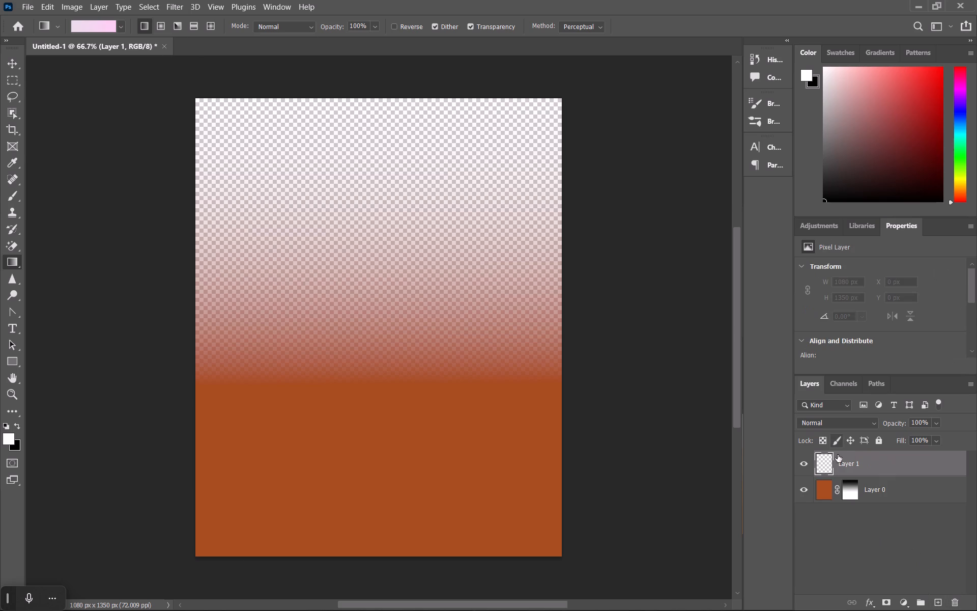
left_click_drag(835, 501, 832, 462)
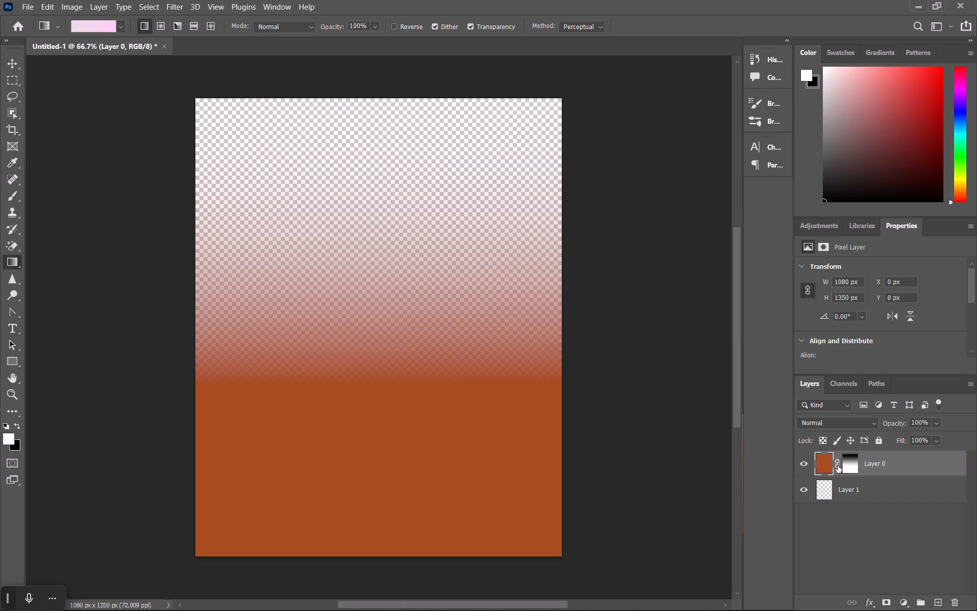
left_click_drag(852, 468, 860, 489)
Fill the blank Layer 1 with the pale pink linear gradient, running vertically from mid-canvas up to the top edge.
left_click(826, 497)
left_click_drag(340, 160, 357, 348)
left_click_drag(357, 328, 357, 327)
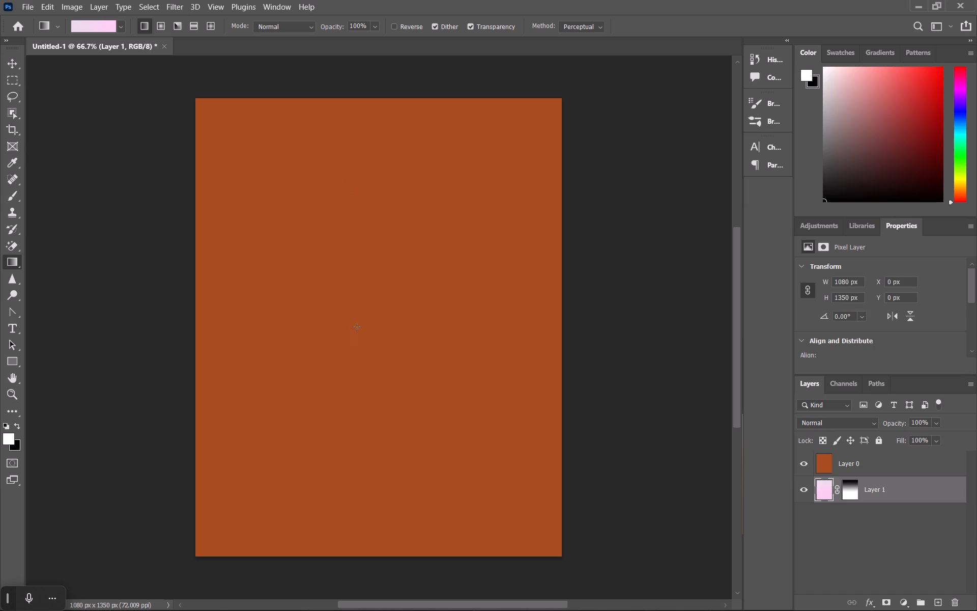
left_click_drag(357, 327, 365, 108)
left_click(414, 218)
Add a white layer mask to the orange Layer 0.
left_click(871, 468)
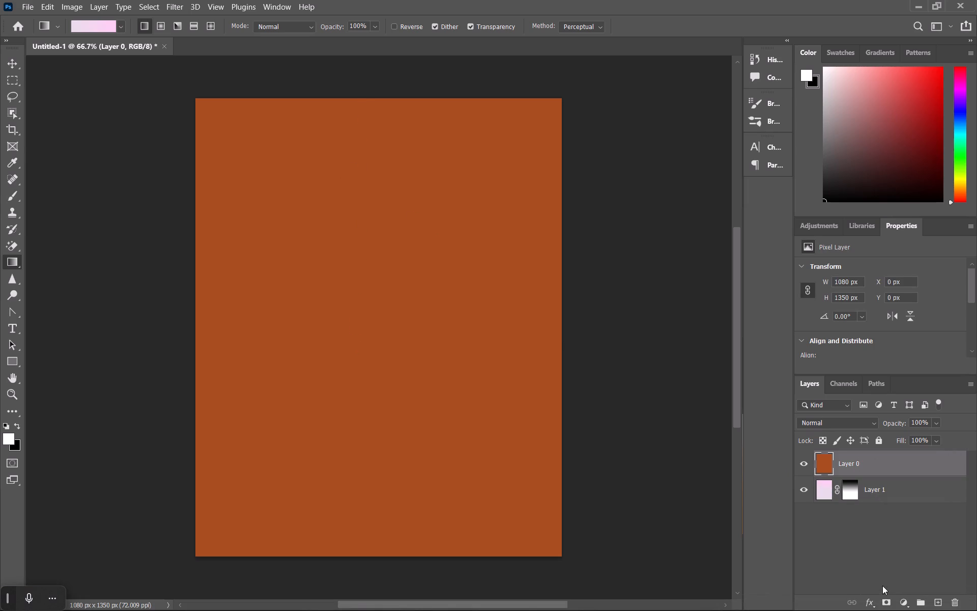
left_click(884, 602)
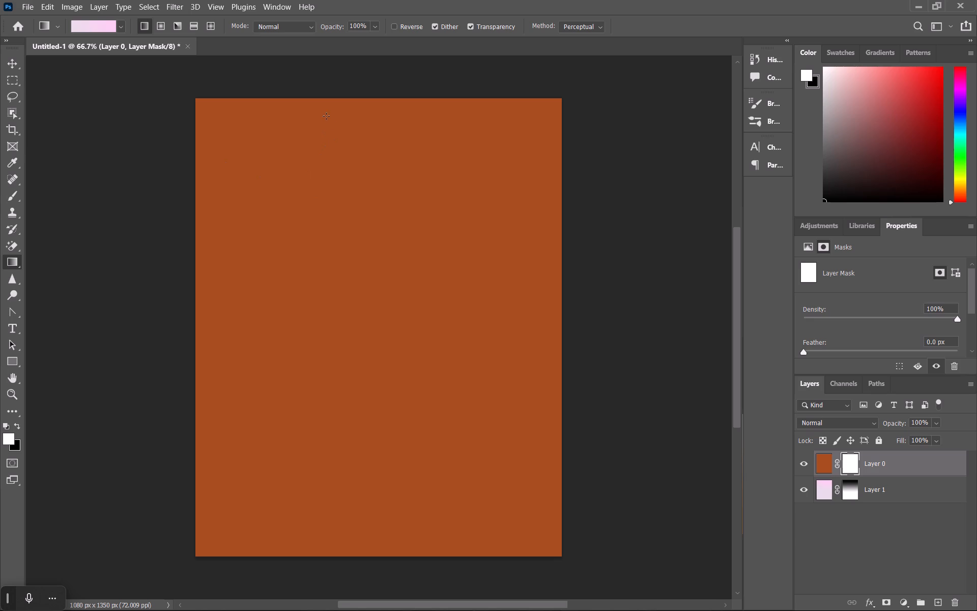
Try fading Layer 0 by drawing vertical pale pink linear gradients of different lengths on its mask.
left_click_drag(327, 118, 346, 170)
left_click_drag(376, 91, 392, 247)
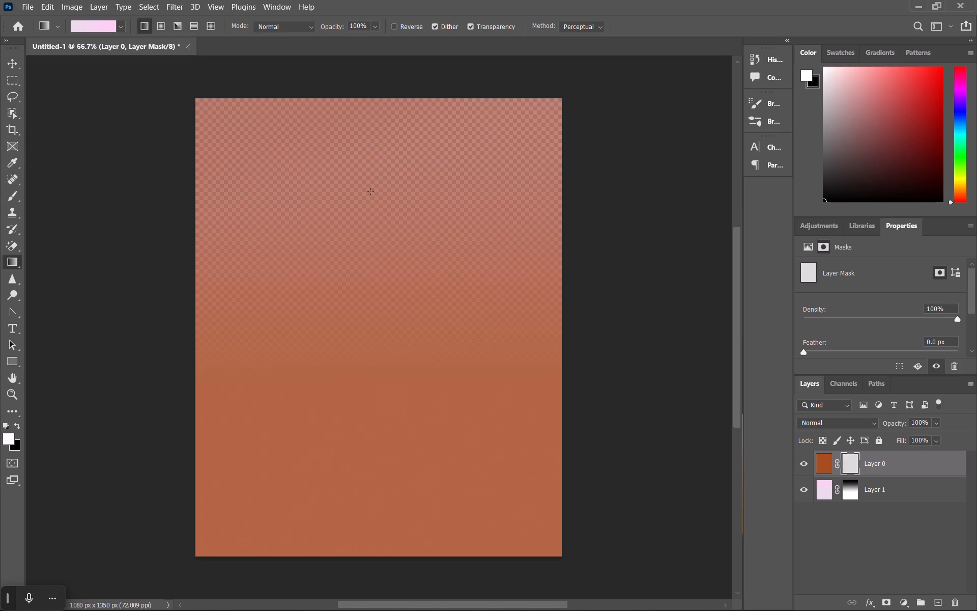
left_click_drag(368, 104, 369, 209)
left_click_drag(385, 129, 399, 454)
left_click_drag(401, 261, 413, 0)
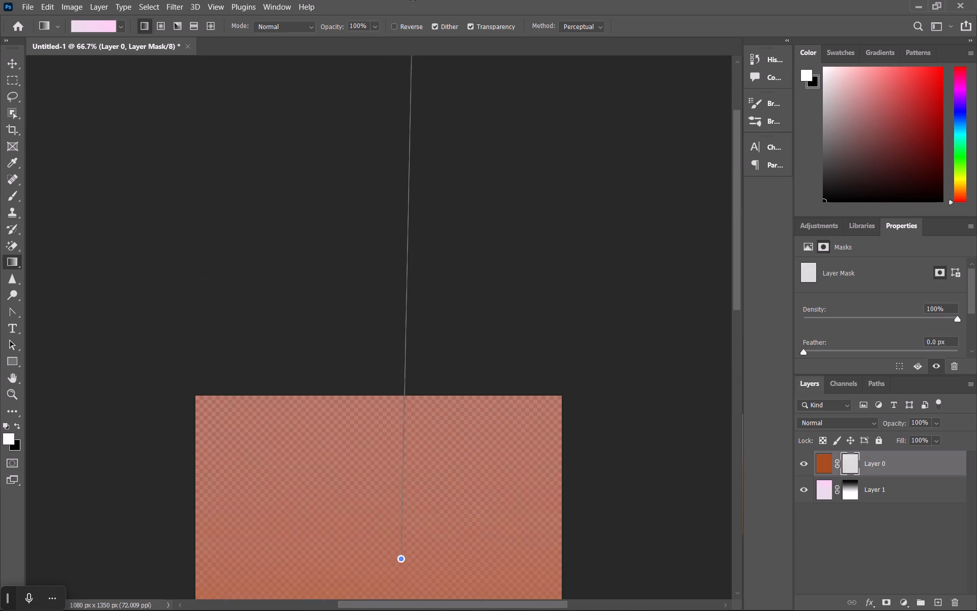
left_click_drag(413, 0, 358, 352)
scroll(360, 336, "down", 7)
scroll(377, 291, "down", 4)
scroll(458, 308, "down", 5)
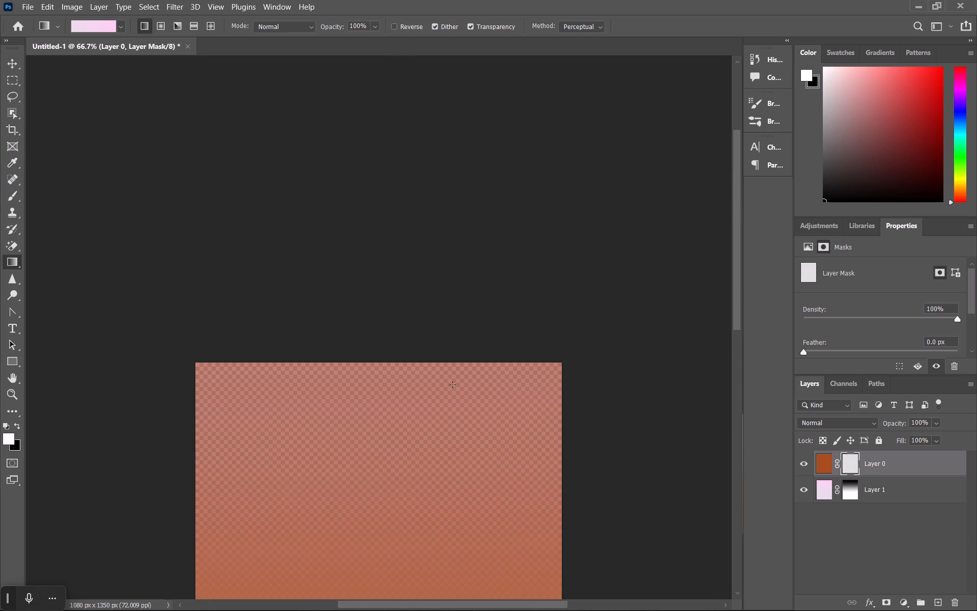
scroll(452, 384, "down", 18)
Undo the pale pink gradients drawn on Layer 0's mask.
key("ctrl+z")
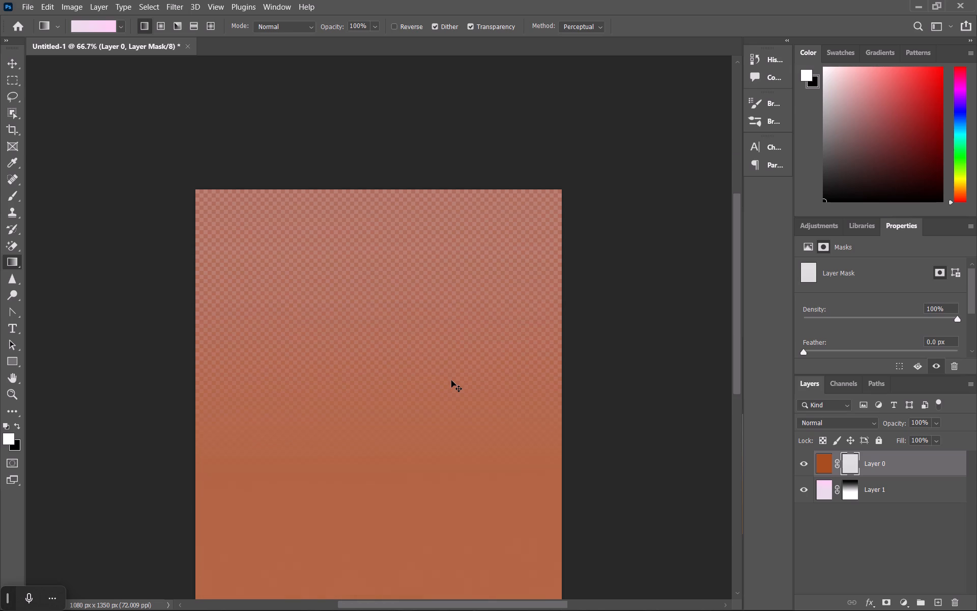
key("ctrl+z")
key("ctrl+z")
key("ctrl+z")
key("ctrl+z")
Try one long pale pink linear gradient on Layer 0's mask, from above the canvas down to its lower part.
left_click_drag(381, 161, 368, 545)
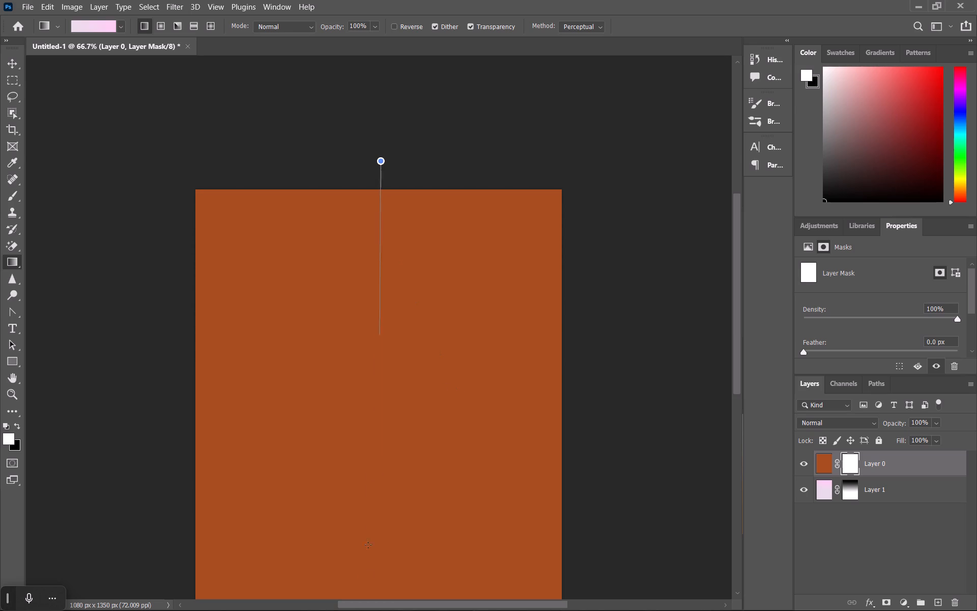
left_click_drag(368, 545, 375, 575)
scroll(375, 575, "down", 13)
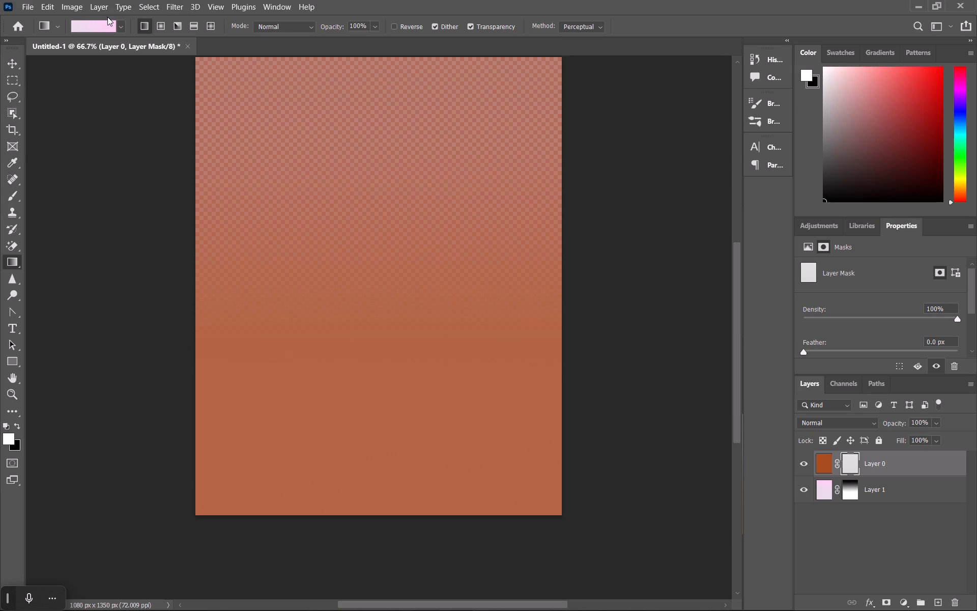
Fade the top of Layer 0 on its mask with the first Basics preset, a white-to-black linear gradient running from the lower canvas upward.
left_click(123, 24)
scroll(95, 74, "up", 10)
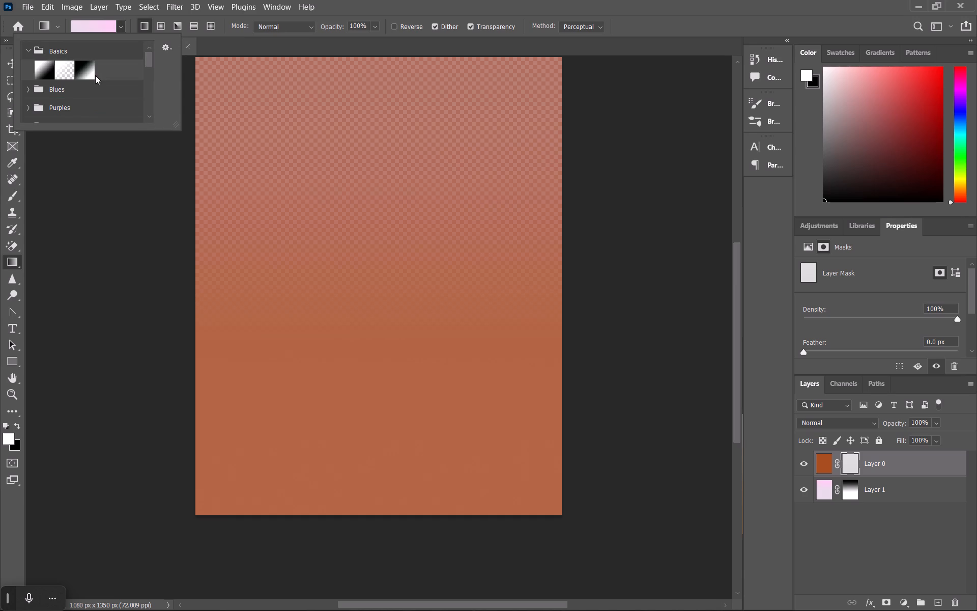
left_click(47, 71)
left_click_drag(260, 91, 264, 239)
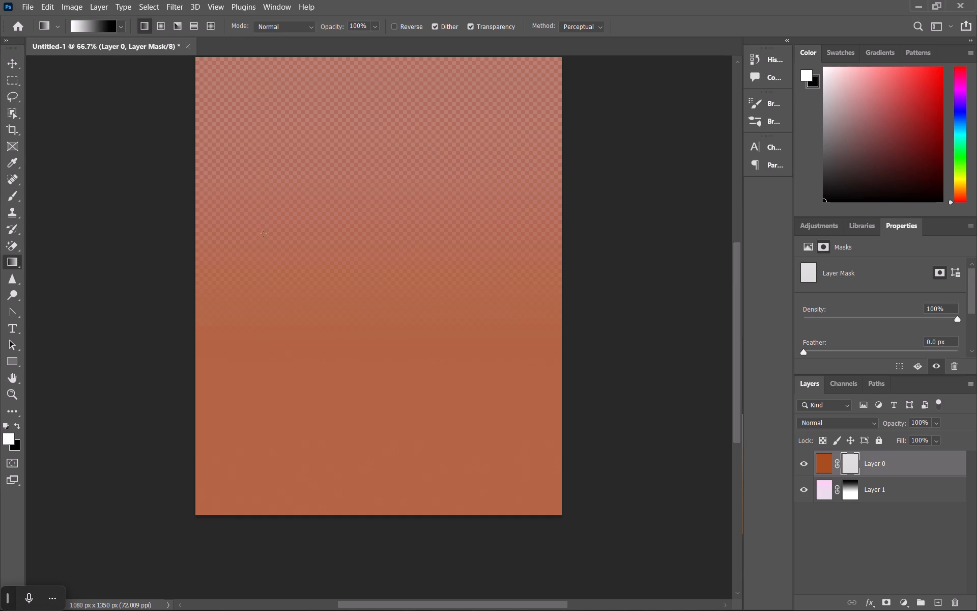
scroll(295, 192, "up", 5)
left_click_drag(324, 312, 320, 274)
scroll(320, 274, "down", 6)
scroll(320, 275, "down", 20)
scroll(320, 275, "down", 5)
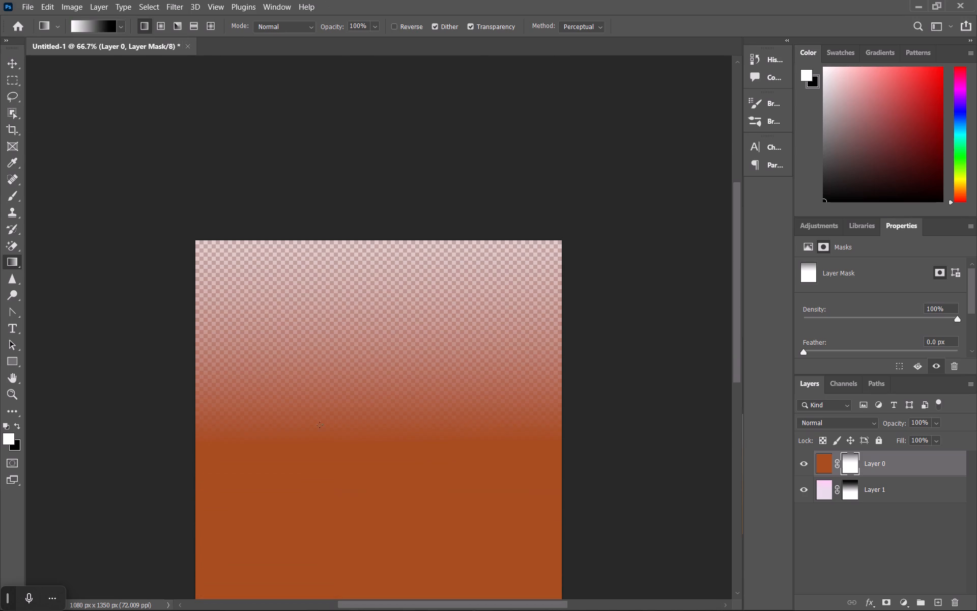
left_click_drag(360, 568, 346, 68)
scroll(382, 456, "down", 7)
scroll(382, 459, "up", 6)
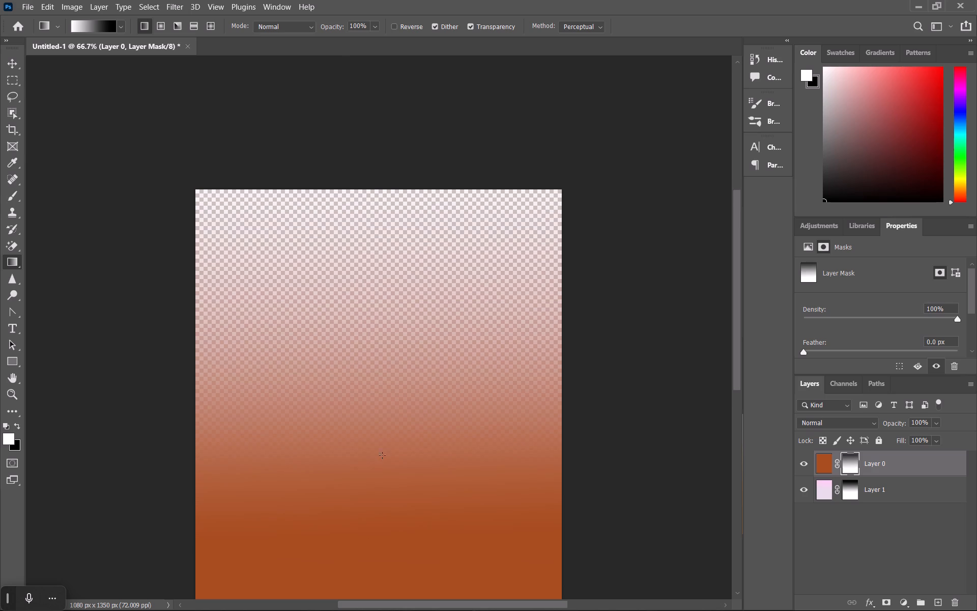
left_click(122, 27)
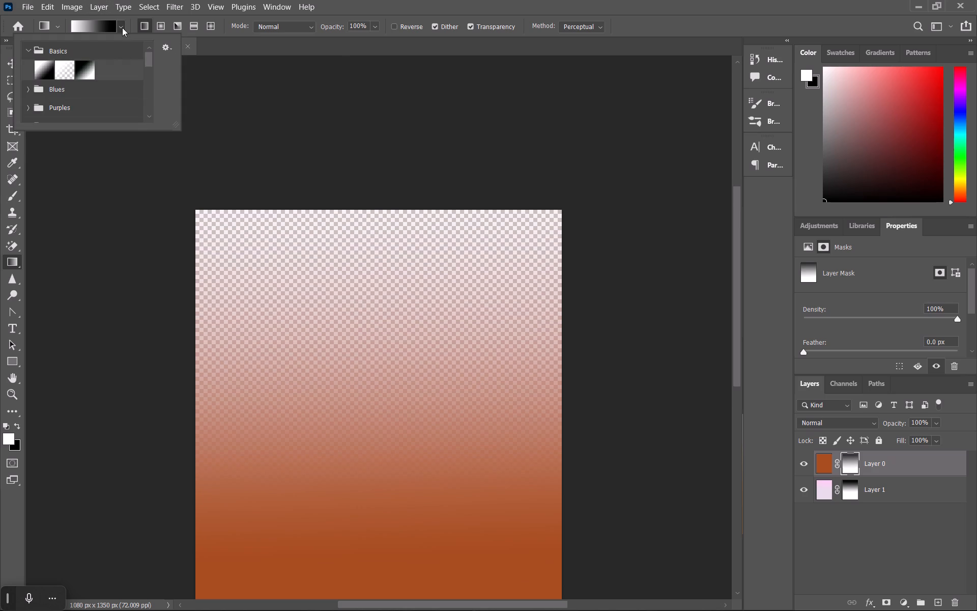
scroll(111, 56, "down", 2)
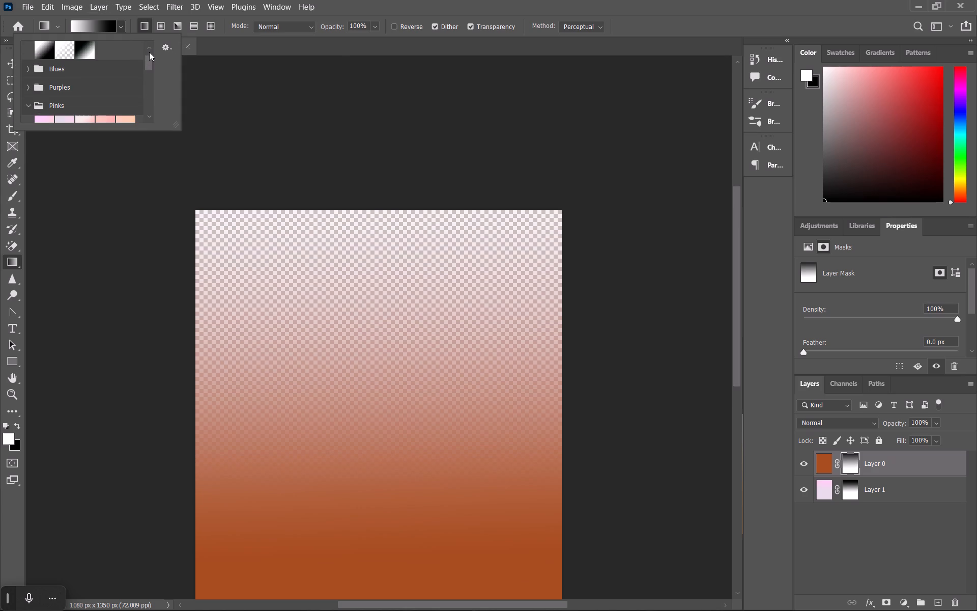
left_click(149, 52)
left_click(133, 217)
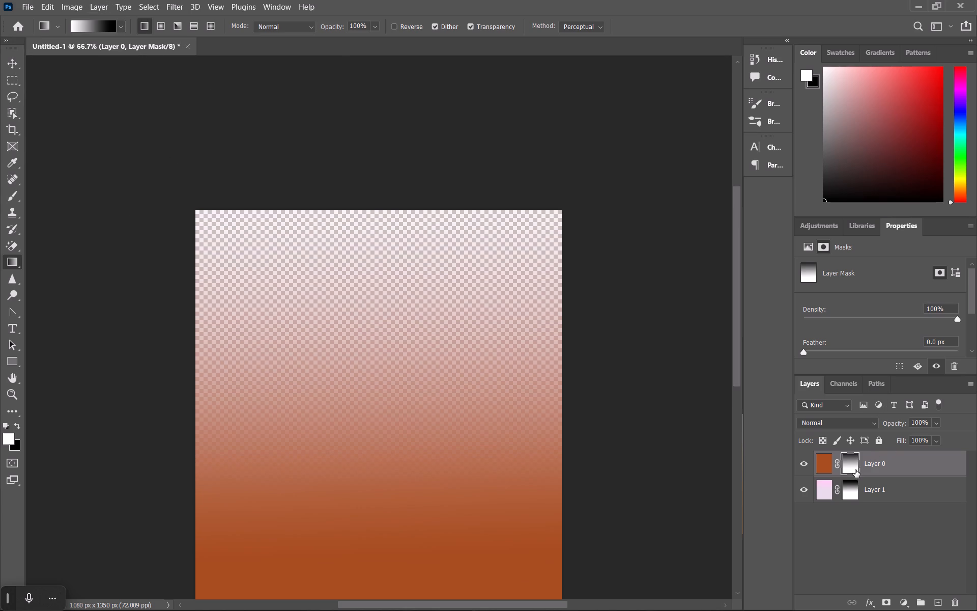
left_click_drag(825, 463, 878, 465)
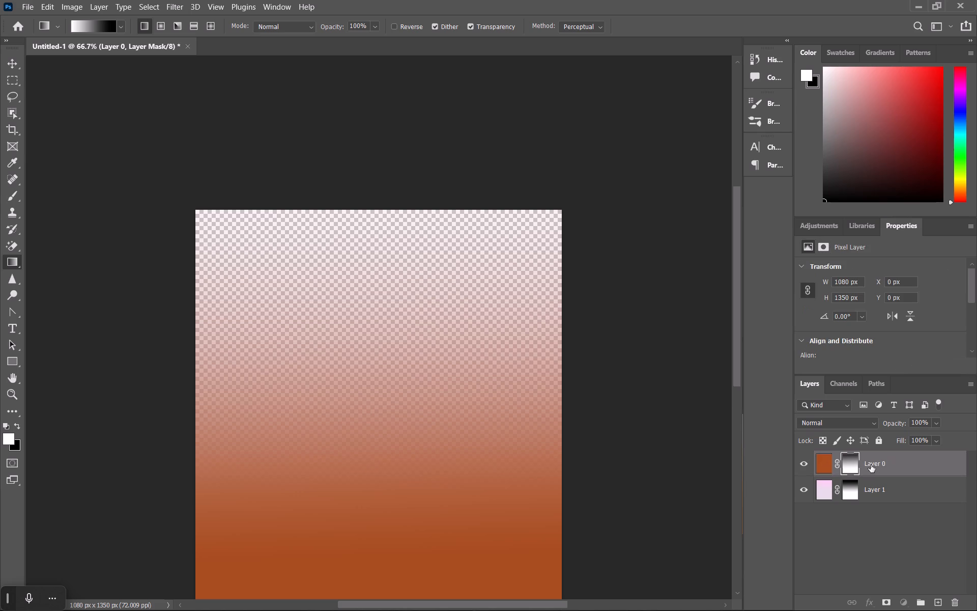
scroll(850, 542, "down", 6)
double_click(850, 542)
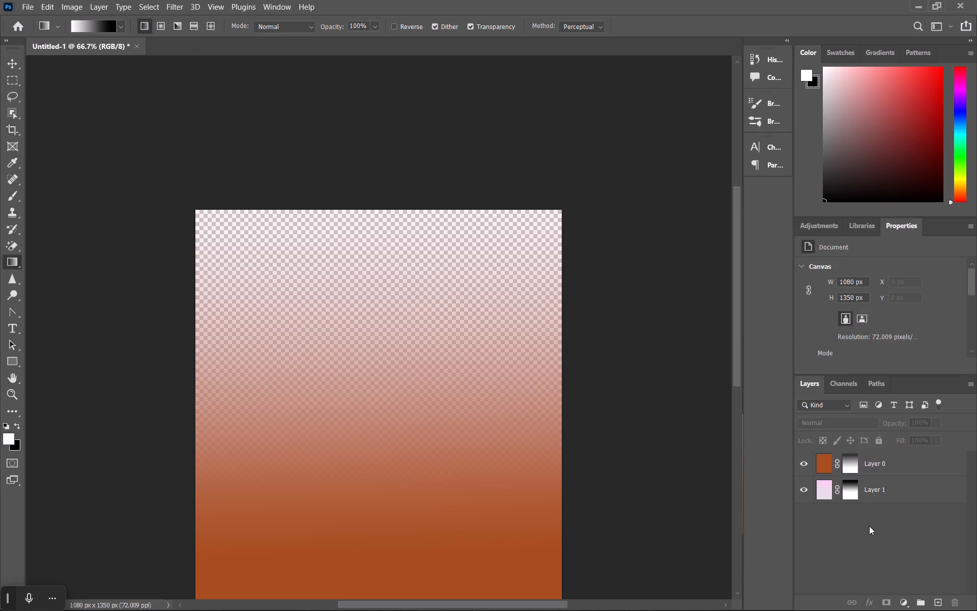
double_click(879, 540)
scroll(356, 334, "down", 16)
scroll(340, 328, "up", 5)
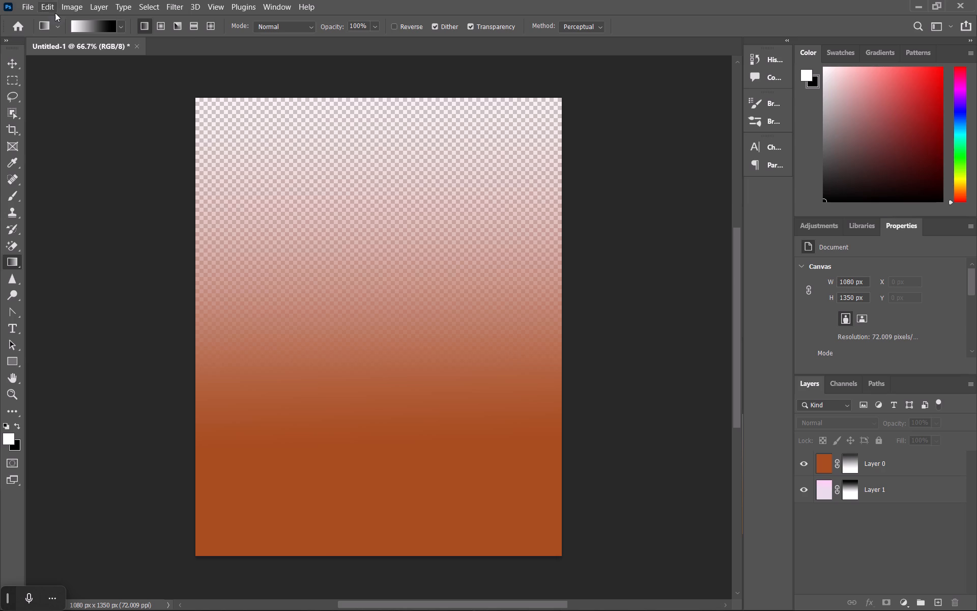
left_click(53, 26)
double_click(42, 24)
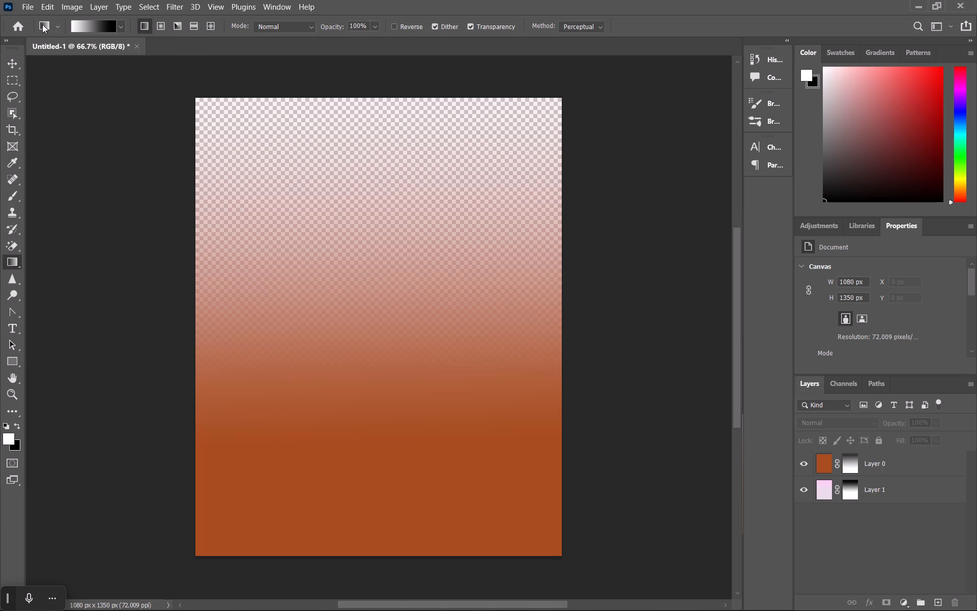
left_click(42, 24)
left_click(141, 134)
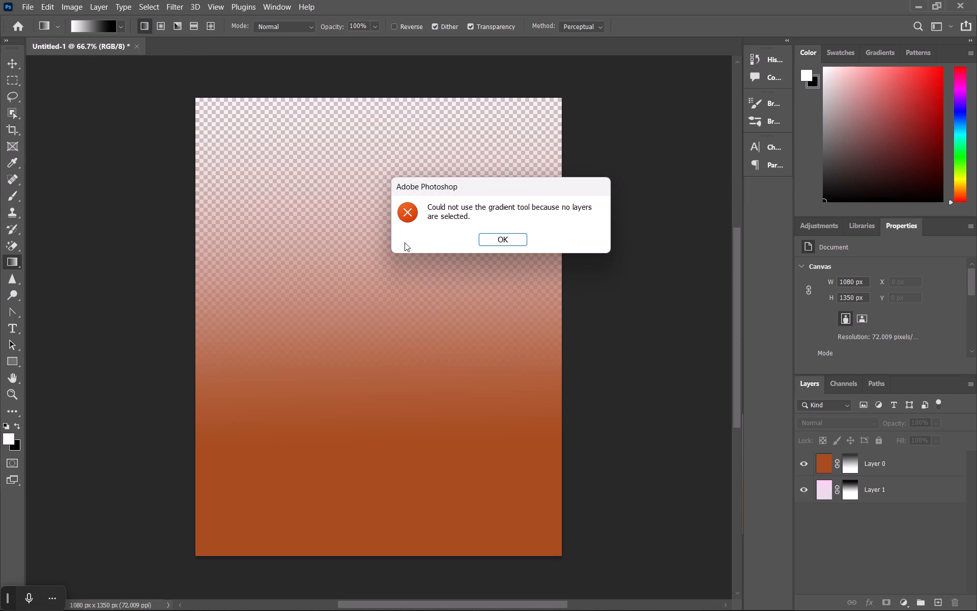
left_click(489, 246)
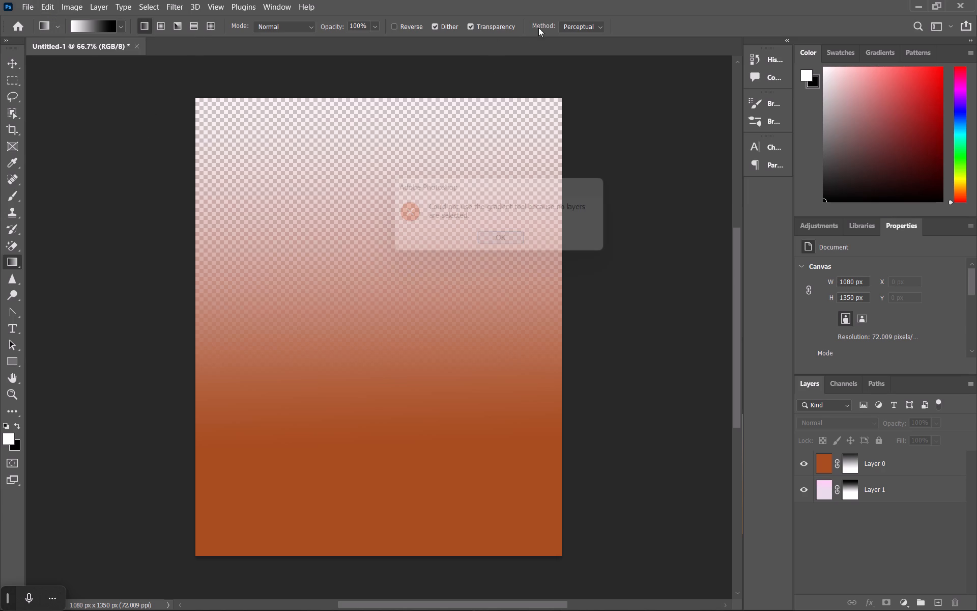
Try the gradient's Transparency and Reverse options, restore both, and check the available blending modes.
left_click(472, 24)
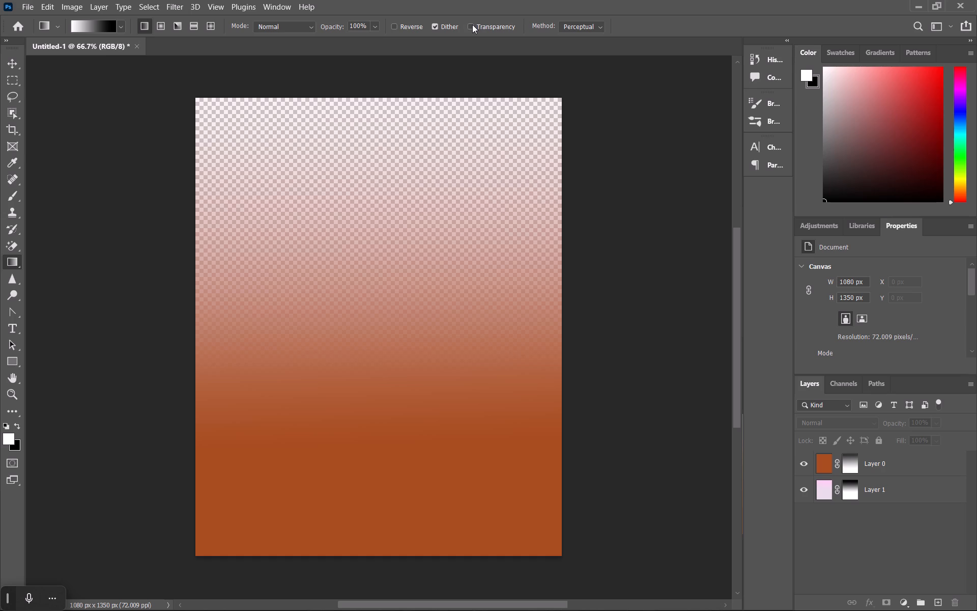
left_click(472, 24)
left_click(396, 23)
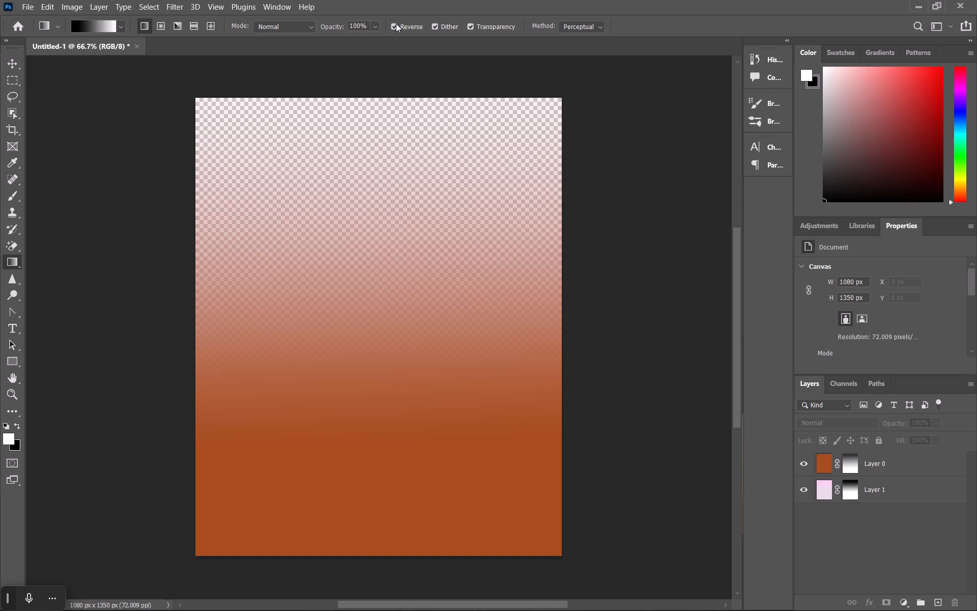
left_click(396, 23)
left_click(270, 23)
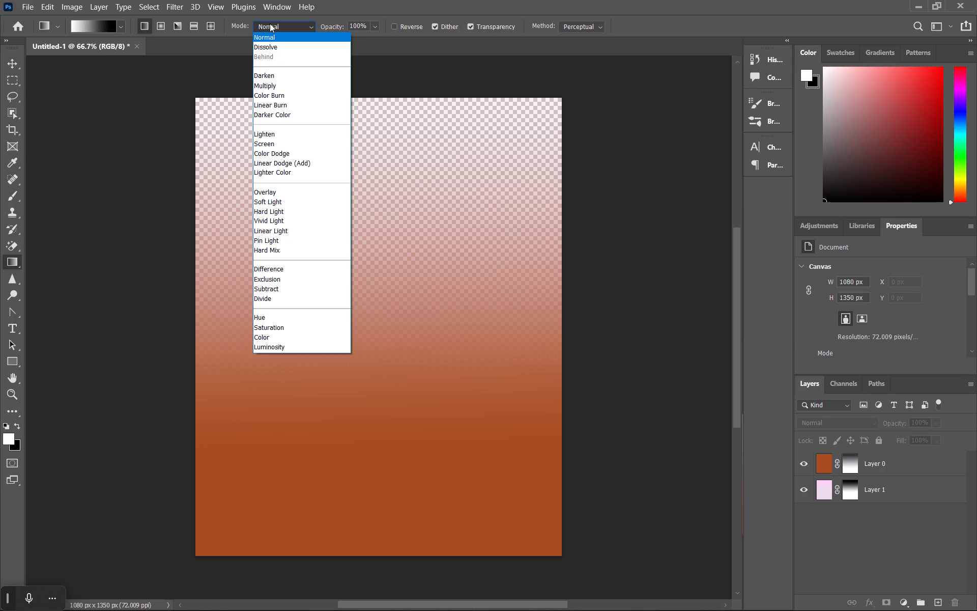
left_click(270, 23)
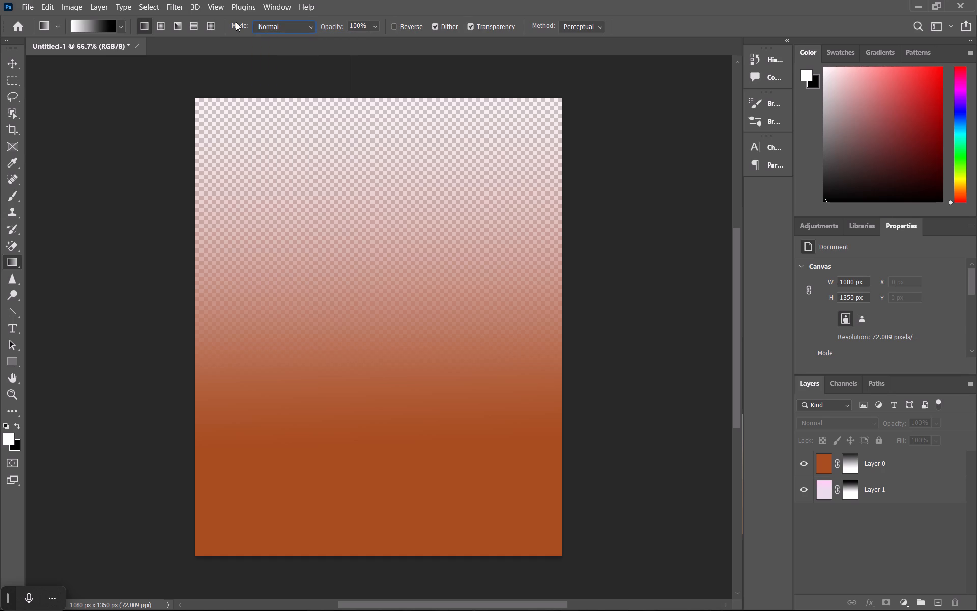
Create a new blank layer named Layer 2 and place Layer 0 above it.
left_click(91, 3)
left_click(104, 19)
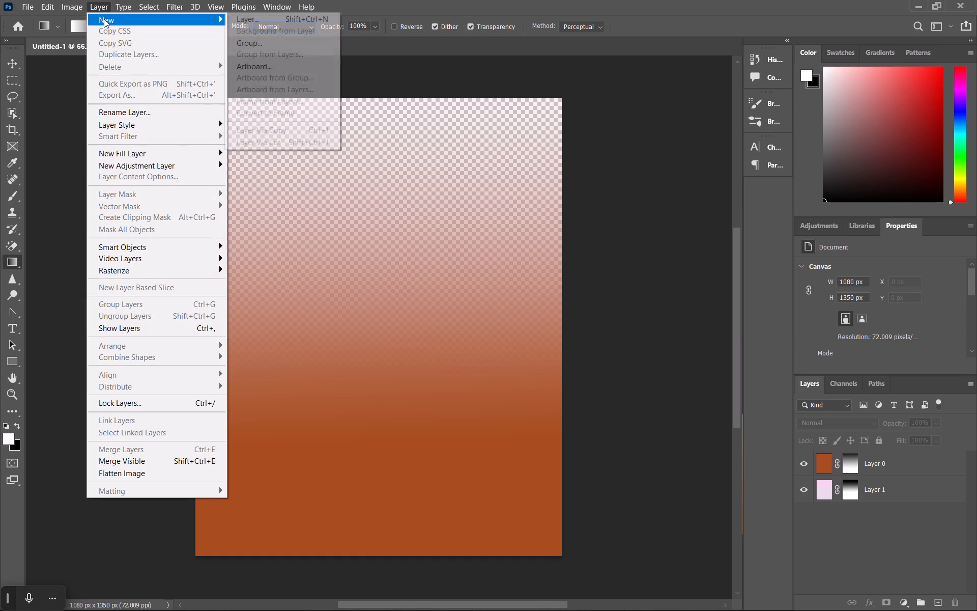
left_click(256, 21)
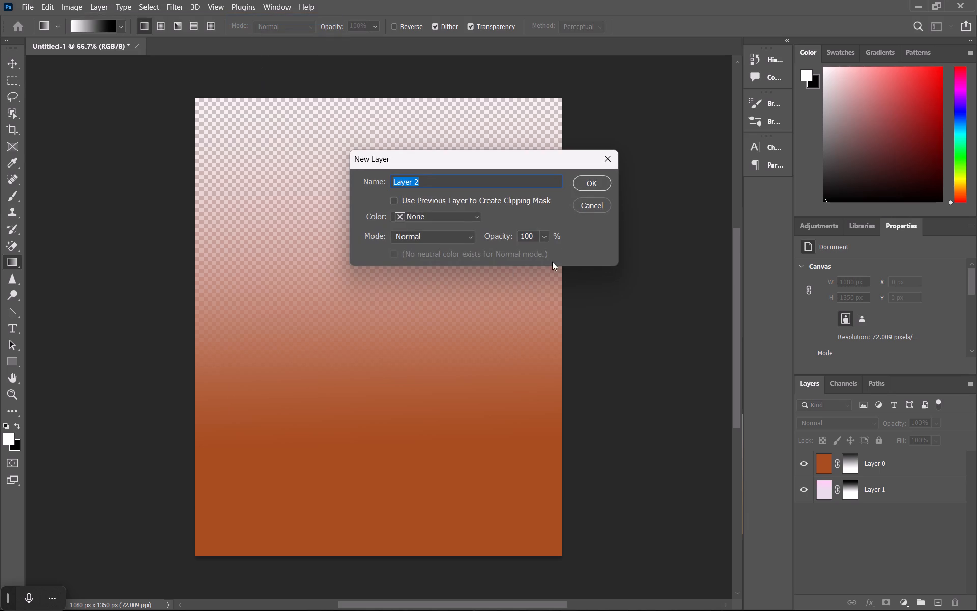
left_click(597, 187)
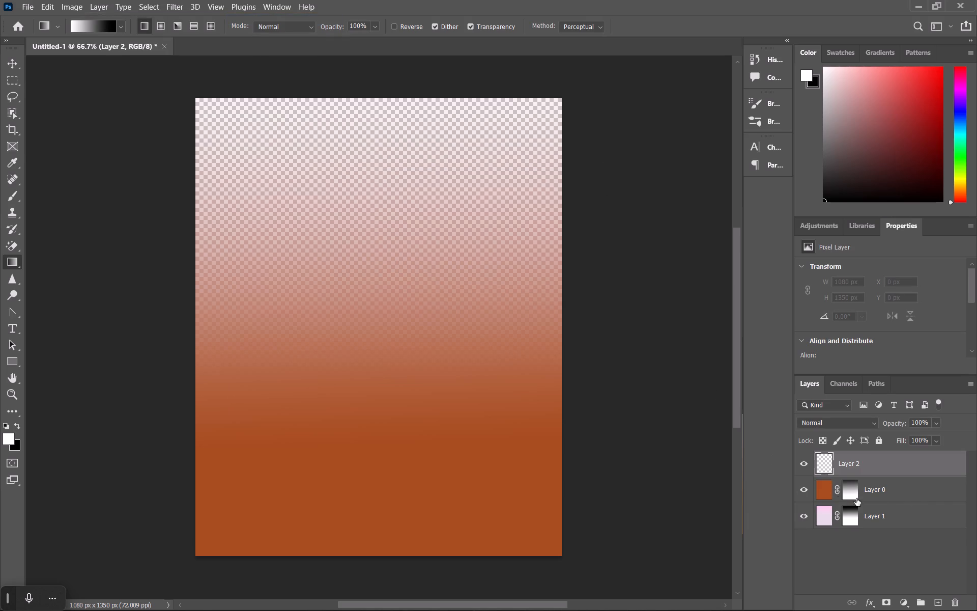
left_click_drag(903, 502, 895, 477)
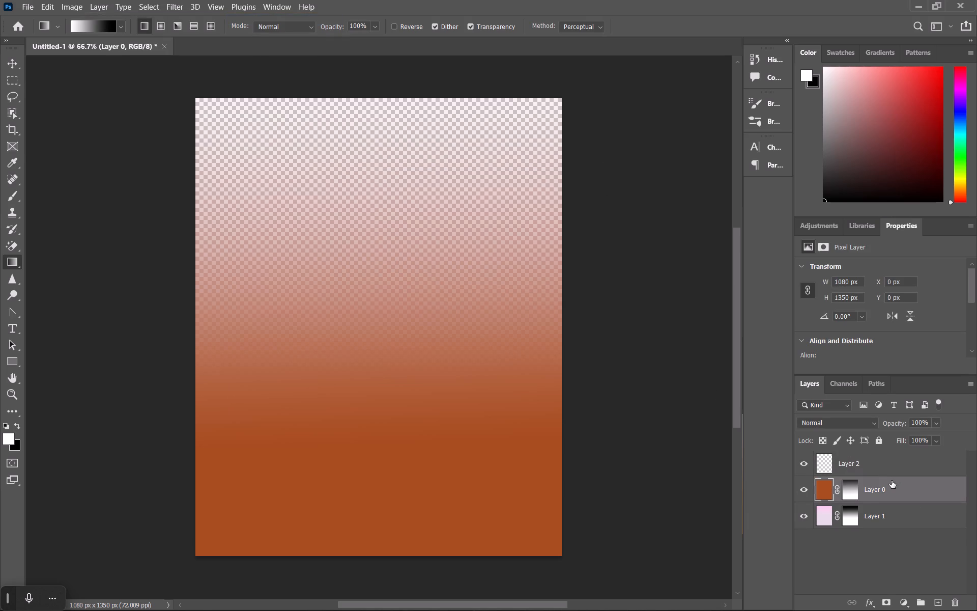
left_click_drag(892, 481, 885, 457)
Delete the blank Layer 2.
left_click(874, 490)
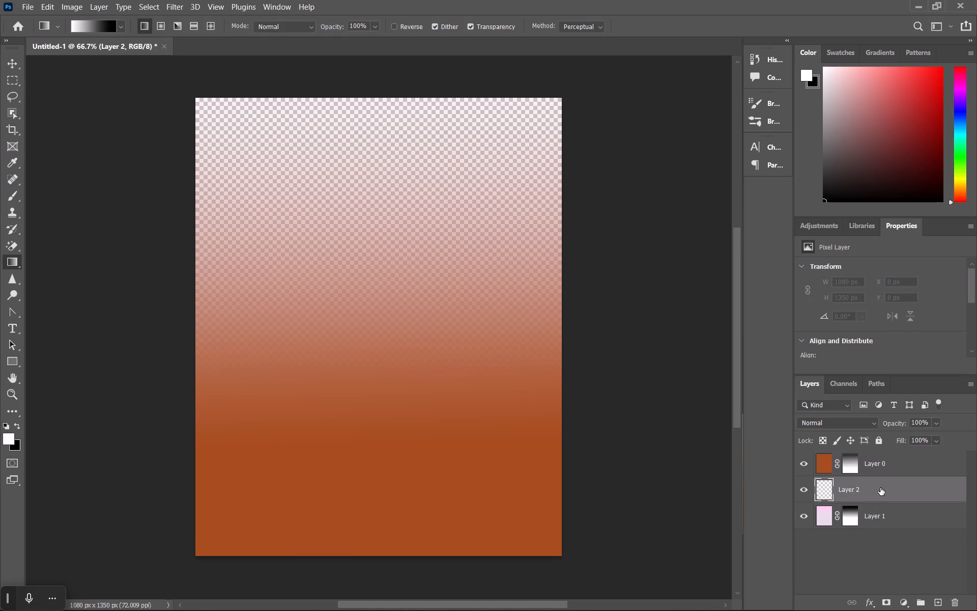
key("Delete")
Delete the pink gradient Layer 1.
left_click(882, 488)
key("Delete")
left_click(877, 486)
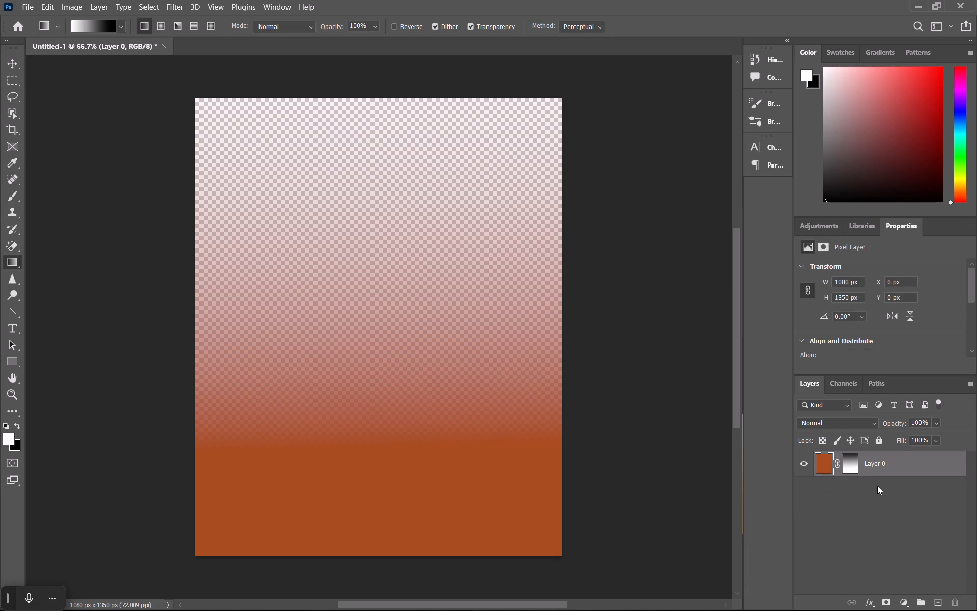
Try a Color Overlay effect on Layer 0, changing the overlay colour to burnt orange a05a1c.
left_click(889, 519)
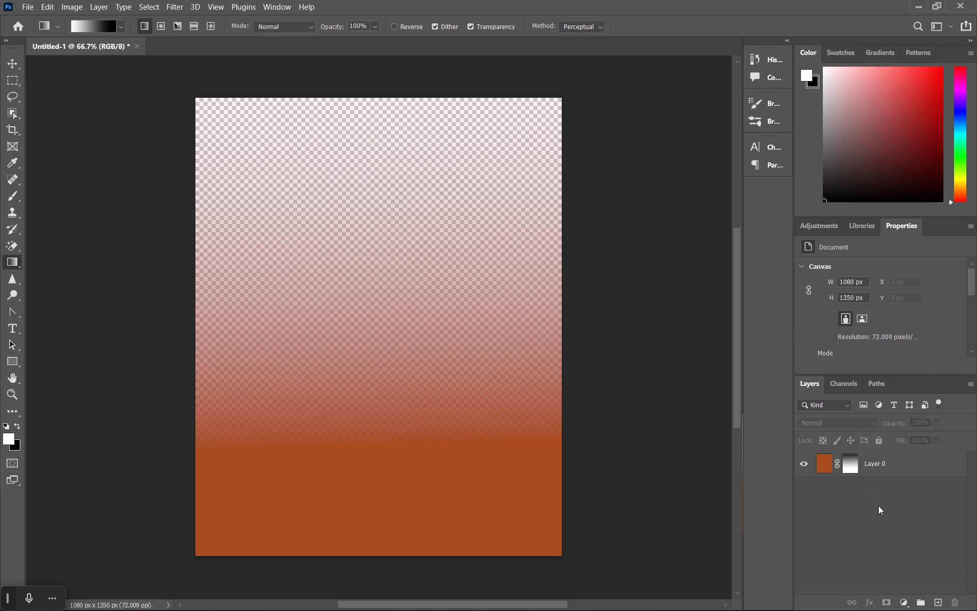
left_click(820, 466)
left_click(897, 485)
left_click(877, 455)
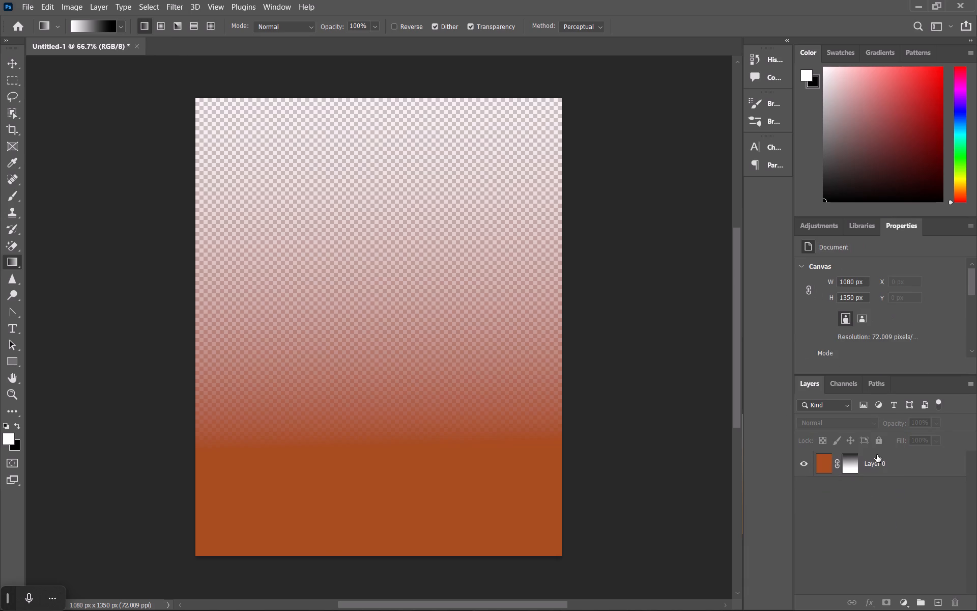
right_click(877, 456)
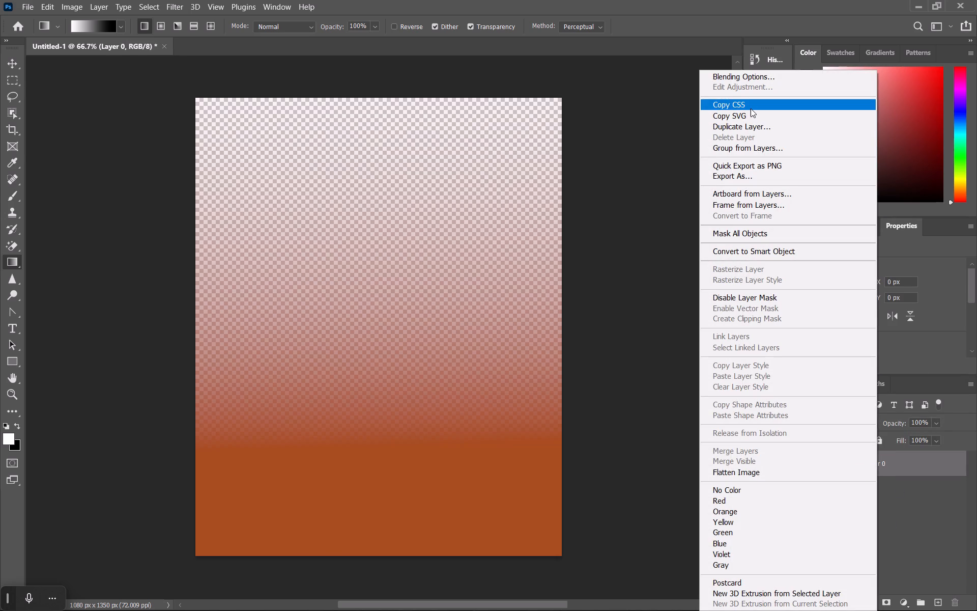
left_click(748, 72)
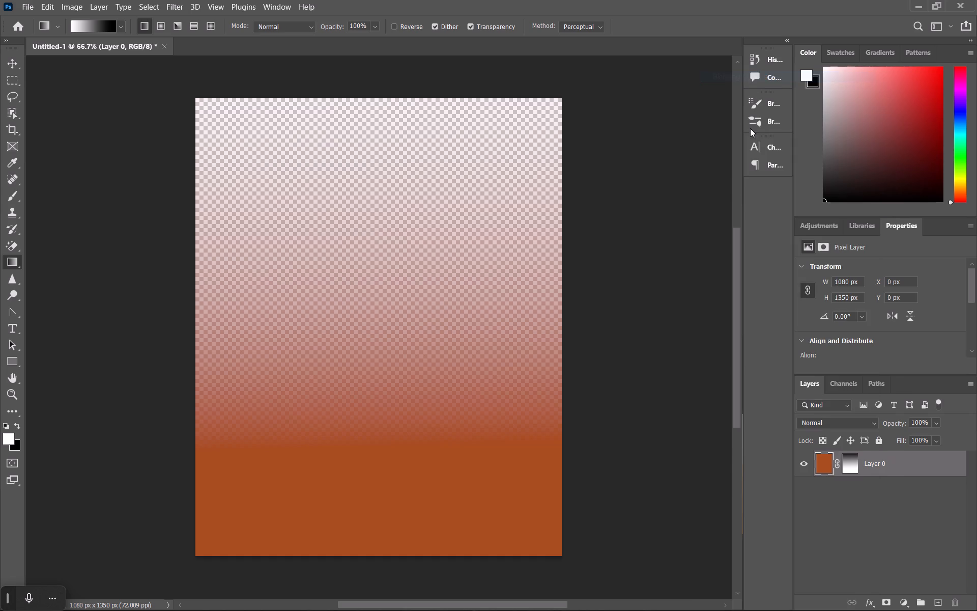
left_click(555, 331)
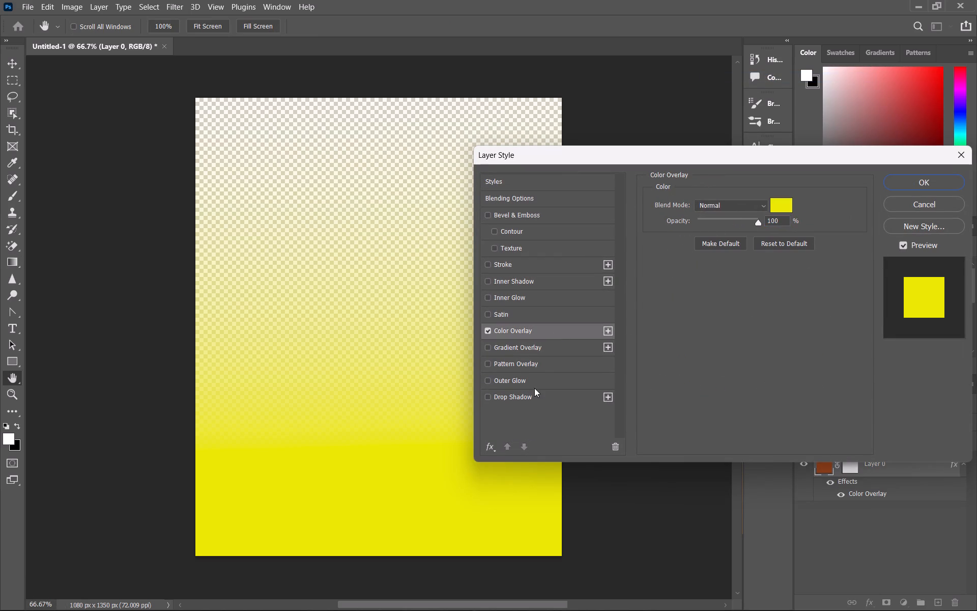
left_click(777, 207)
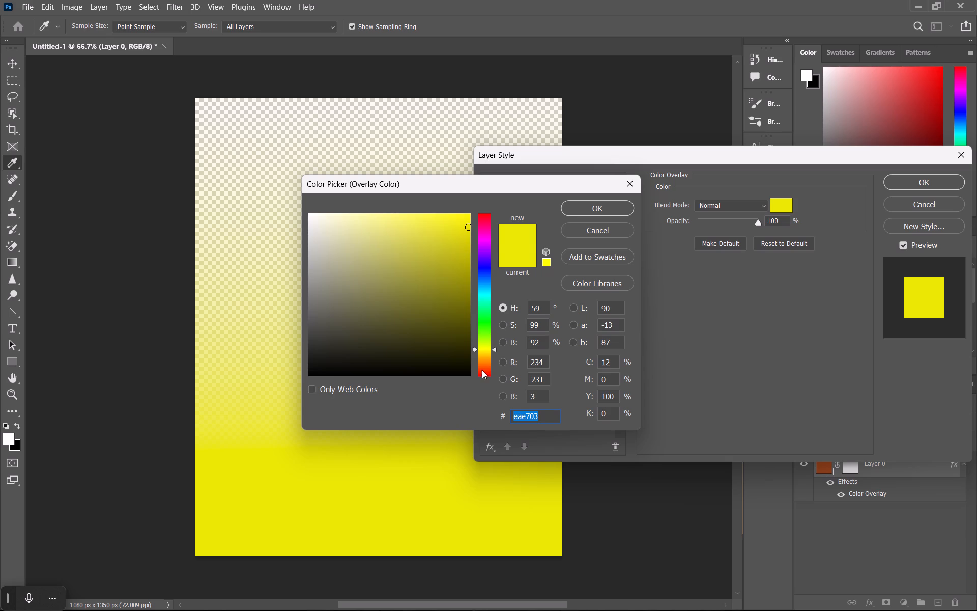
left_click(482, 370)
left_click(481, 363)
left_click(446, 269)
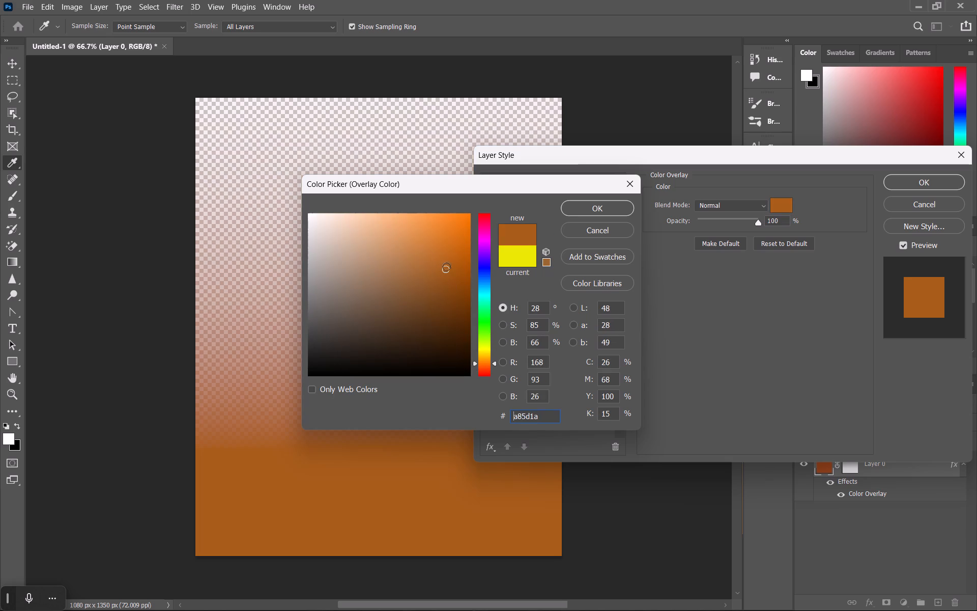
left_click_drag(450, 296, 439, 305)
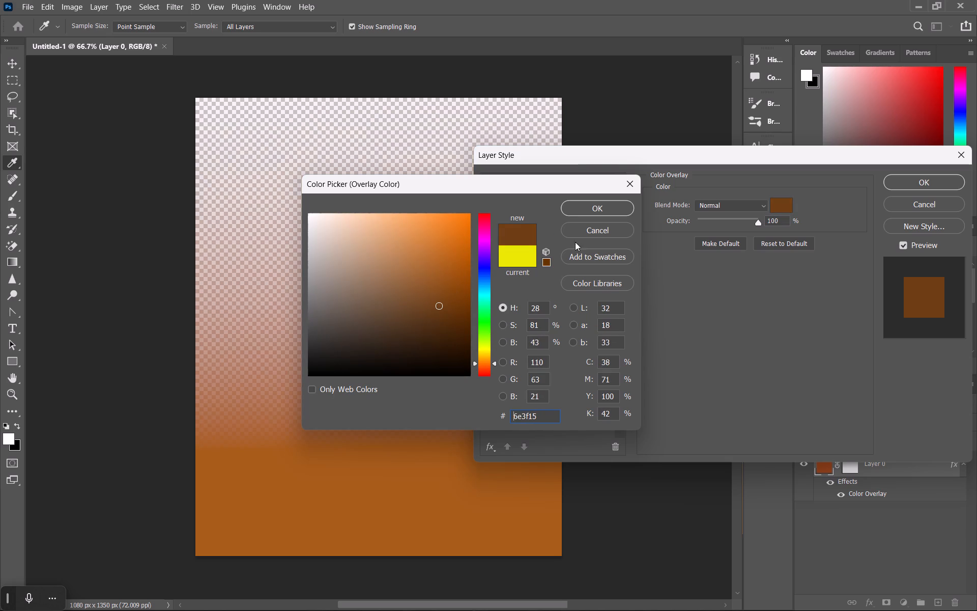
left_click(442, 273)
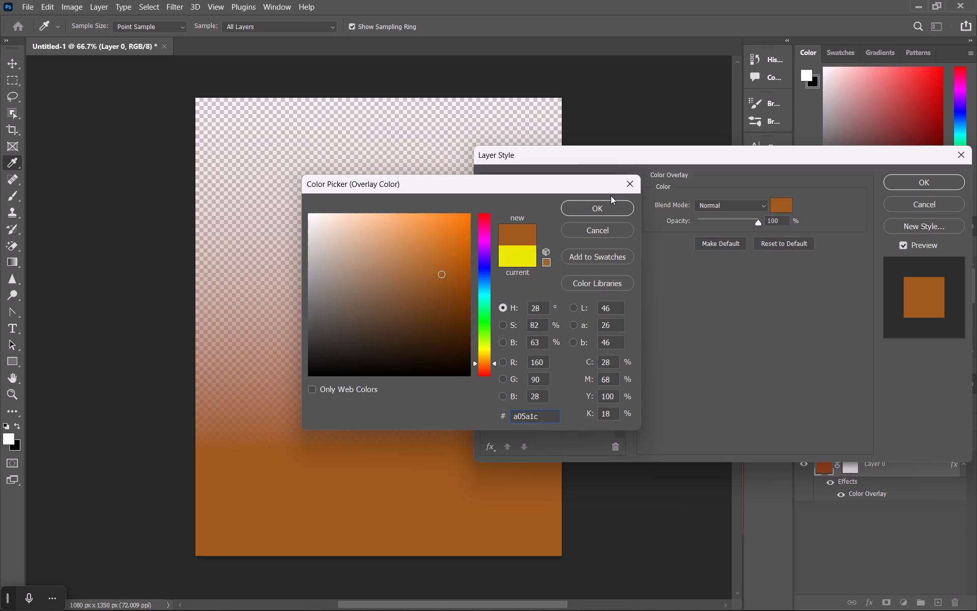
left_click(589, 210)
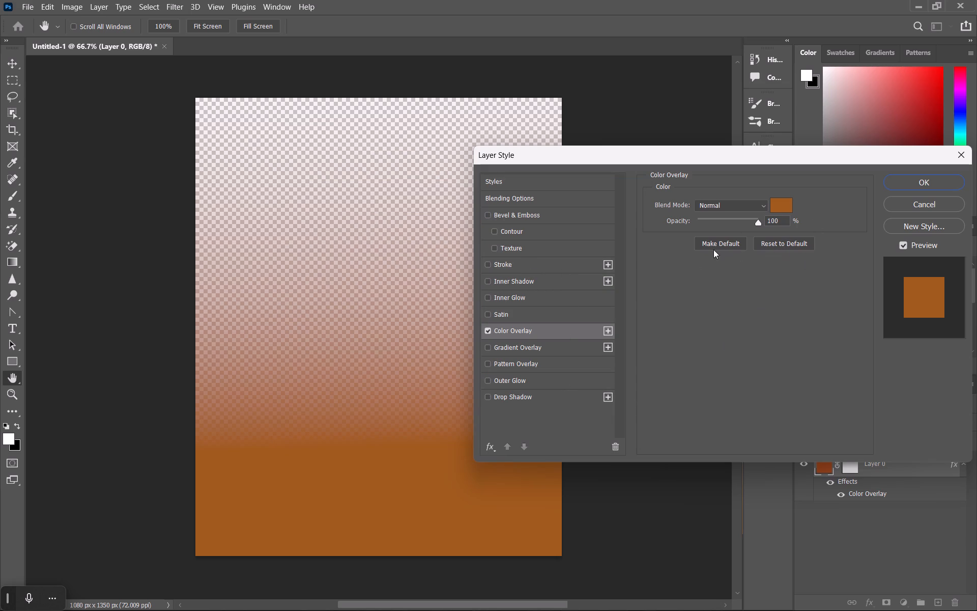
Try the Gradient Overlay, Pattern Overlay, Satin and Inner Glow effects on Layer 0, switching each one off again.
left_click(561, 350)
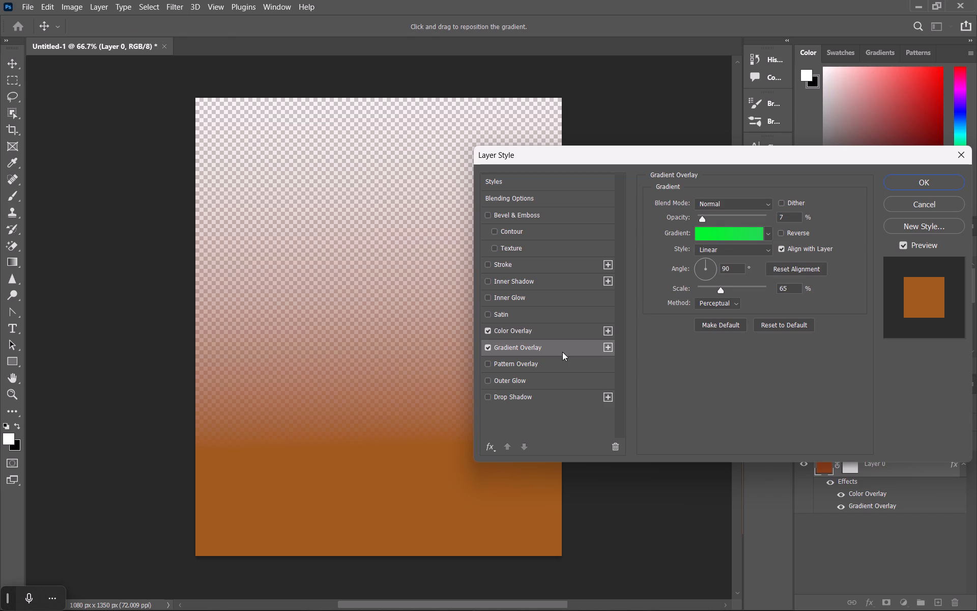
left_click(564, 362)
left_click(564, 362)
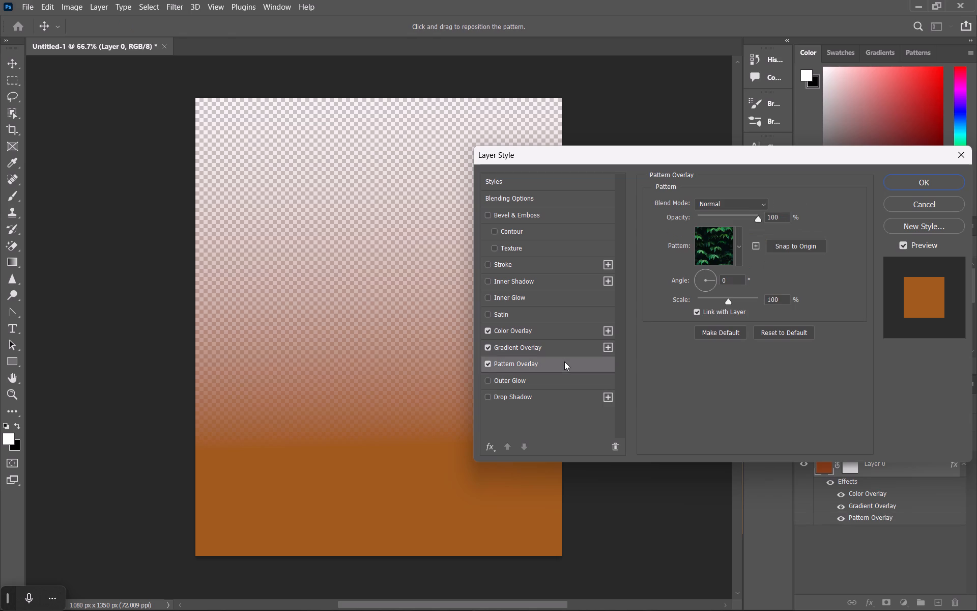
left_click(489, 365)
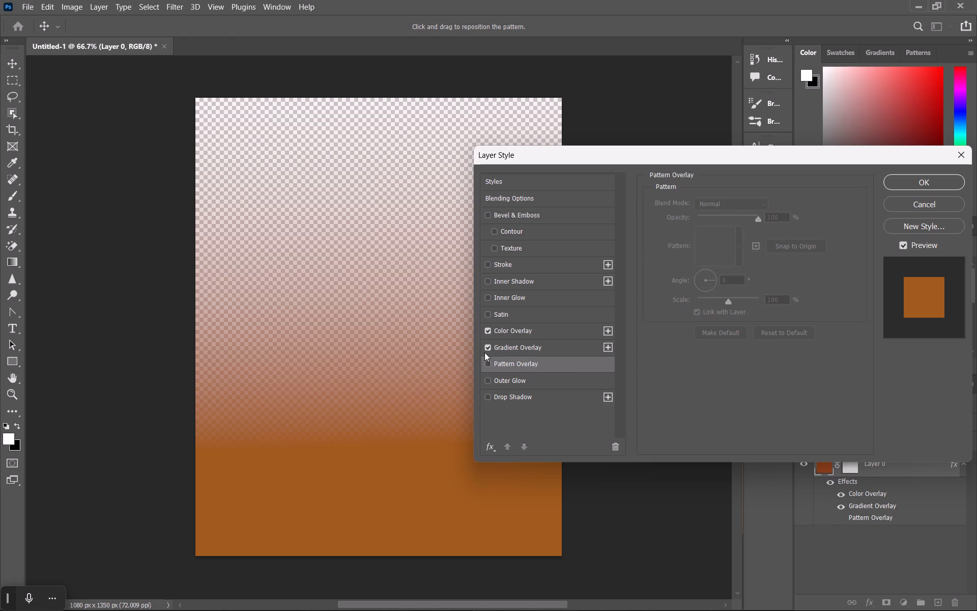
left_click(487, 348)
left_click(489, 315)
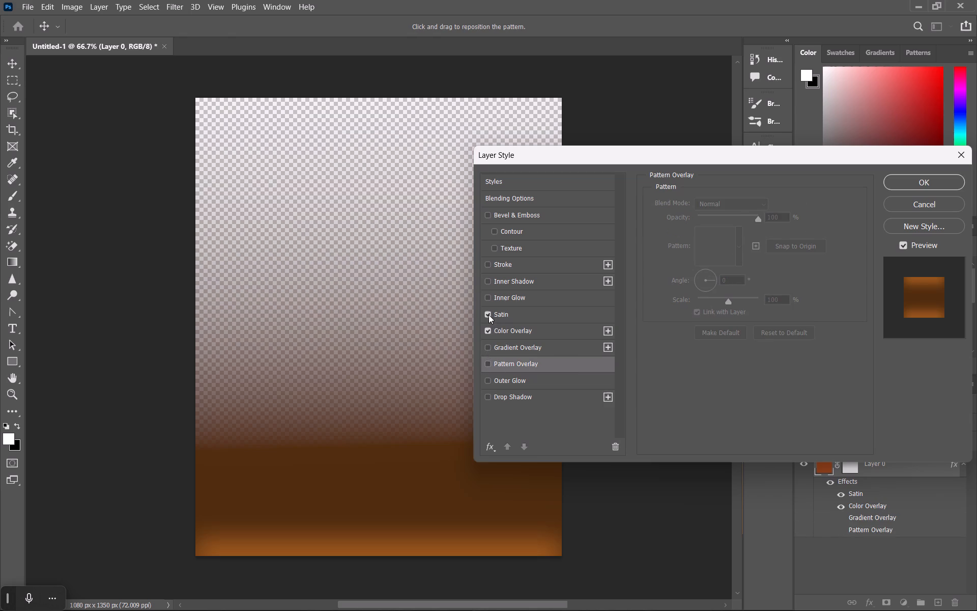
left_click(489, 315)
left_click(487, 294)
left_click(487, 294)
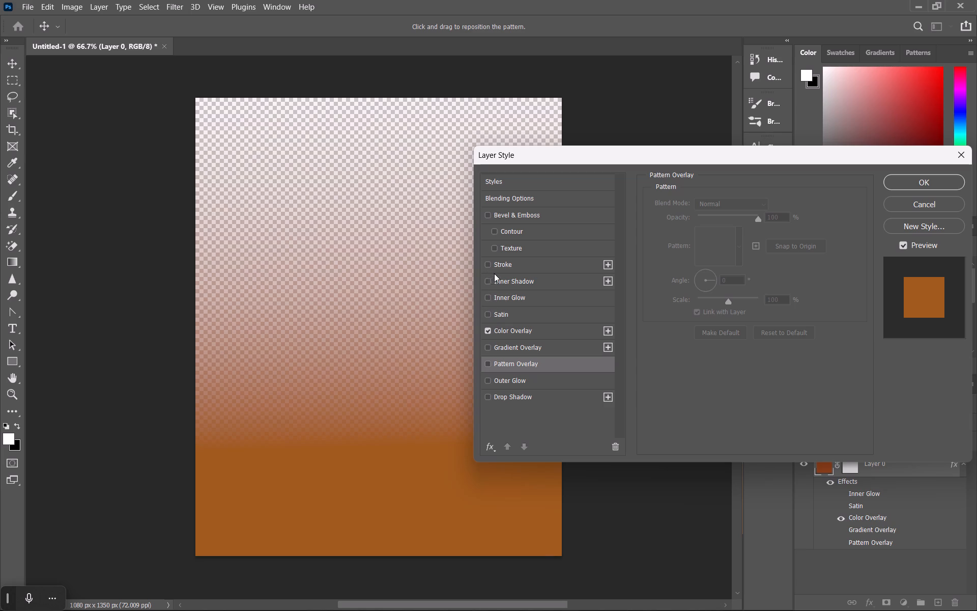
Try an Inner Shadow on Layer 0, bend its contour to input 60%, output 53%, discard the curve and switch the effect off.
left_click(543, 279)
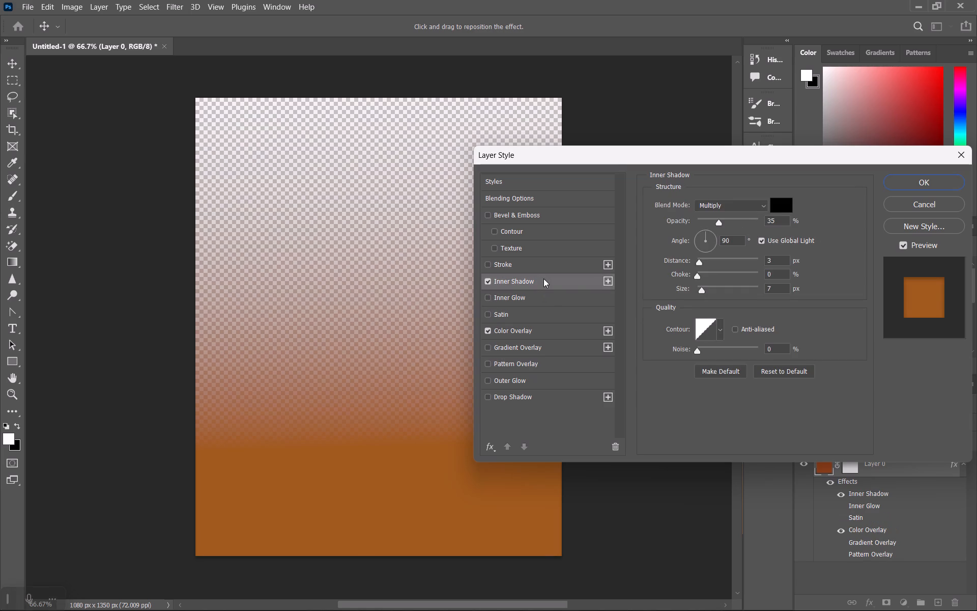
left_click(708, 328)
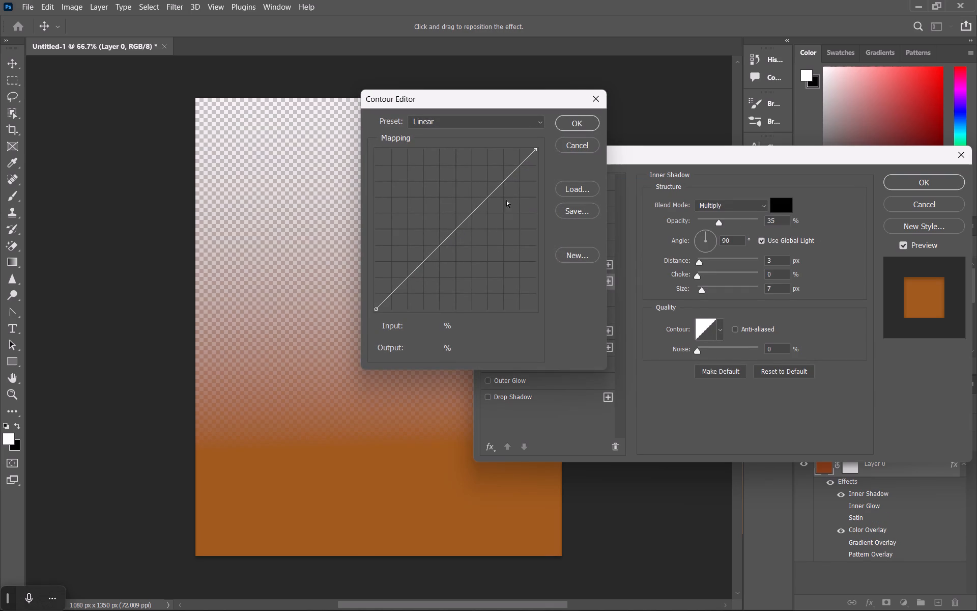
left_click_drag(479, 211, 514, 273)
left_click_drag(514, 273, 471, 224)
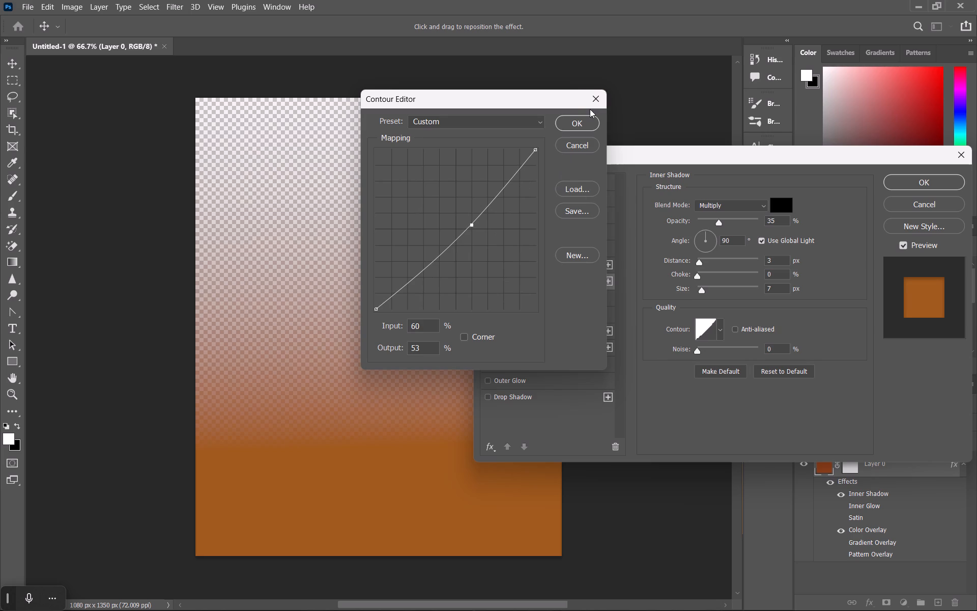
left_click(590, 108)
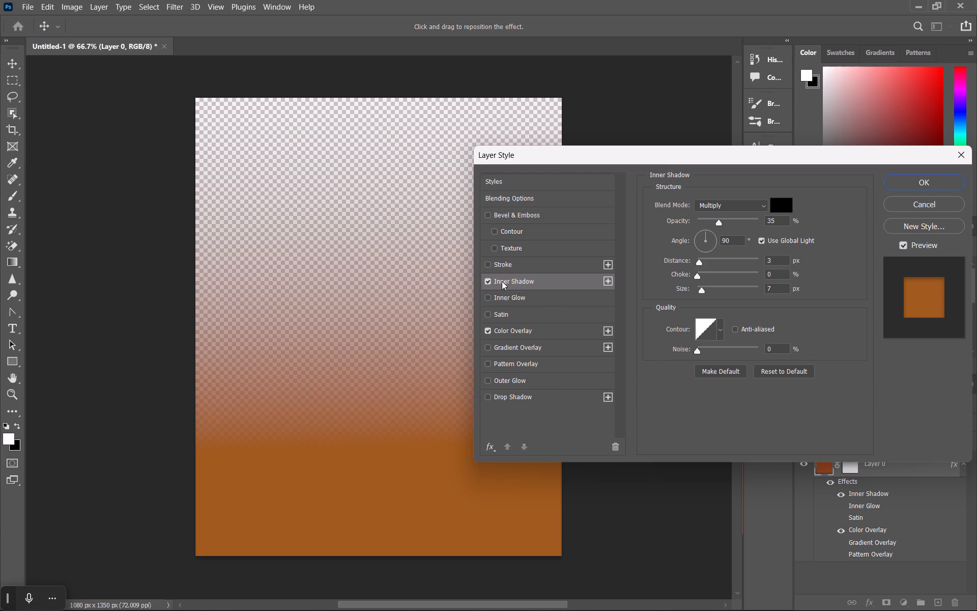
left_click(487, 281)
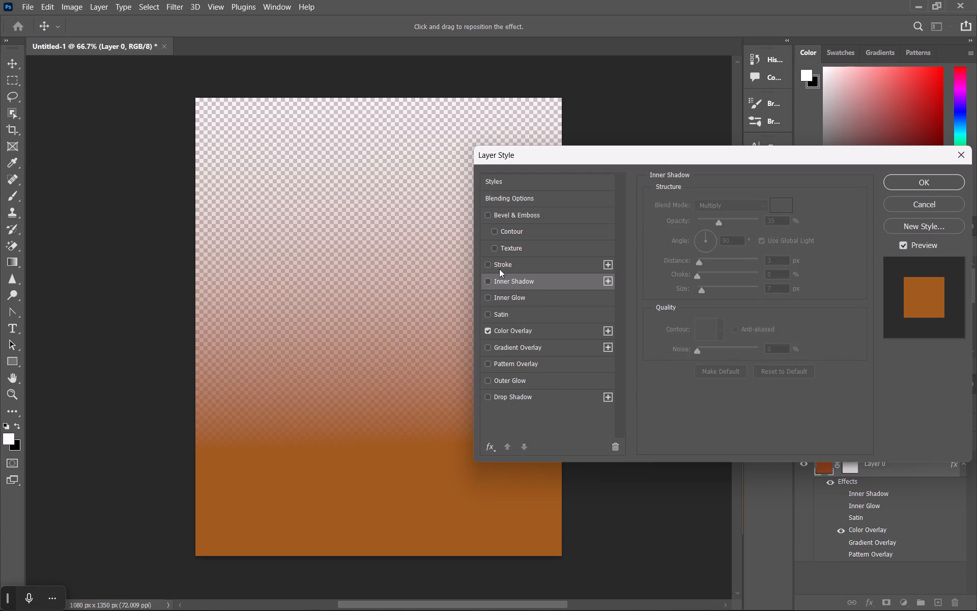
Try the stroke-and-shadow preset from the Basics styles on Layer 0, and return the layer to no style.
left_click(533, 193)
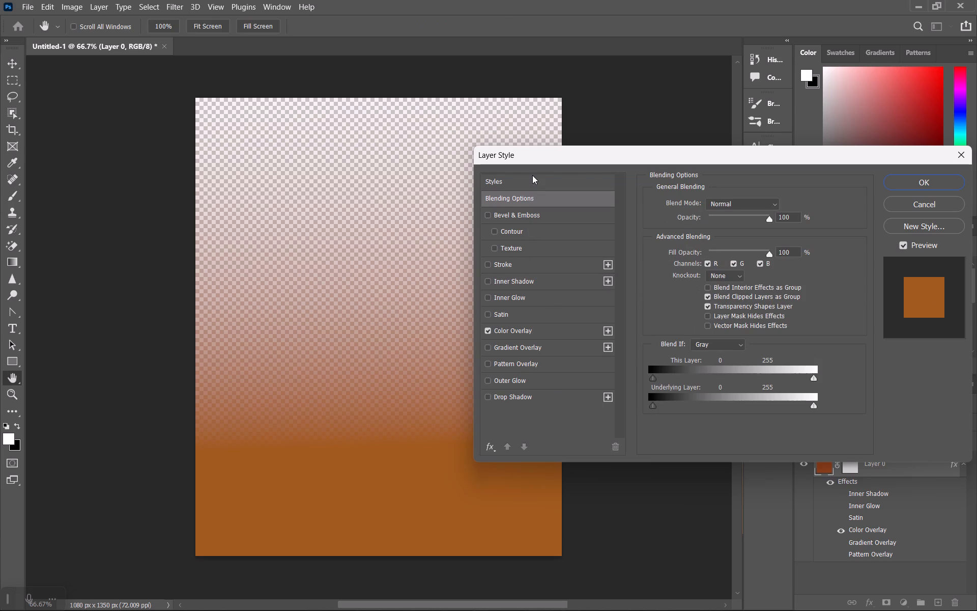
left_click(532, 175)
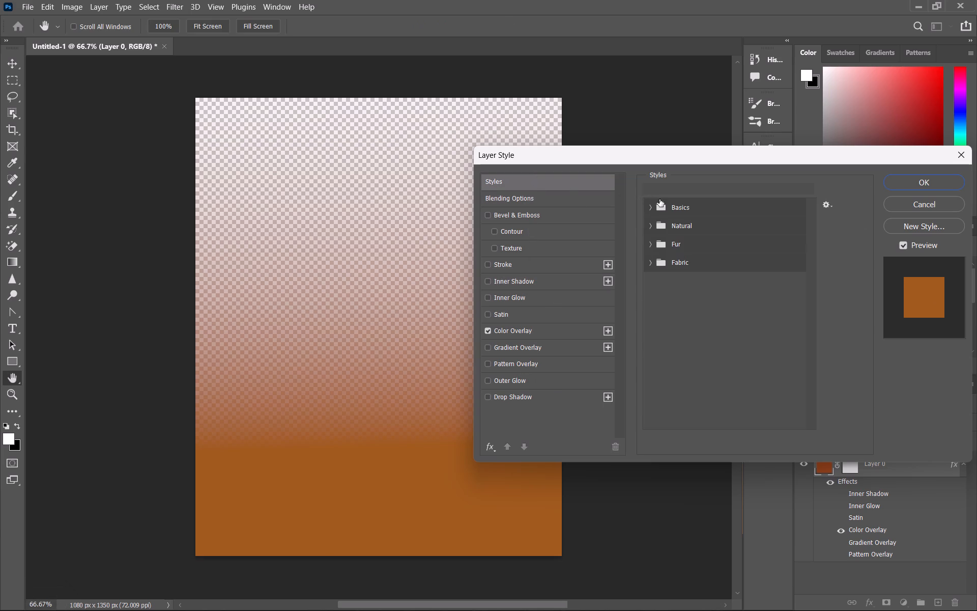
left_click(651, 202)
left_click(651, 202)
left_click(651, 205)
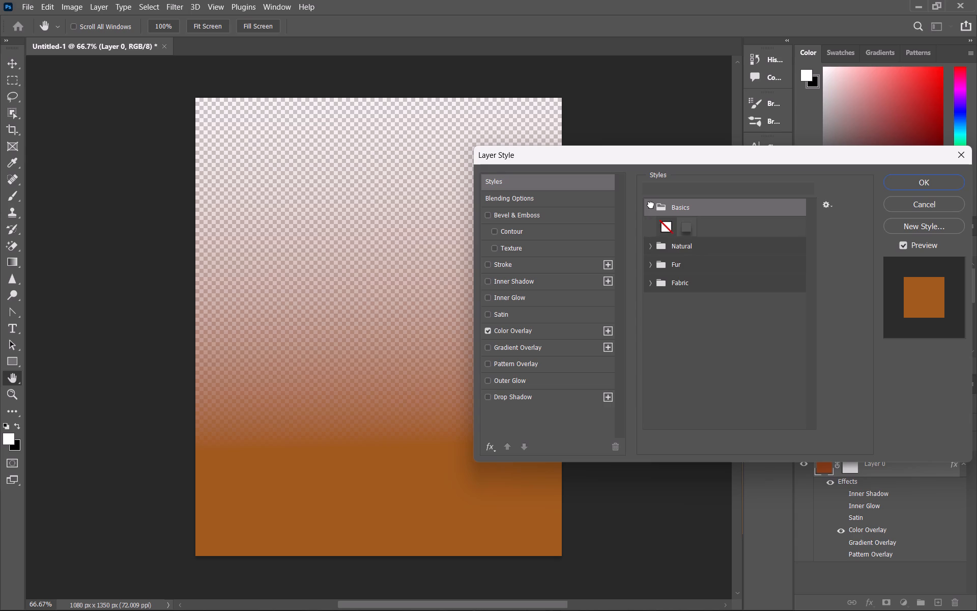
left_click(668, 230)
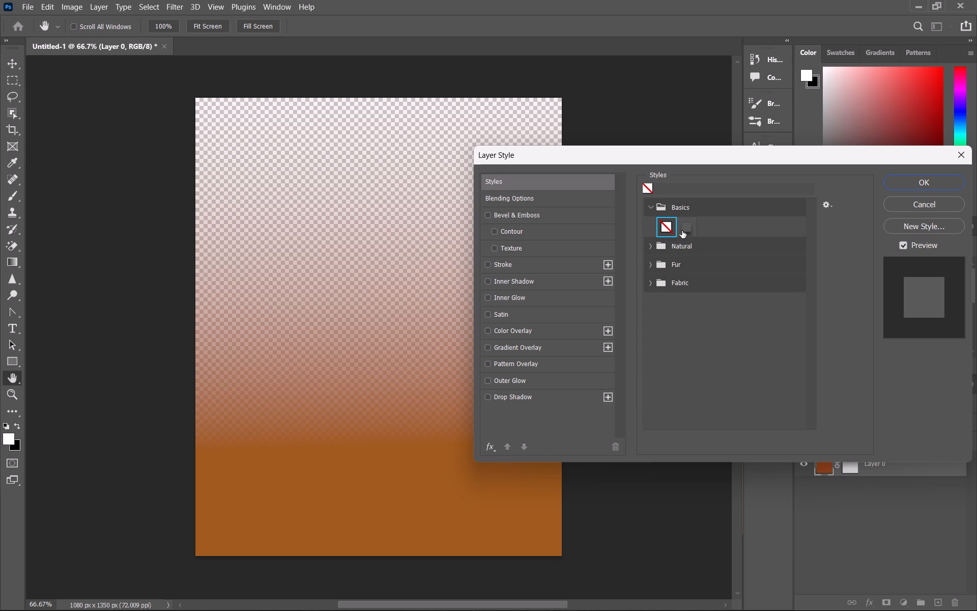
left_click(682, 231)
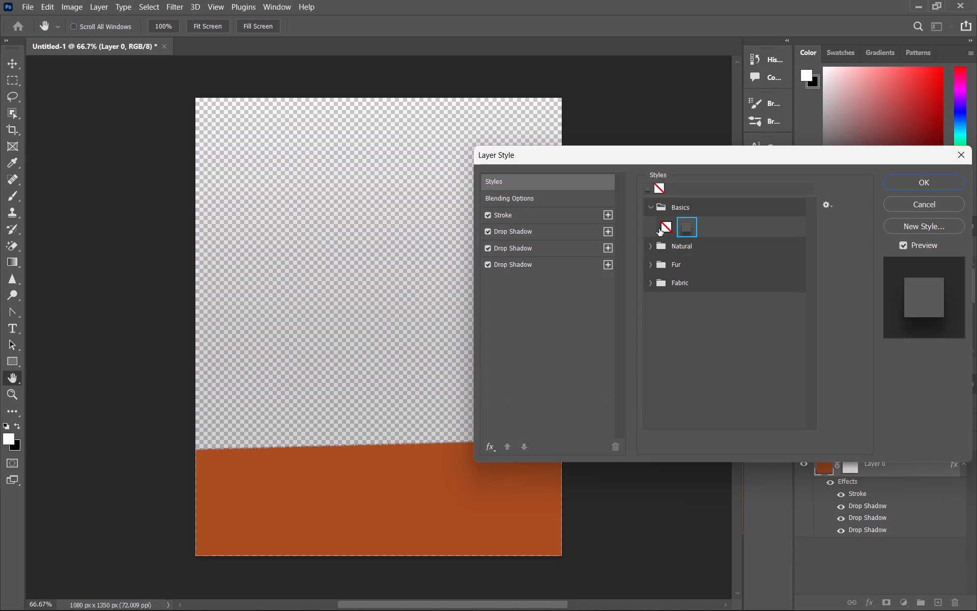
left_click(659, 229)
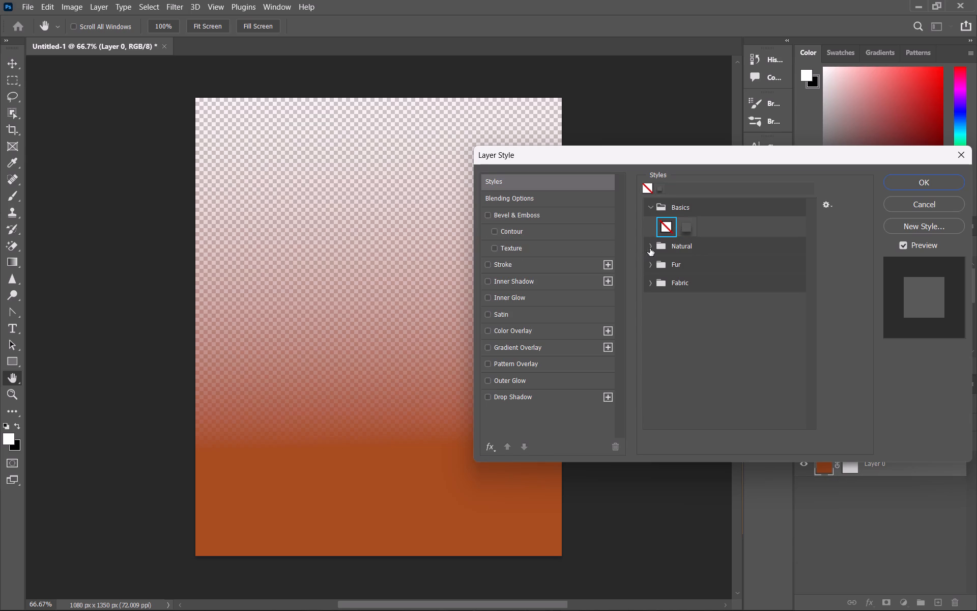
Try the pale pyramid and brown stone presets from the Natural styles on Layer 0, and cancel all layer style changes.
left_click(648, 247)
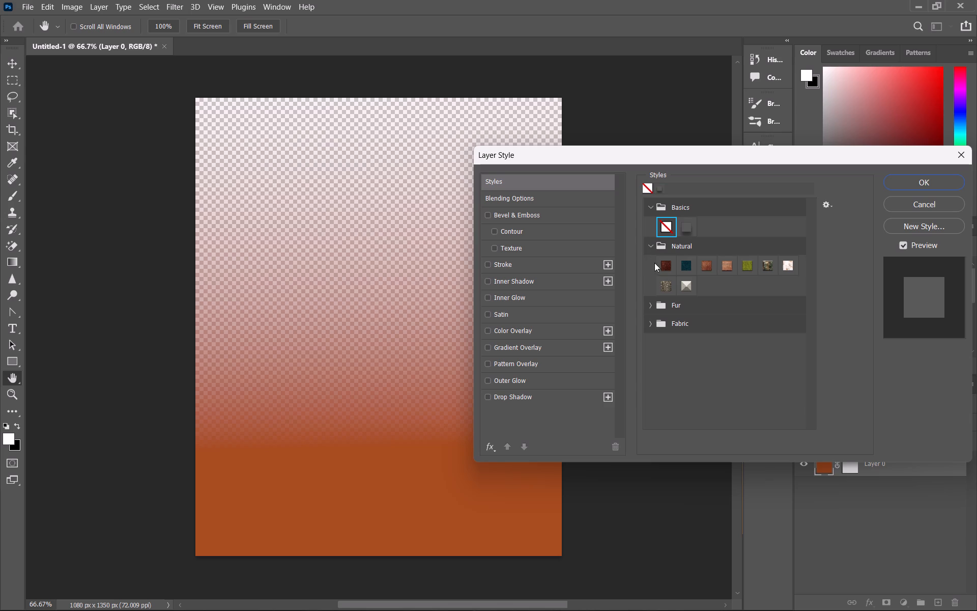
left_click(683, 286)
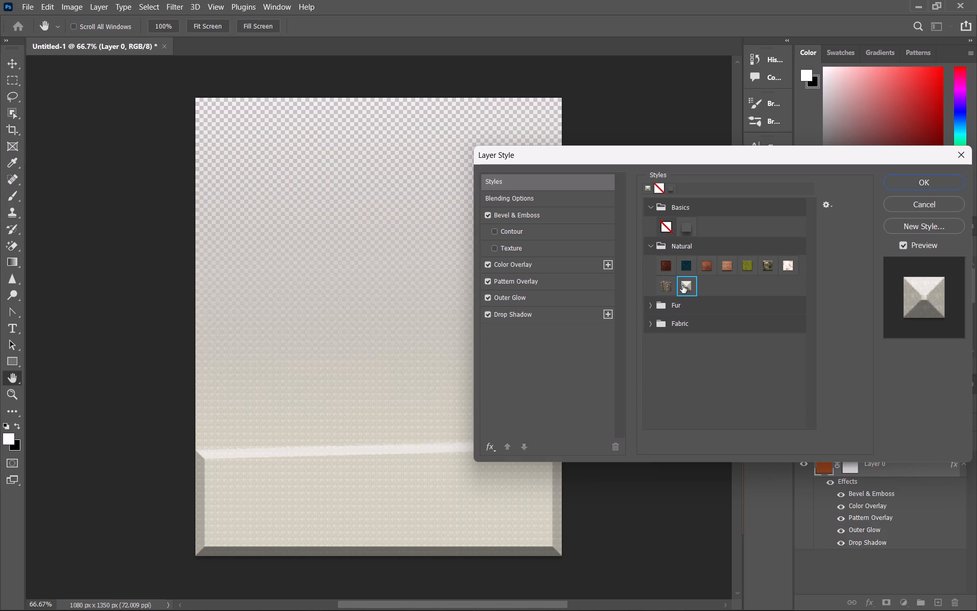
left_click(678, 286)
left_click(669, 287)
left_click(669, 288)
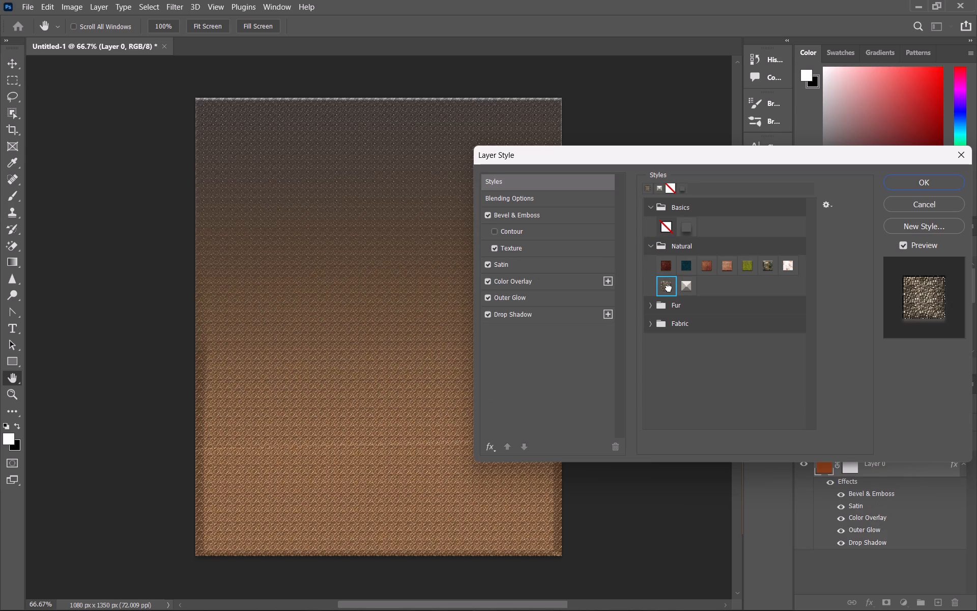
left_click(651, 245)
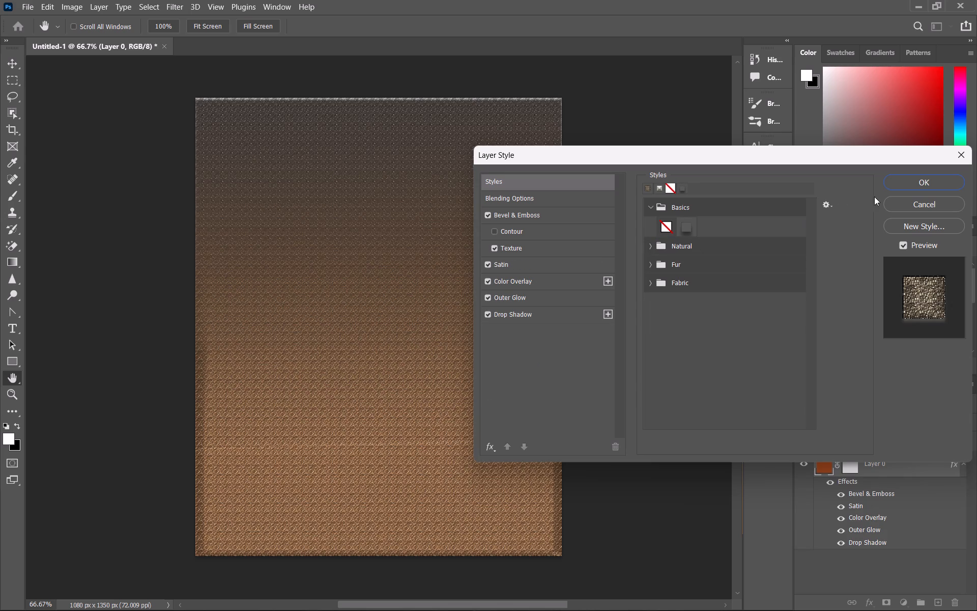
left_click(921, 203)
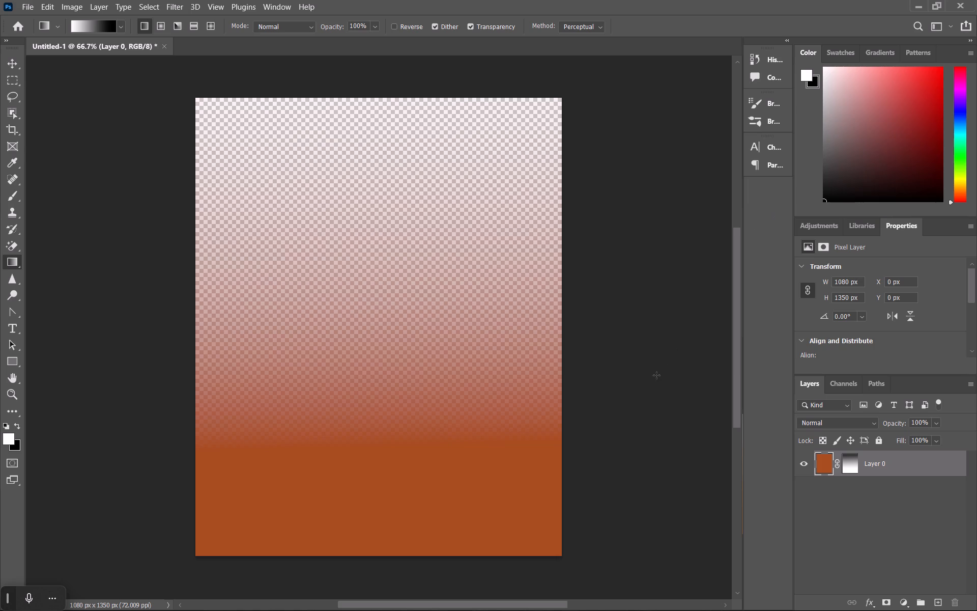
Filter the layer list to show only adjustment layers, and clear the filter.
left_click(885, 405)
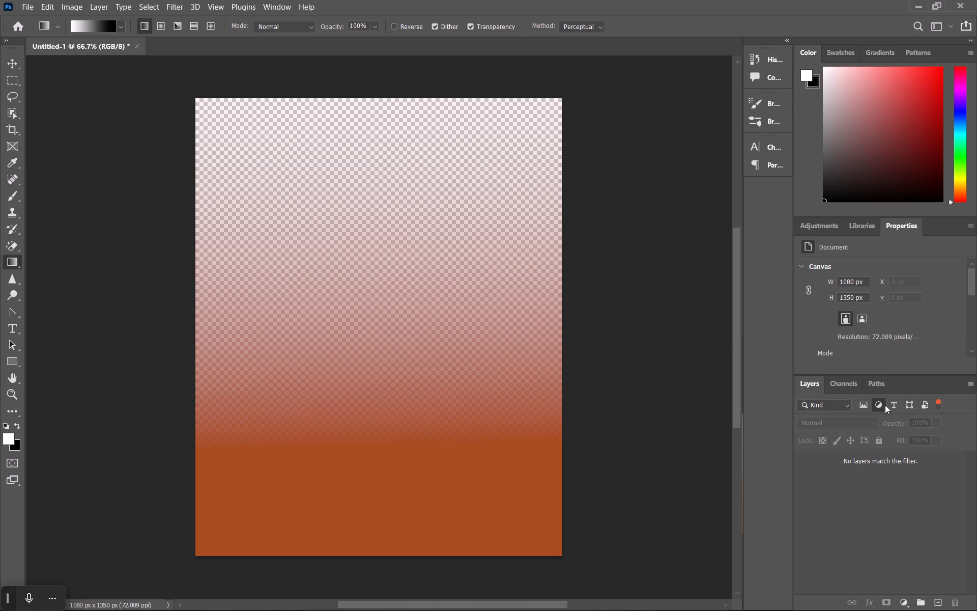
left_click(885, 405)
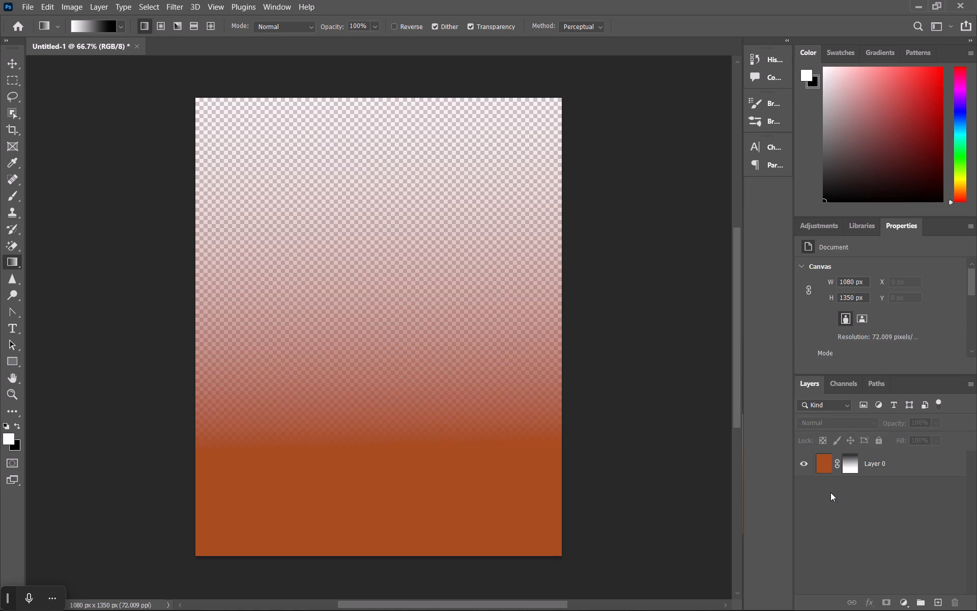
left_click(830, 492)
Toggle the visibility of Layer 0 and leave it hidden.
left_click(812, 455)
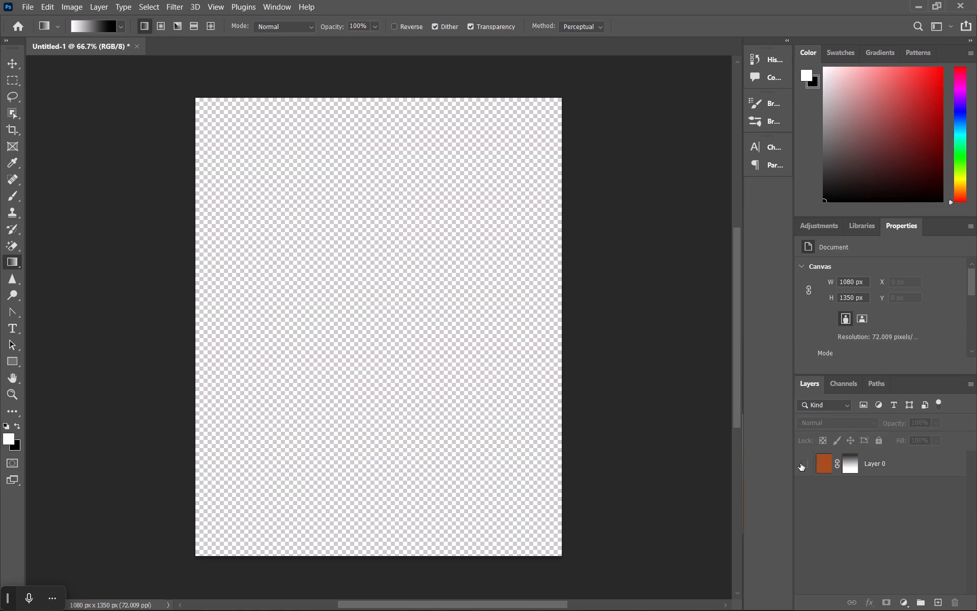
left_click(800, 463)
left_click(803, 463)
left_click(810, 493)
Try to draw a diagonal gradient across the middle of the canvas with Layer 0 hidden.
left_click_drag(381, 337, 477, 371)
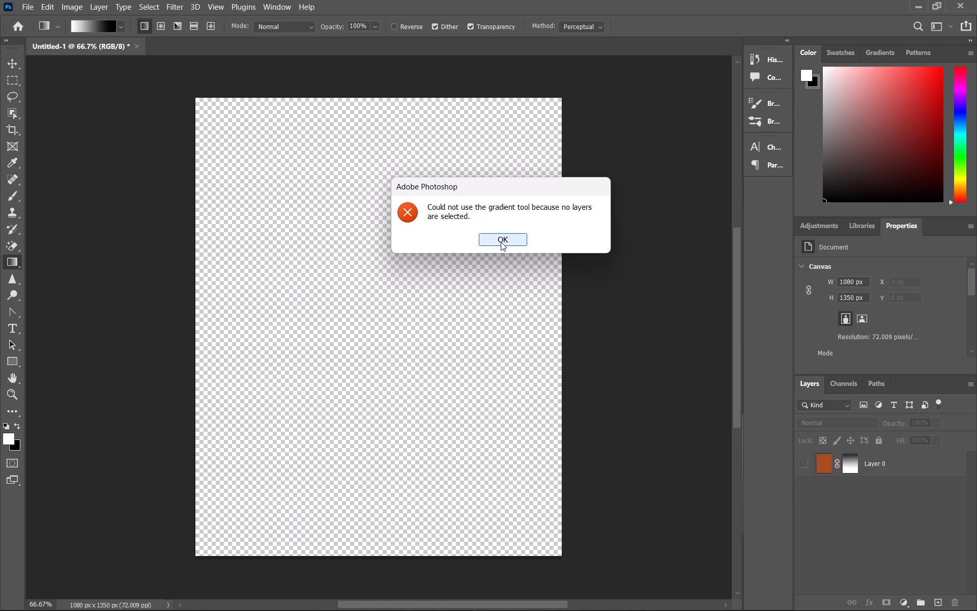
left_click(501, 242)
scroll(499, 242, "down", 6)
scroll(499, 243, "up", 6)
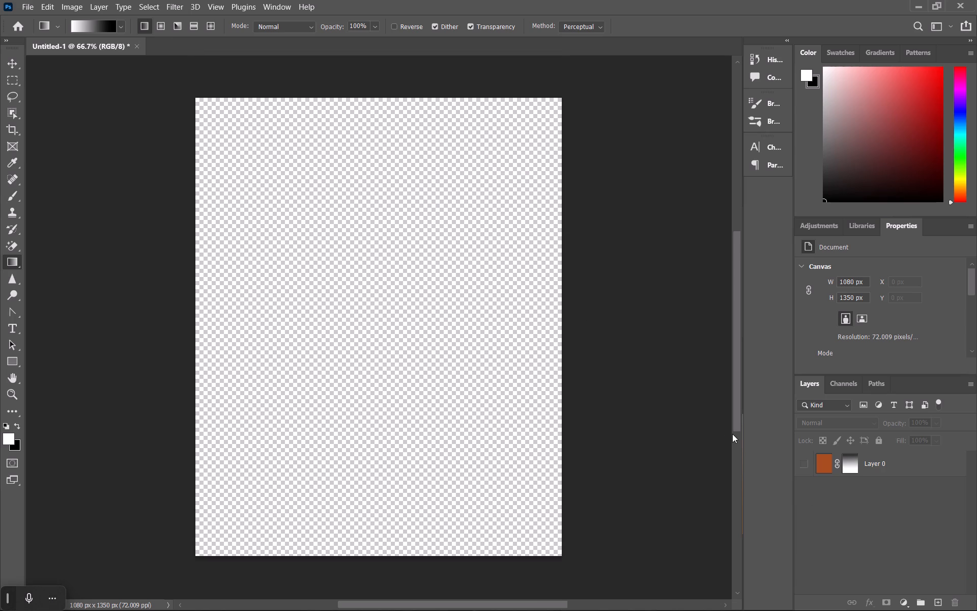
Undo all the layer, mask and gradient edits back to the single locked burnt-orange Background layer.
key("ctrl+z")
key("ctrl+z")
key("ctrl+z")
key("ctrl+z")
key("ctrl+z")
key("ctrl+z")
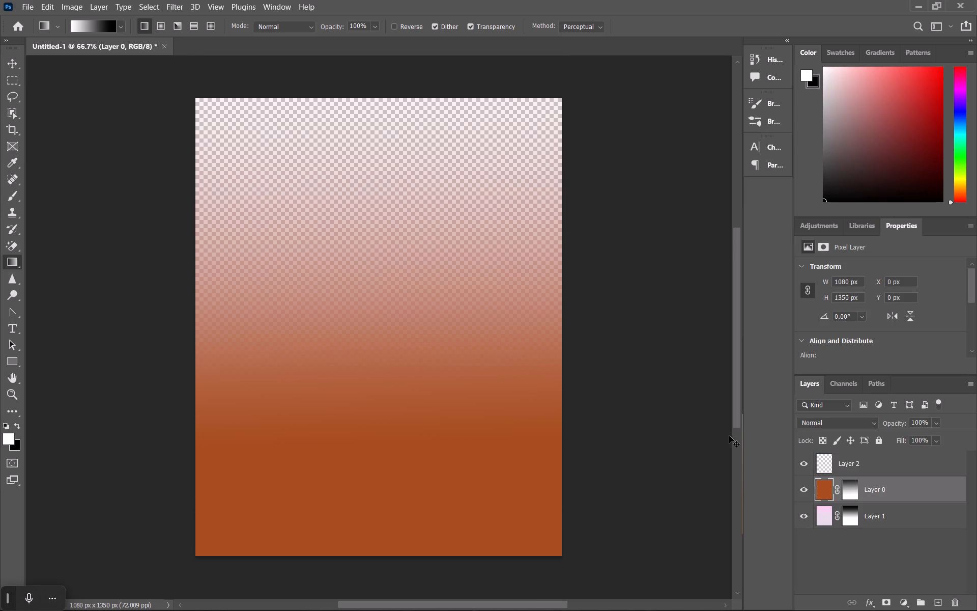
key("ctrl+z")
key("ctrl+z")
key("ctrl+z")
key("ctrl+z")
key("ctrl+z")
key("ctrl+z")
key("ctrl+z")
key("ctrl+z")
key("ctrl+z")
key("ctrl+z")
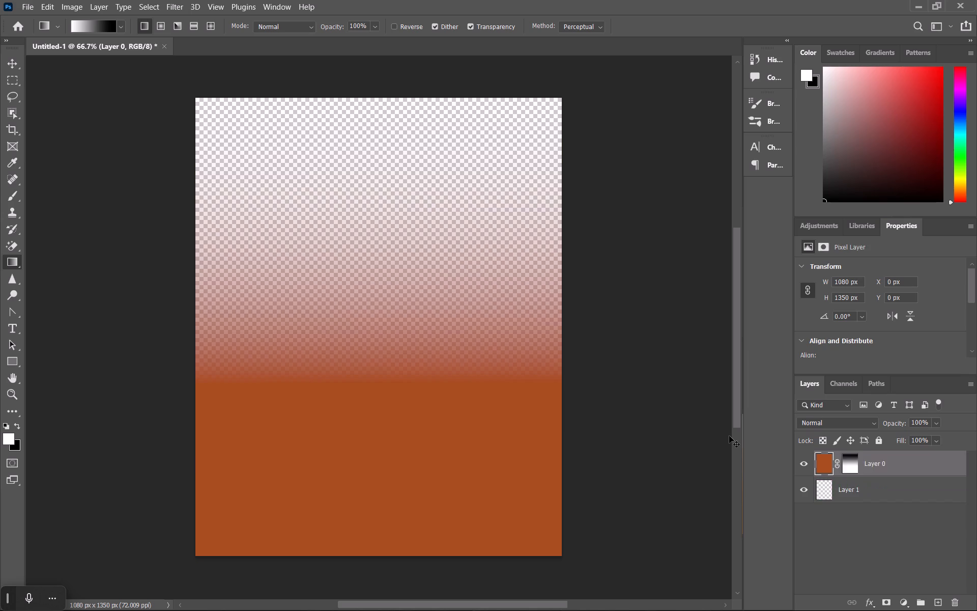
key("ctrl+z")
key("ctrl+z")
key("ctrl+z")
key("ctrl+z")
key("ctrl+z")
key("ctrl+z")
key("ctrl+z")
key("ctrl+z")
key("ctrl+z")
key("ctrl+z")
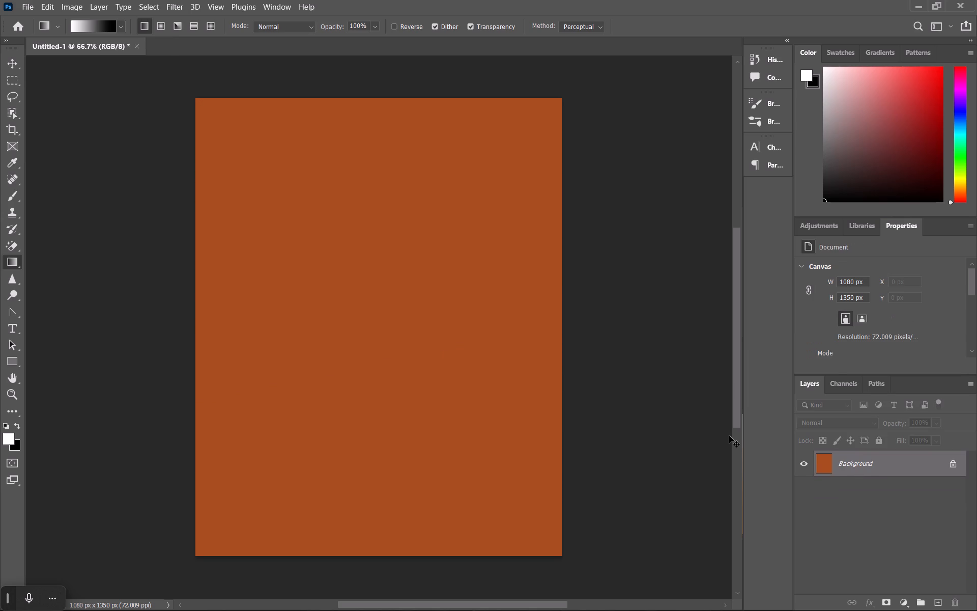
key("ctrl+z")
key("ctrl+z")
key("ctrl+z")
key("ctrl+z")
left_click(855, 522)
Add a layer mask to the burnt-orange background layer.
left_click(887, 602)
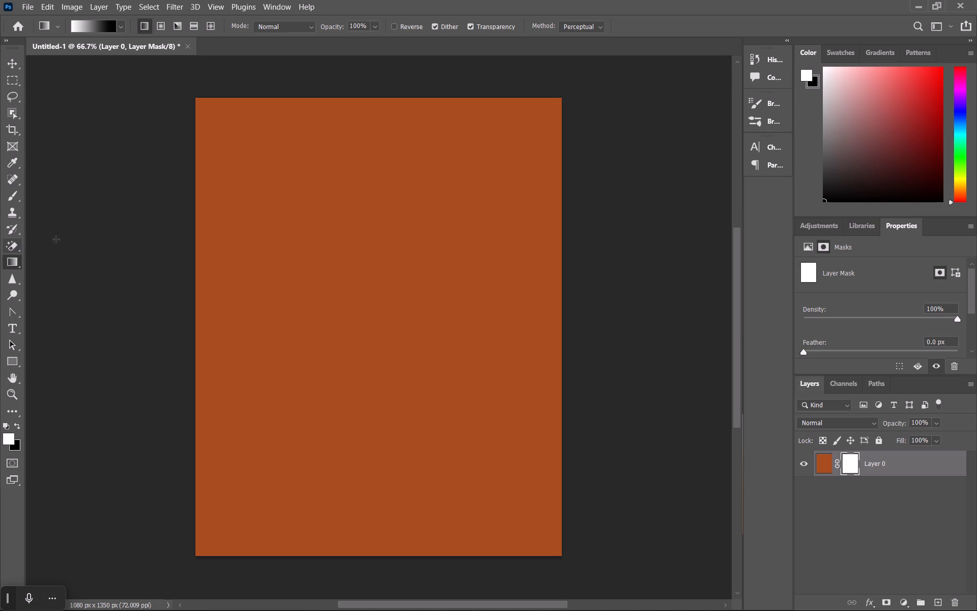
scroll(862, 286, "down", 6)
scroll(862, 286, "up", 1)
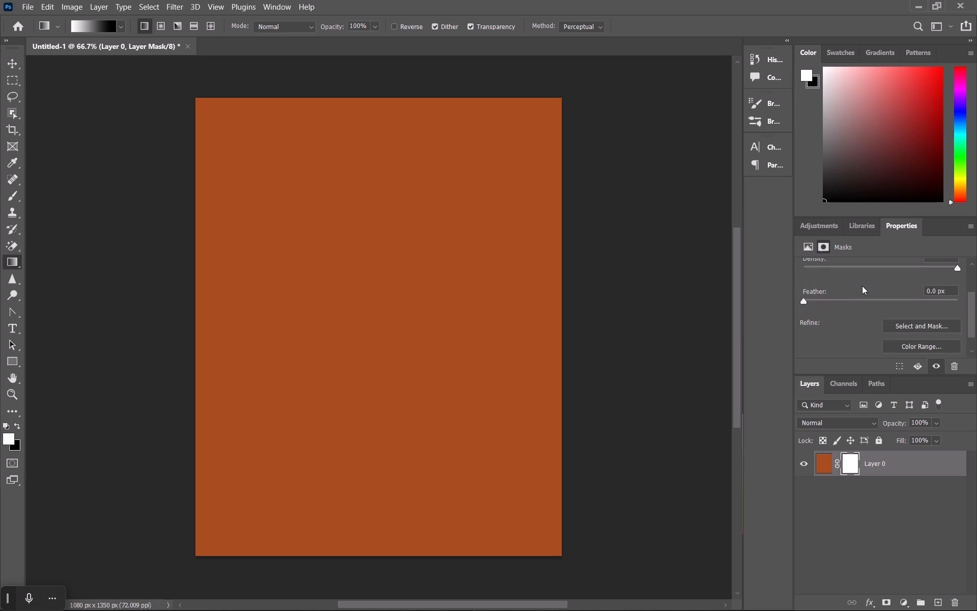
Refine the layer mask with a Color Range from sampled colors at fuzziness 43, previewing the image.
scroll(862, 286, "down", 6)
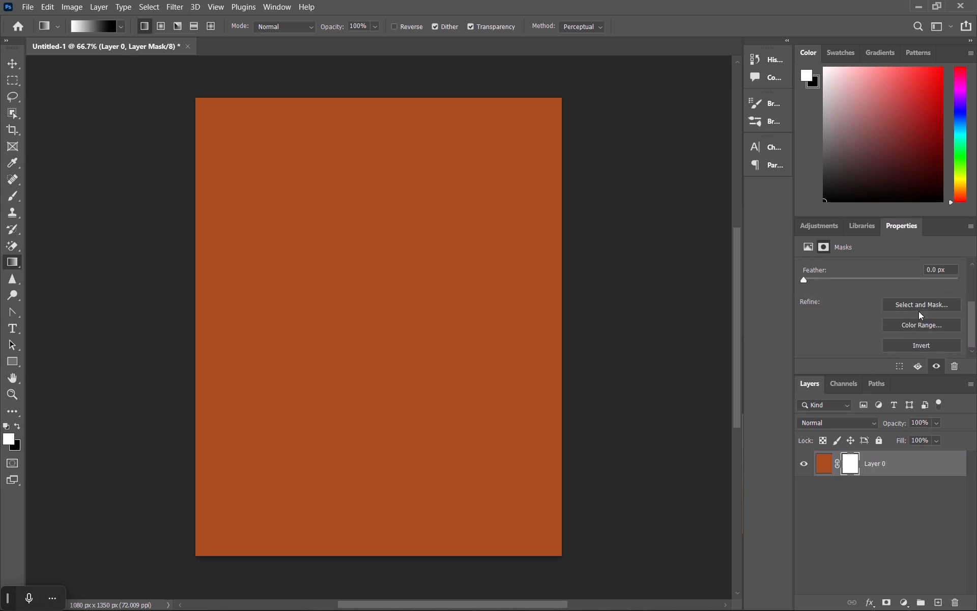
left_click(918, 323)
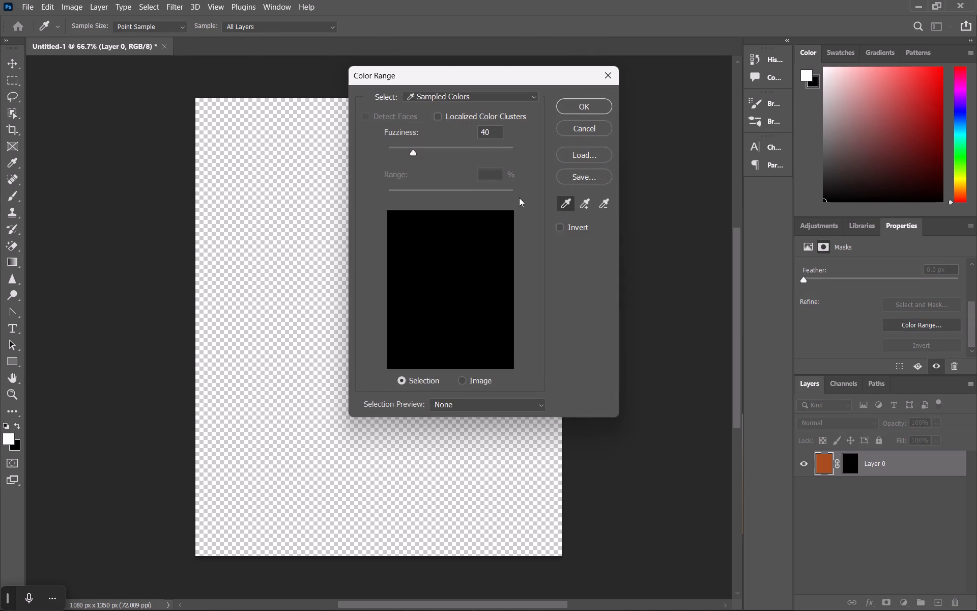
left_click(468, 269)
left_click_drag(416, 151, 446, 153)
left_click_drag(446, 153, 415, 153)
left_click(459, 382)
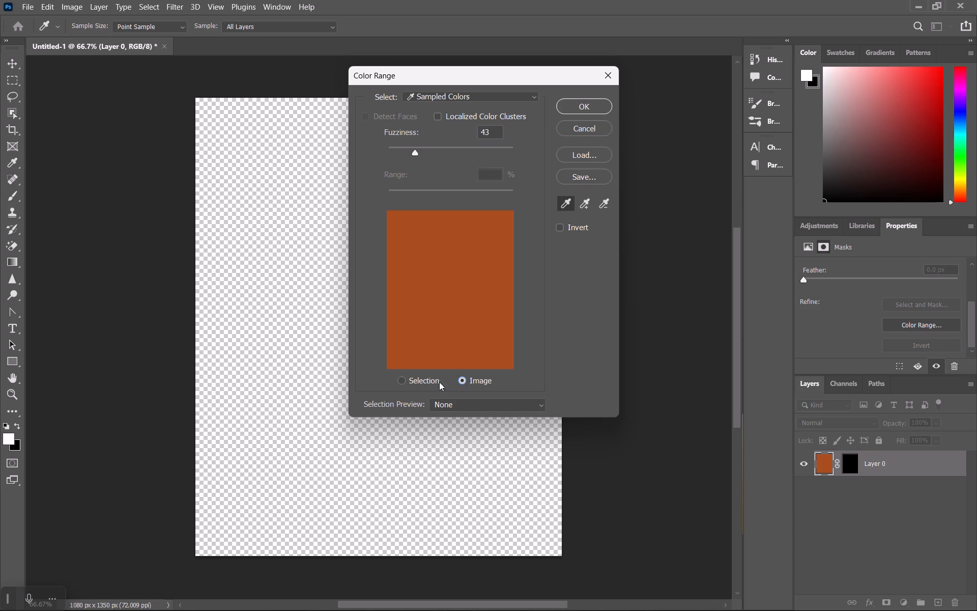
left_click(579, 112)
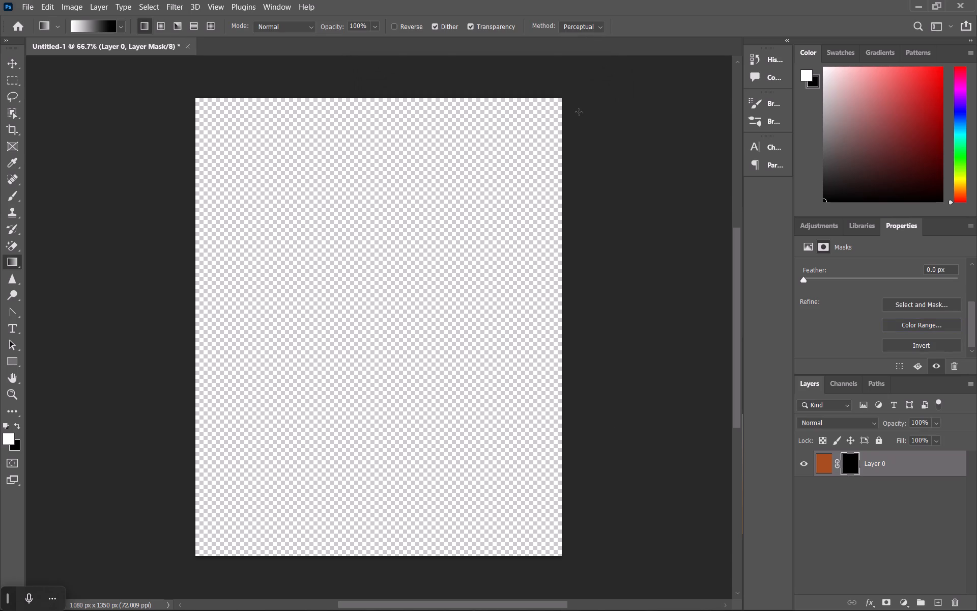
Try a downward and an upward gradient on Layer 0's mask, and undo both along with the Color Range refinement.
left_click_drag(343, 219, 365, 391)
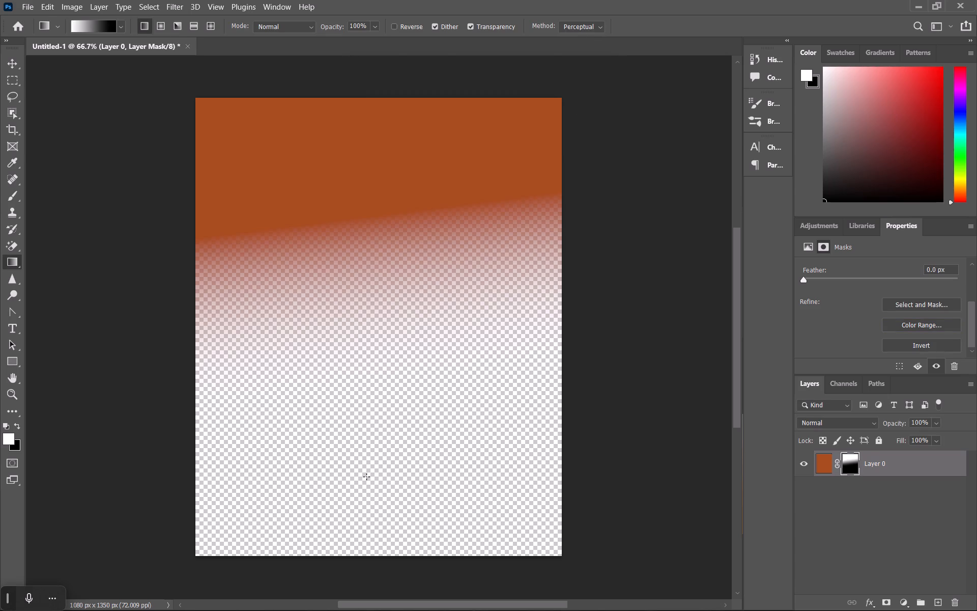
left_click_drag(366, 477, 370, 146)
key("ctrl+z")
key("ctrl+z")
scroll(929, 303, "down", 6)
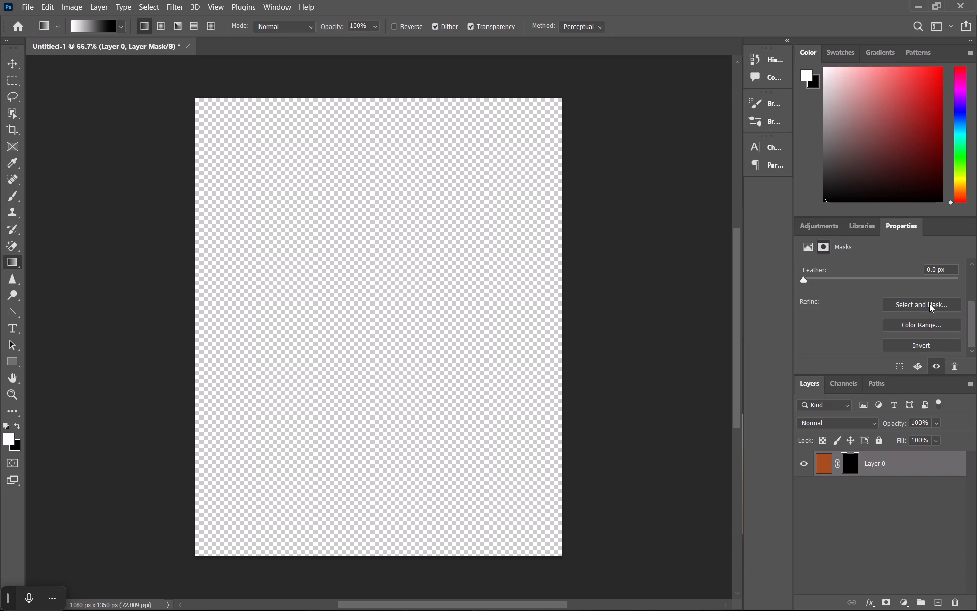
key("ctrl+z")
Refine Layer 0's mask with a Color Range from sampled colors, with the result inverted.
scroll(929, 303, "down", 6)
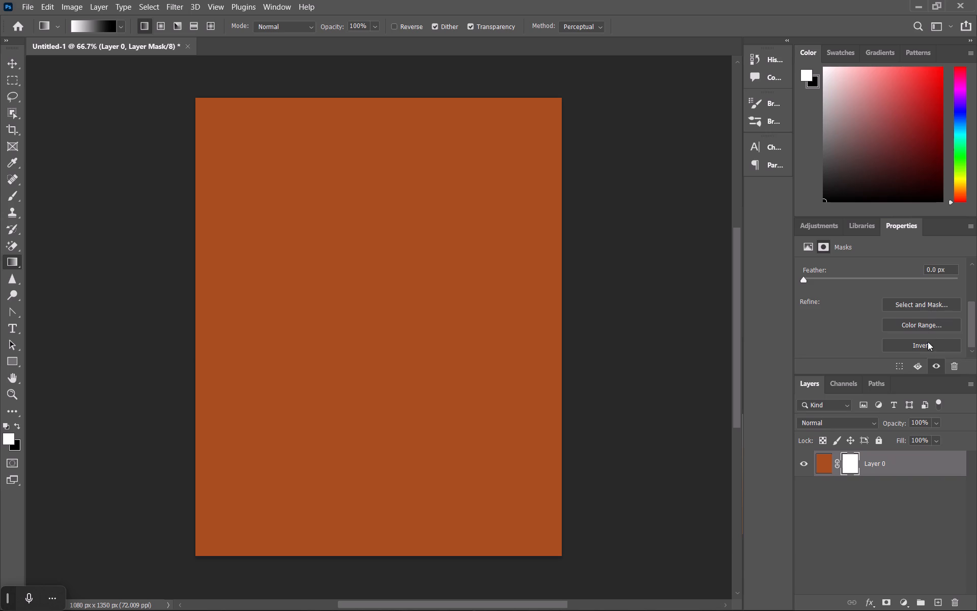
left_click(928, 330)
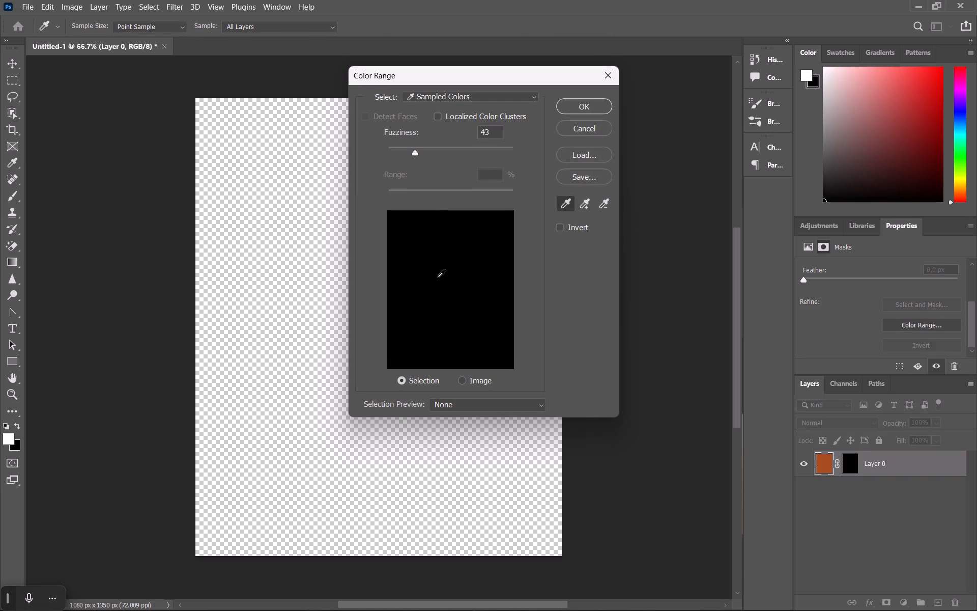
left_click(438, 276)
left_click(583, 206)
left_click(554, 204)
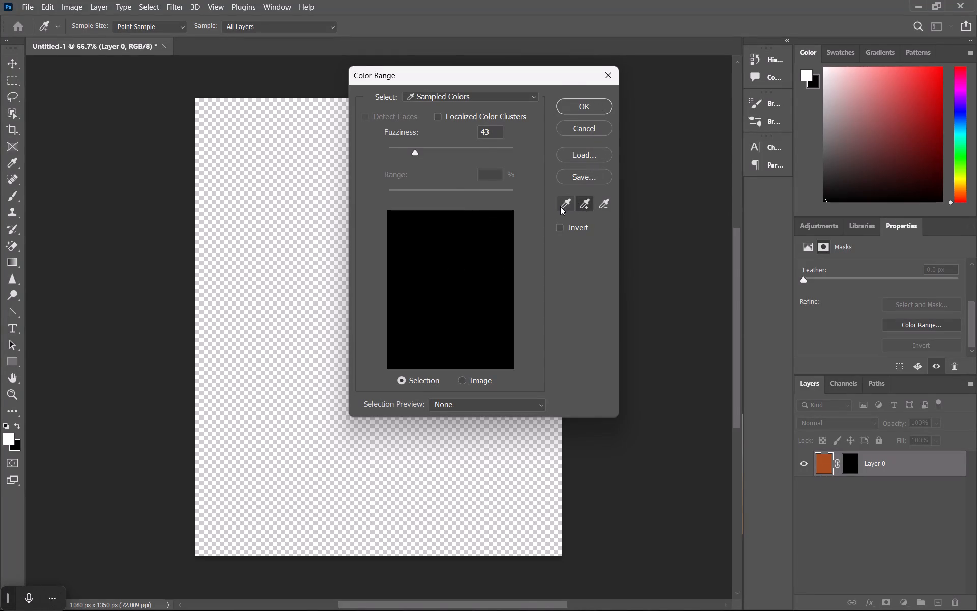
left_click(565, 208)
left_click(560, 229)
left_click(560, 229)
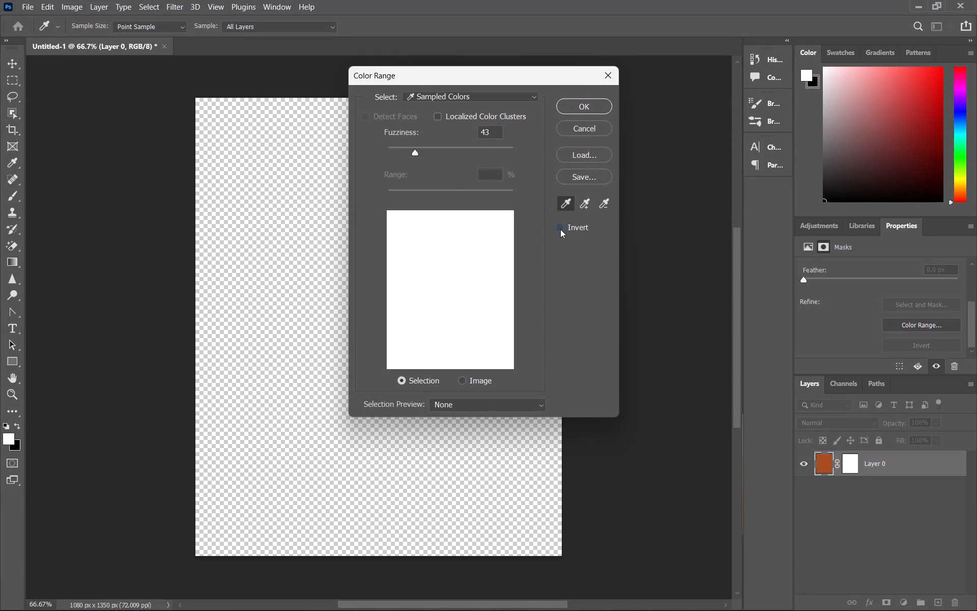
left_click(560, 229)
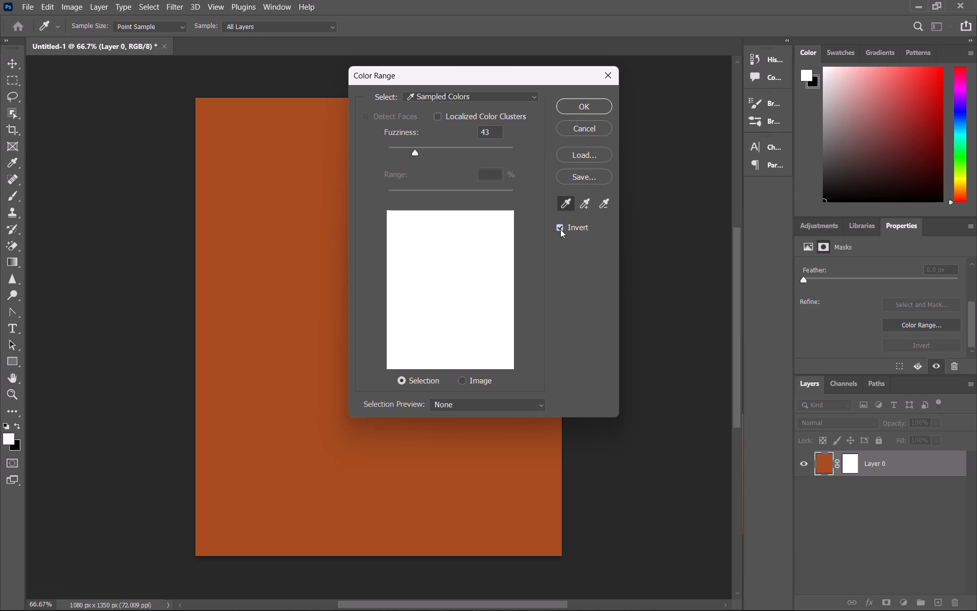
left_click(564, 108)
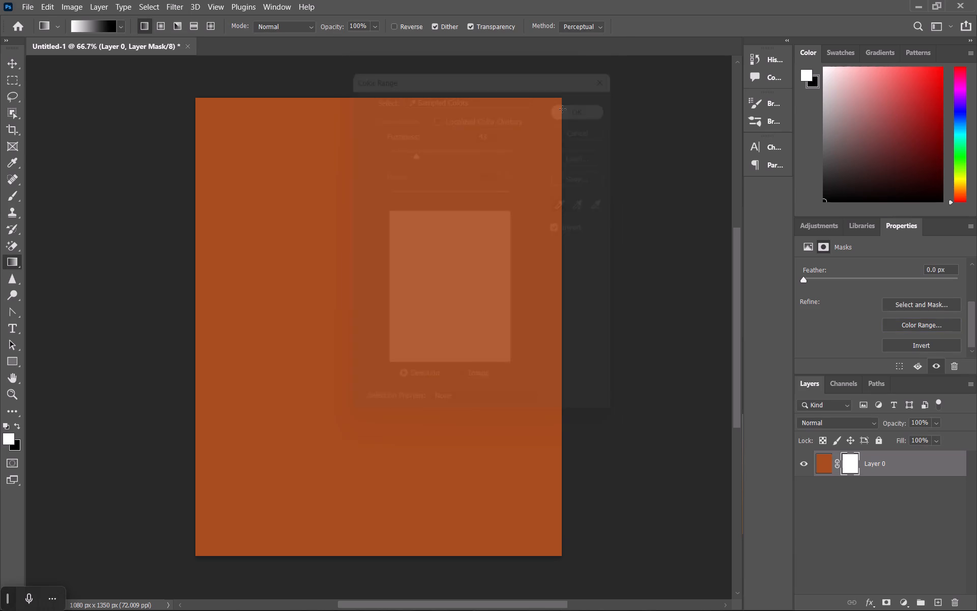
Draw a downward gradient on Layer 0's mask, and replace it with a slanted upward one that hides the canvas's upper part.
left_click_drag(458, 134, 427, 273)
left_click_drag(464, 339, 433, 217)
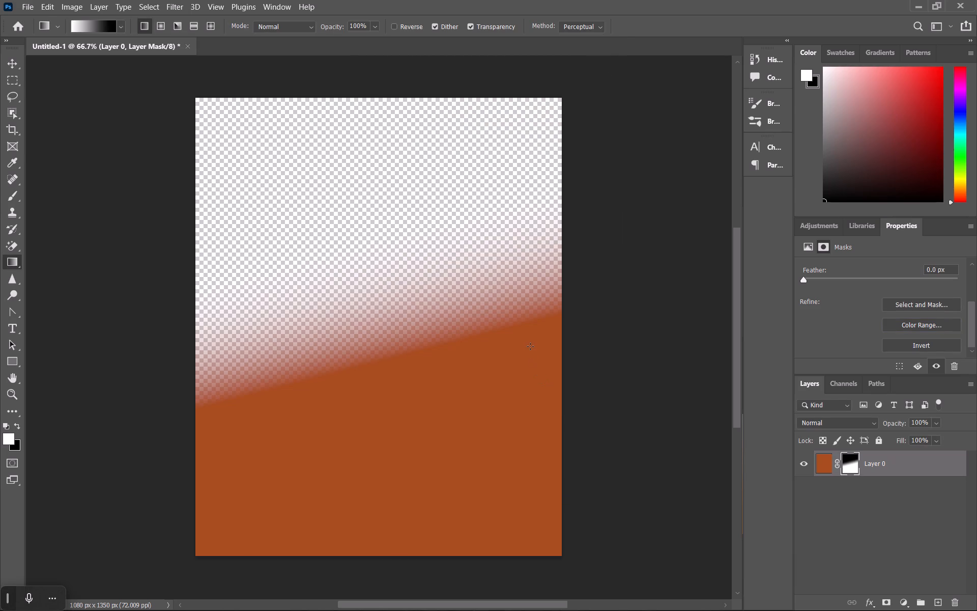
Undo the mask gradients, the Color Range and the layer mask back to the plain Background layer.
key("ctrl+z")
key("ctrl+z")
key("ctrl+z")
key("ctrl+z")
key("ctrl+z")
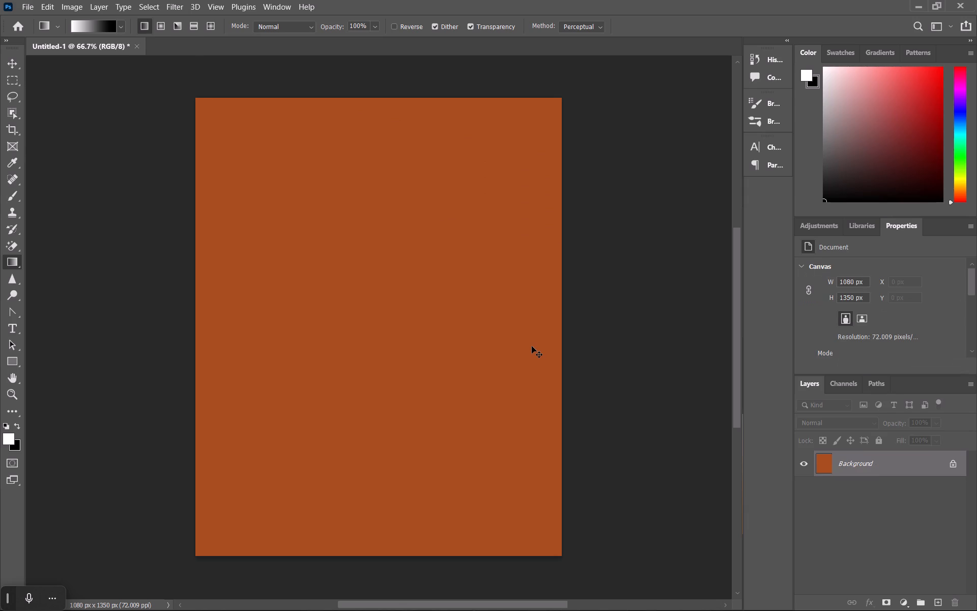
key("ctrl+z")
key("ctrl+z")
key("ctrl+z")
Switch to Microsoft Edge and load YouTube in the new-tab page.
key("alt+Tab")
key("alt+Tab")
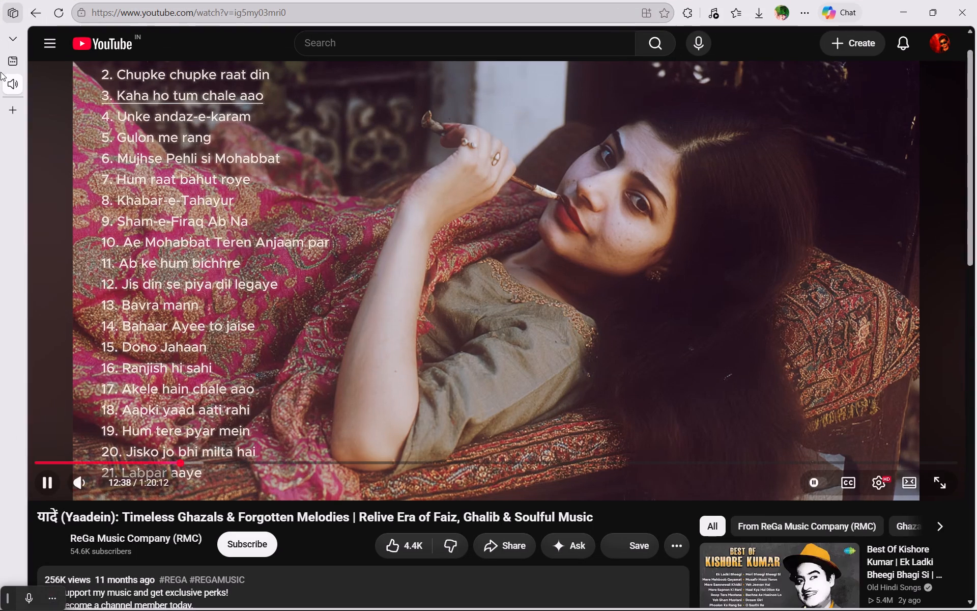
left_click(8, 56)
left_click(256, 109)
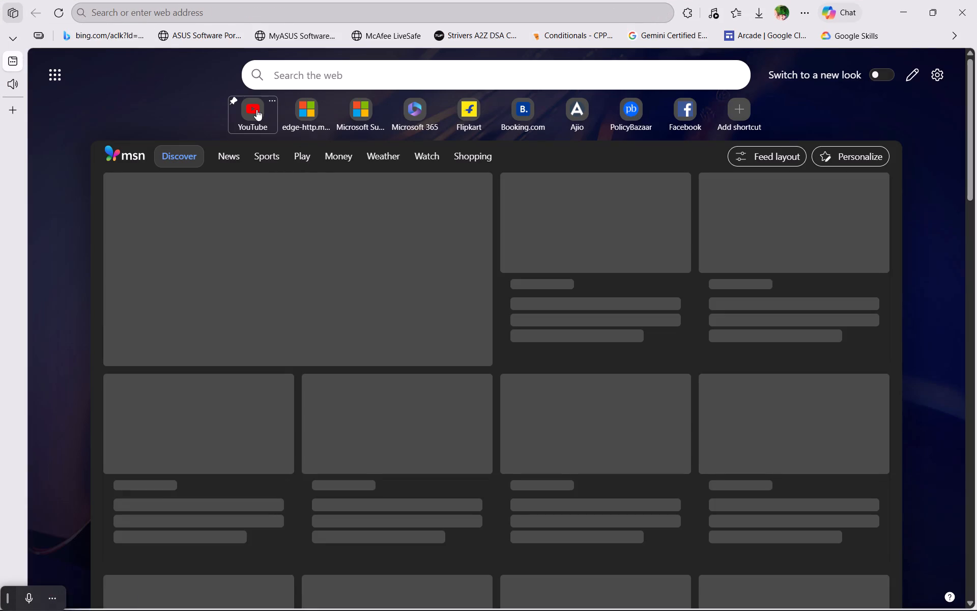
Send the tab playing the ghazal video to the YouTube home page.
left_click(11, 105)
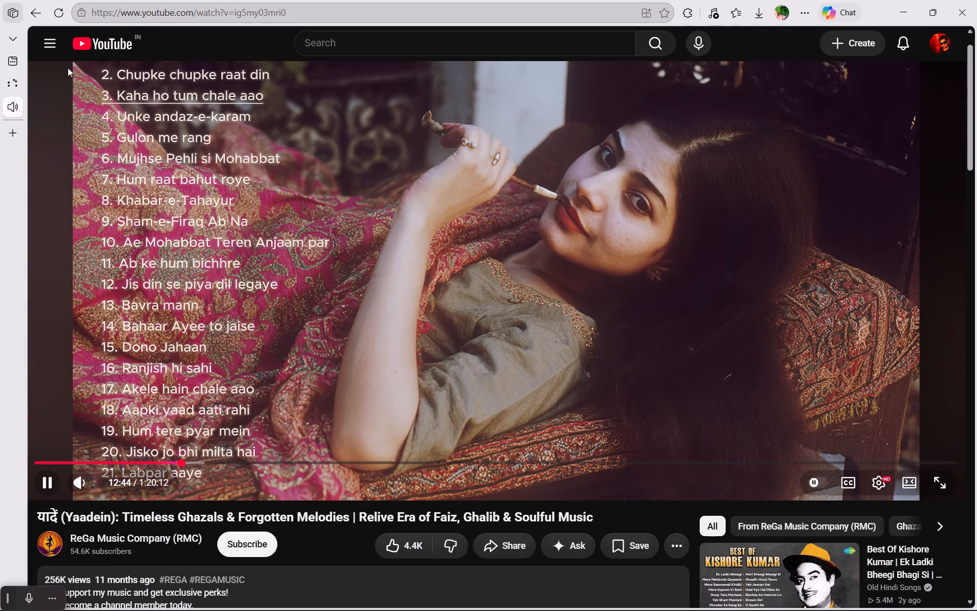
left_click(38, 48)
left_click(46, 50)
left_click(94, 82)
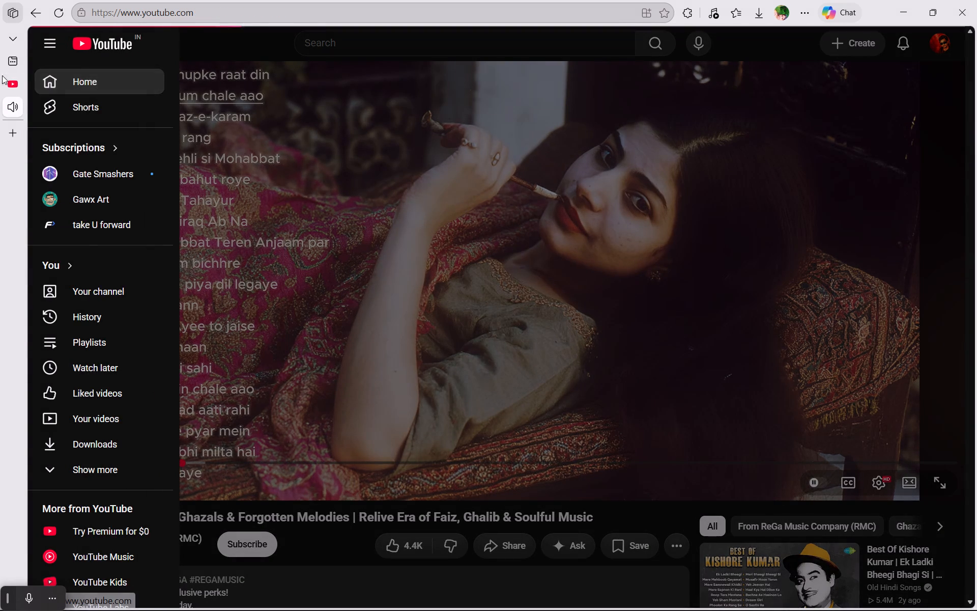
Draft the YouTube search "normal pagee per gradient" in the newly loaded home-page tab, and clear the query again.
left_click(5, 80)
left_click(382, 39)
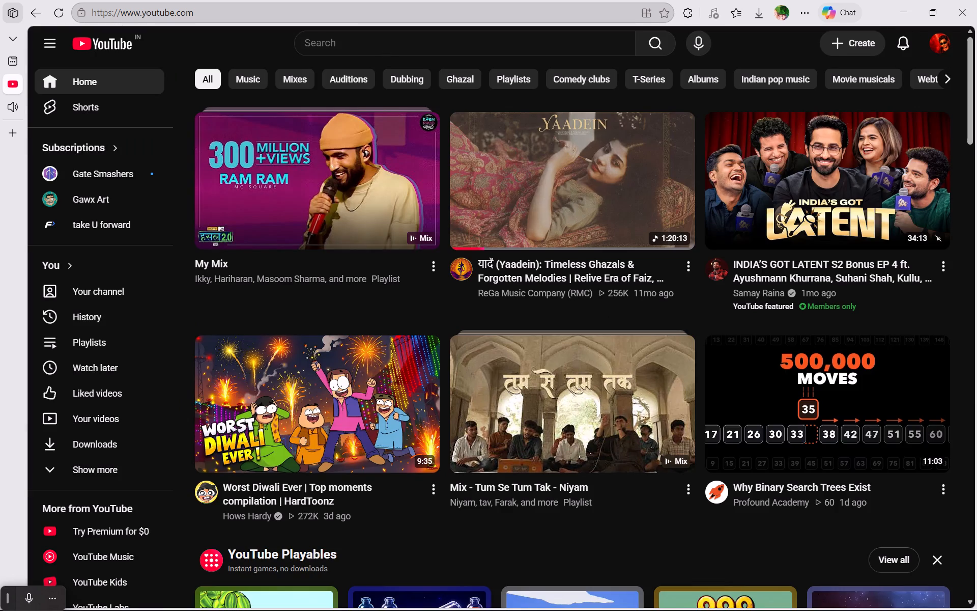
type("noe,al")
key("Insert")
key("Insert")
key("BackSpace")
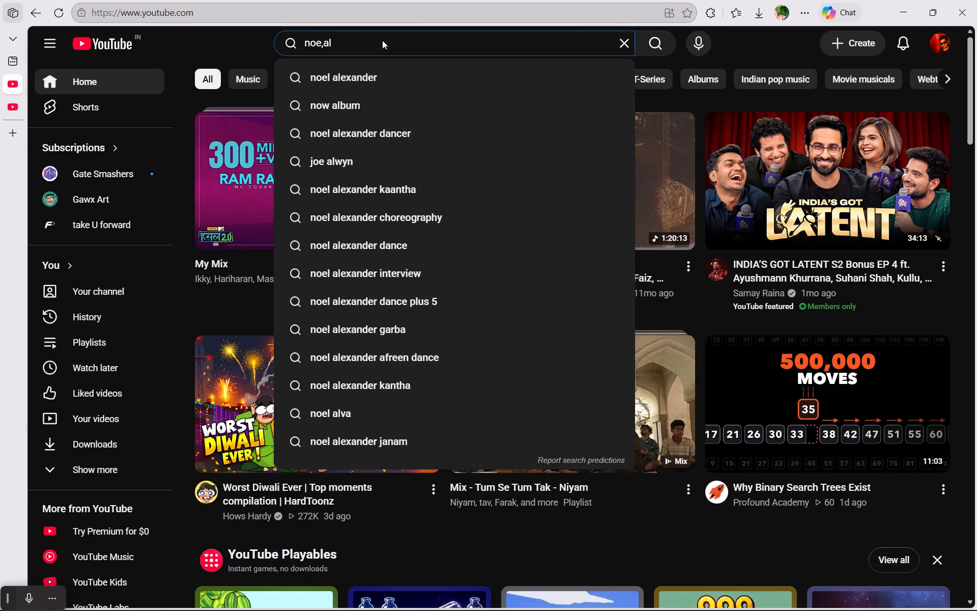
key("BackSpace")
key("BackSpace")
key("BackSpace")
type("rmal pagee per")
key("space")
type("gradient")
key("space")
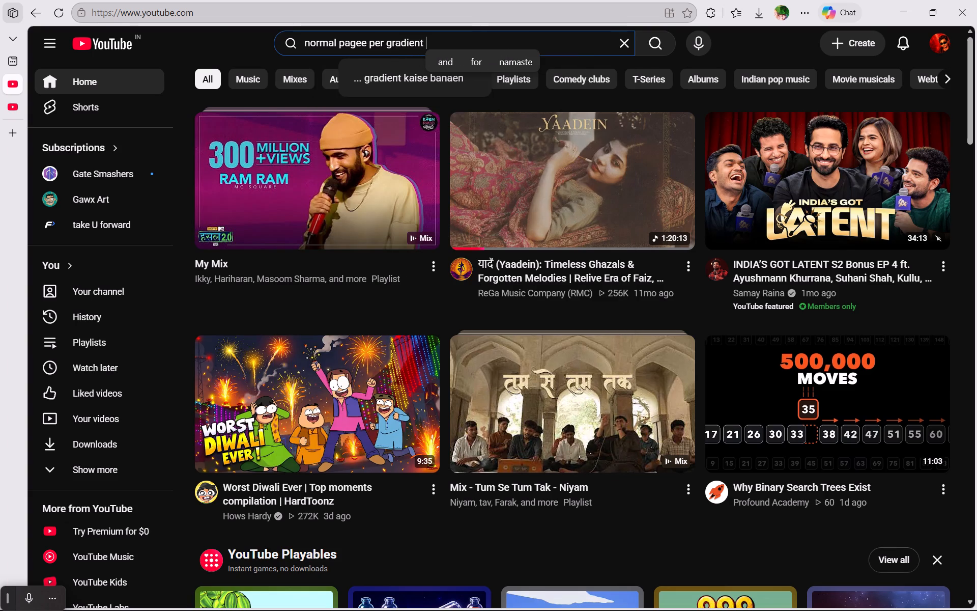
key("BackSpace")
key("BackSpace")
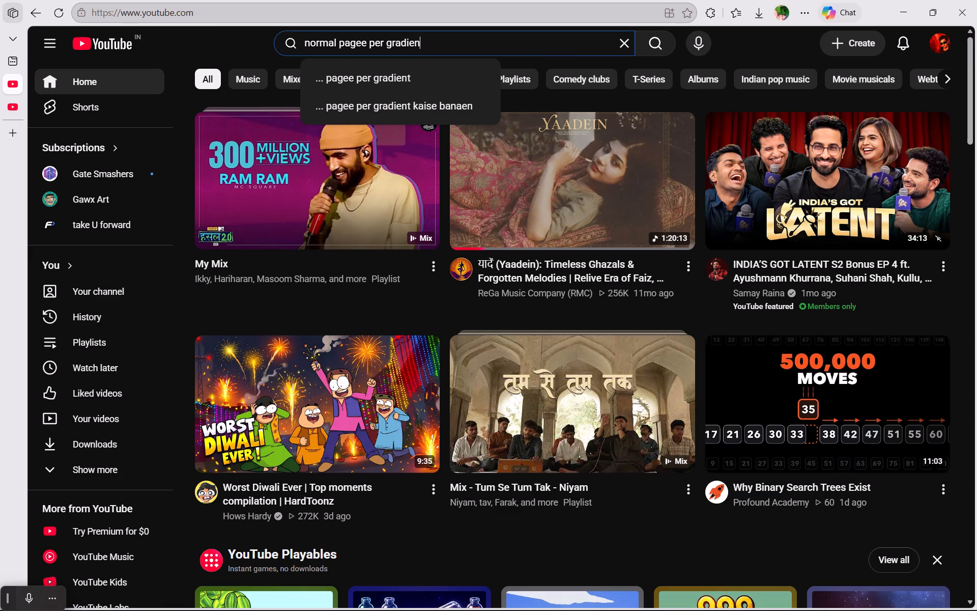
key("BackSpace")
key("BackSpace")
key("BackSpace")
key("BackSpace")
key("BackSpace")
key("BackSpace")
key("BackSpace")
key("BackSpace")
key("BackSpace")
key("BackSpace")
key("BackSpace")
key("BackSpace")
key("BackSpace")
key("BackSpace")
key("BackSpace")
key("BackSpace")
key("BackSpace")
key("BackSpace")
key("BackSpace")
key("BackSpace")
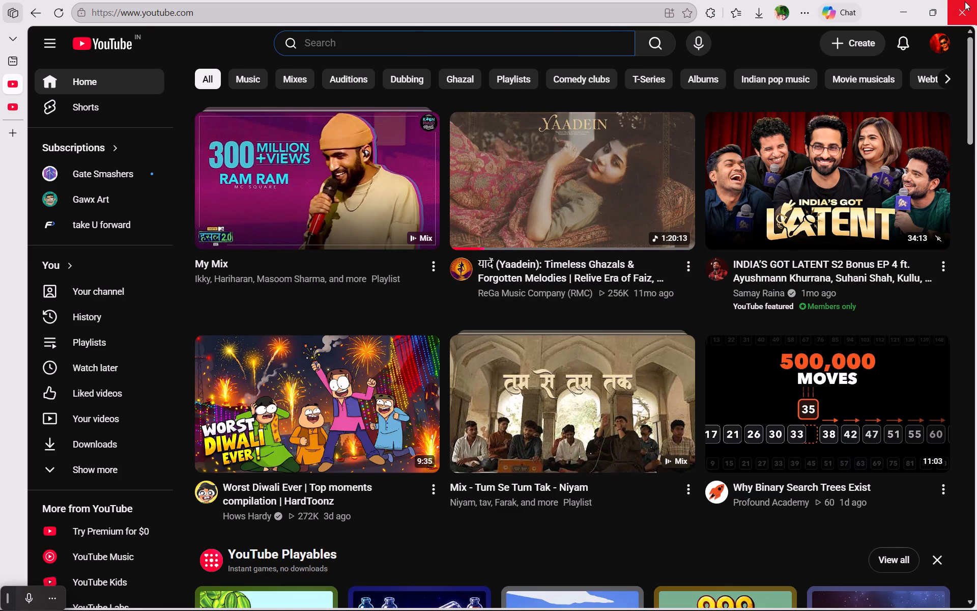
Play the My Mix playlist from the YouTube home page.
left_click(305, 220)
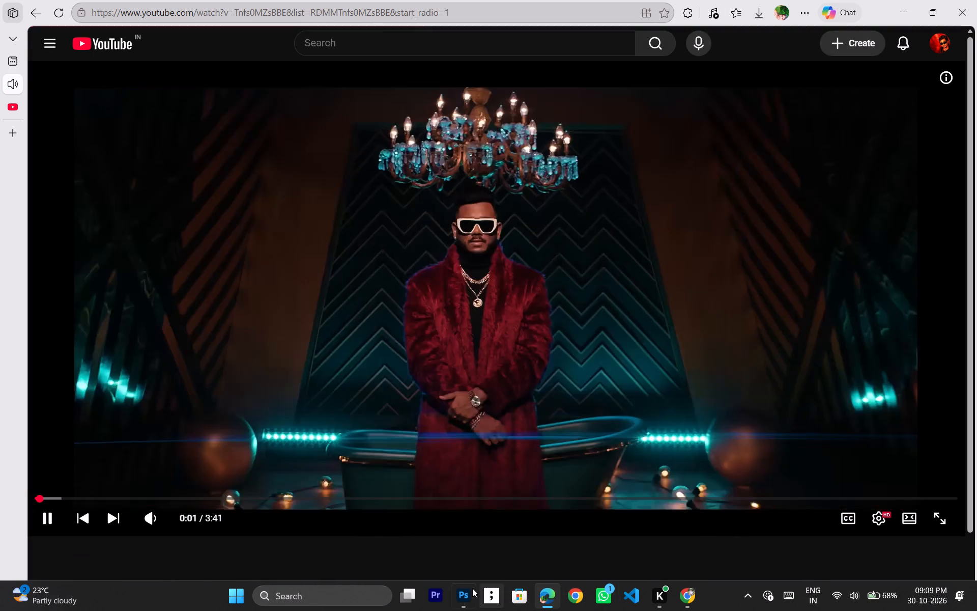
Switch to Photoshop, swap the foreground and background colours, and draw an upward black-to-white gradient ending at the canvas's top edge.
left_click(464, 588)
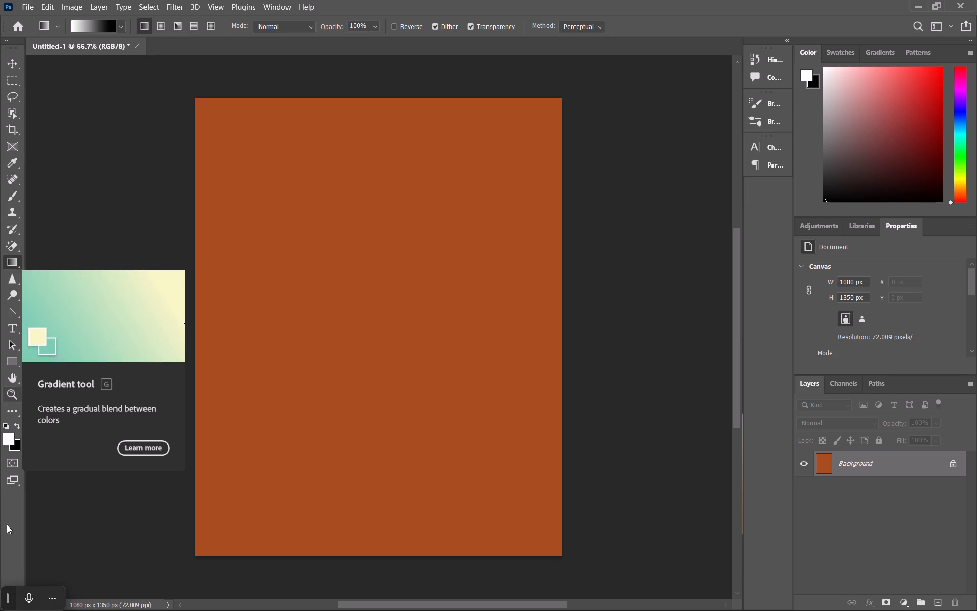
left_click(76, 492)
left_click(18, 422)
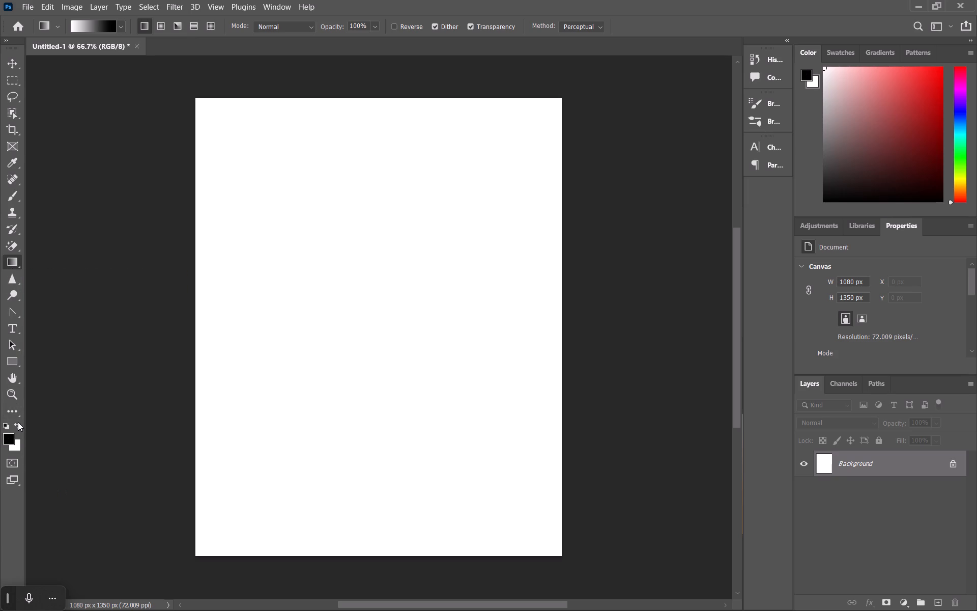
left_click_drag(336, 216, 333, 311)
left_click_drag(356, 437, 357, 98)
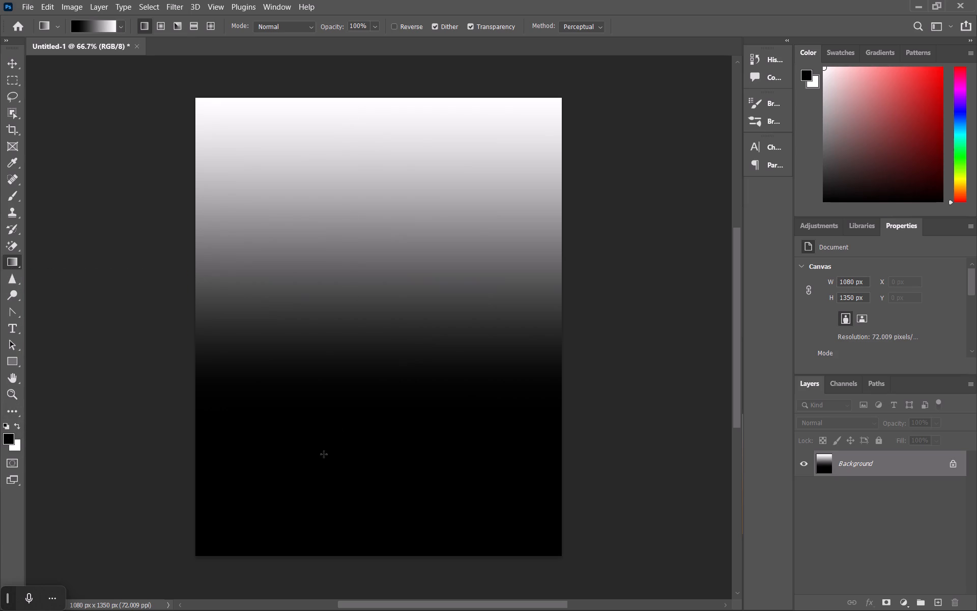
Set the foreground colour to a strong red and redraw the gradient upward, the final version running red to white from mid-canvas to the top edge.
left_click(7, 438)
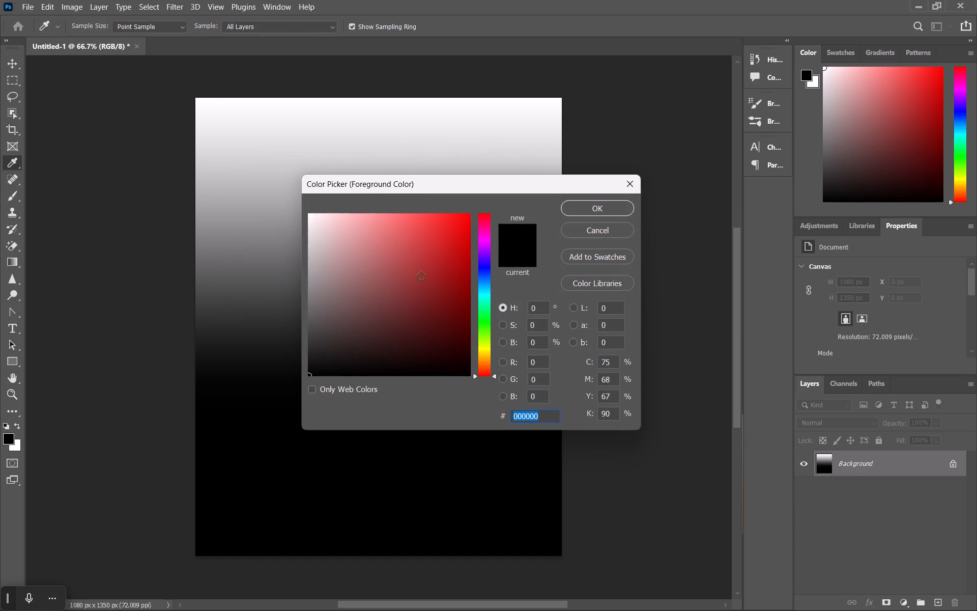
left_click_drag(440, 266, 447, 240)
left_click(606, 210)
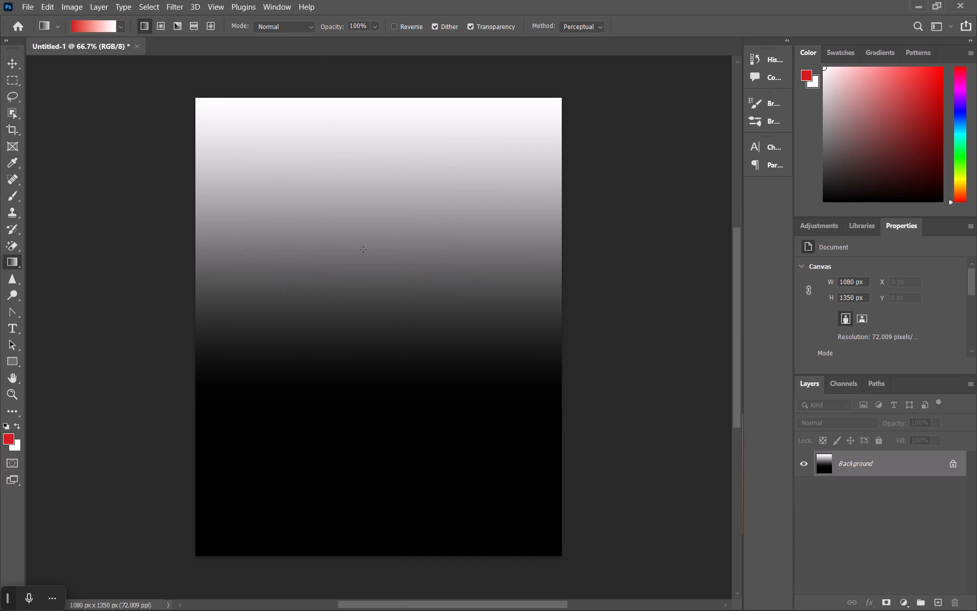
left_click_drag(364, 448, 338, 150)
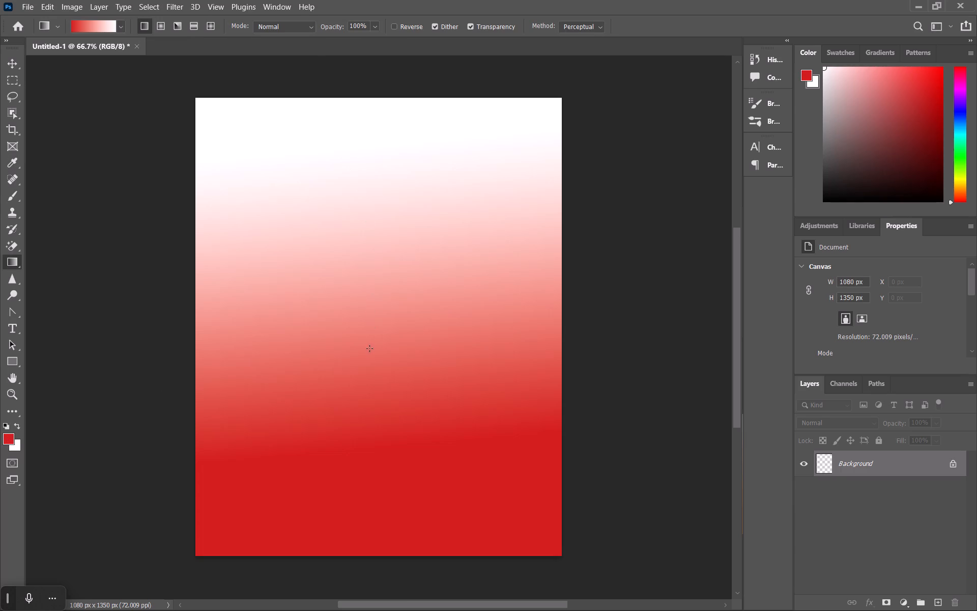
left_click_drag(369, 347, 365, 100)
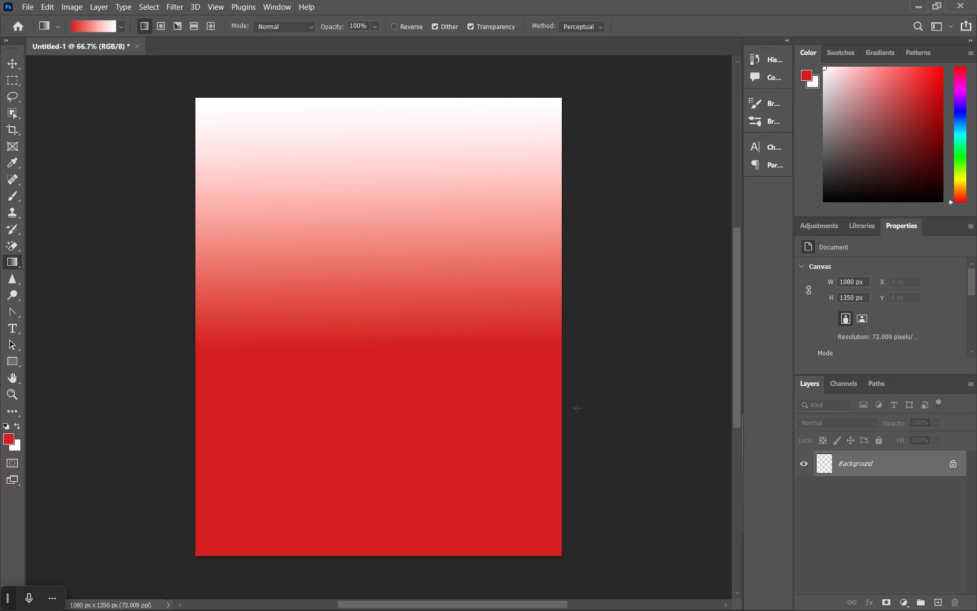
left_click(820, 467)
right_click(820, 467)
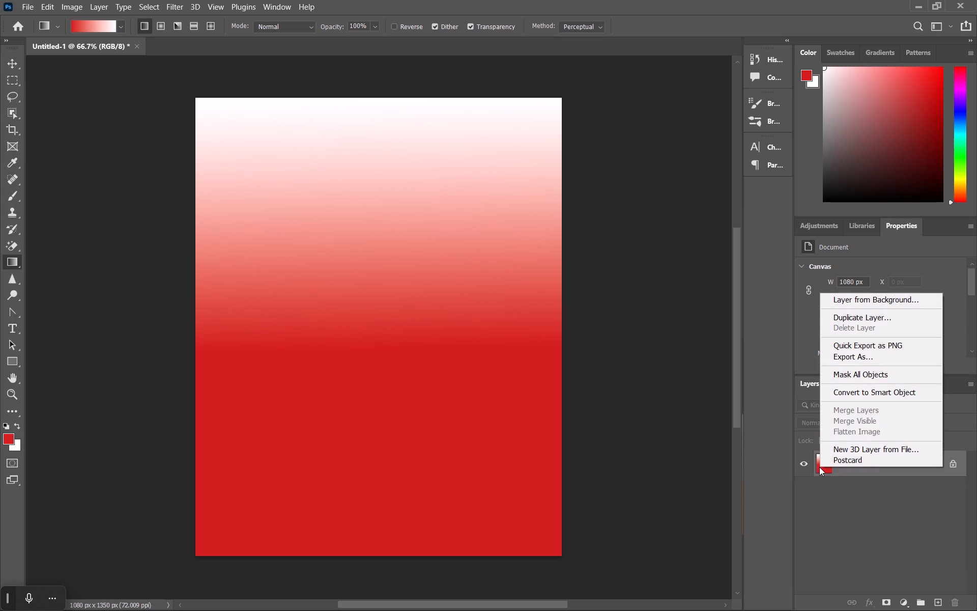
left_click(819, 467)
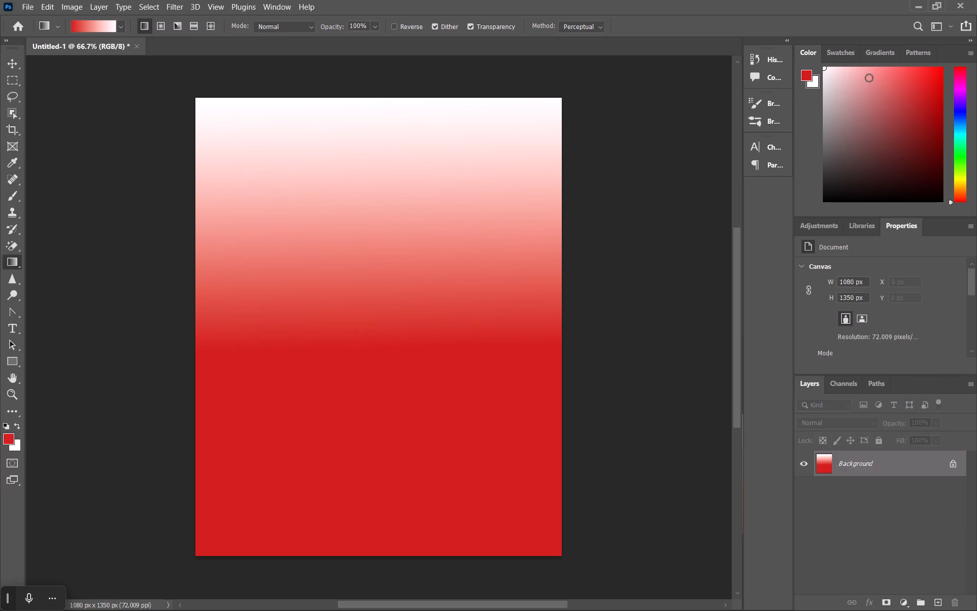
Shift the foreground colour's hue to orange and pick a brown shade, #a36727.
left_click_drag(869, 77, 913, 82)
left_click_drag(912, 84, 817, 64)
left_click(807, 76)
left_click_drag(925, 91, 924, 96)
left_click_drag(924, 96, 903, 136)
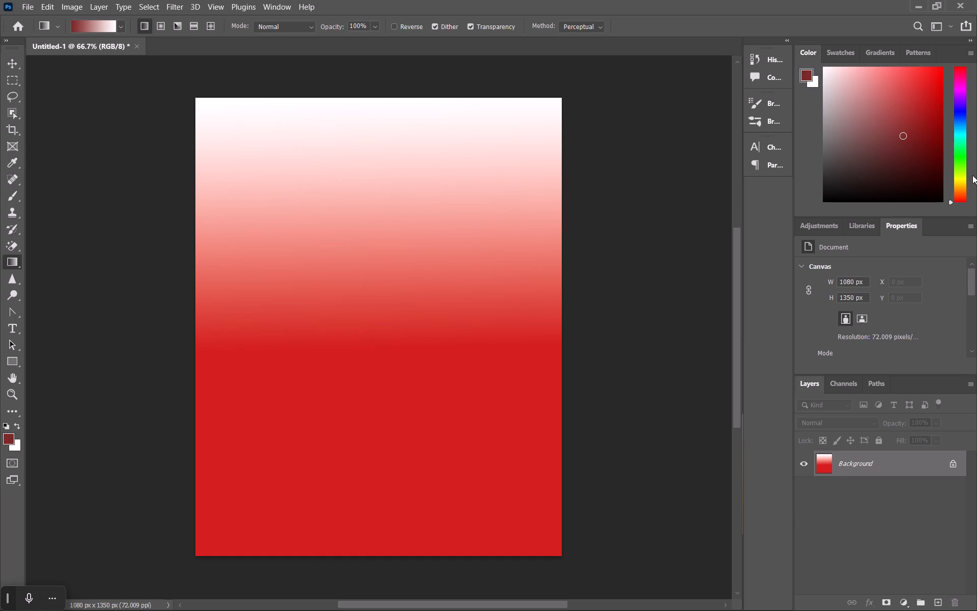
left_click(962, 189)
left_click_drag(911, 131, 914, 116)
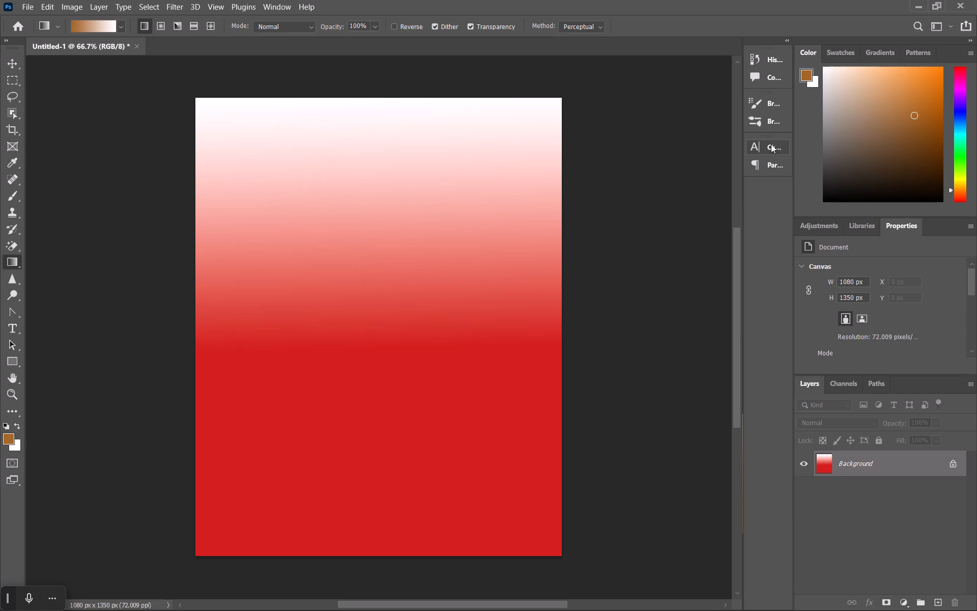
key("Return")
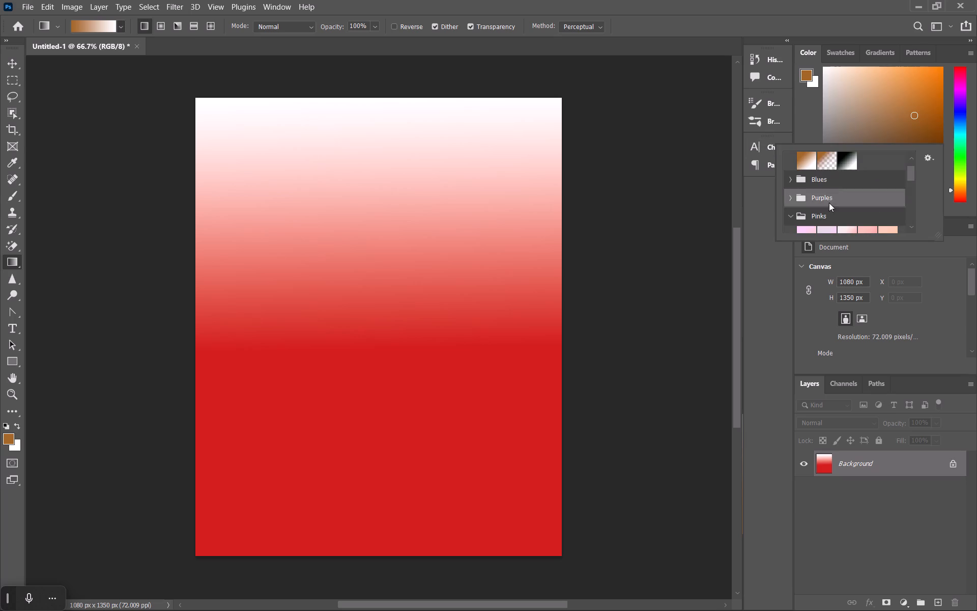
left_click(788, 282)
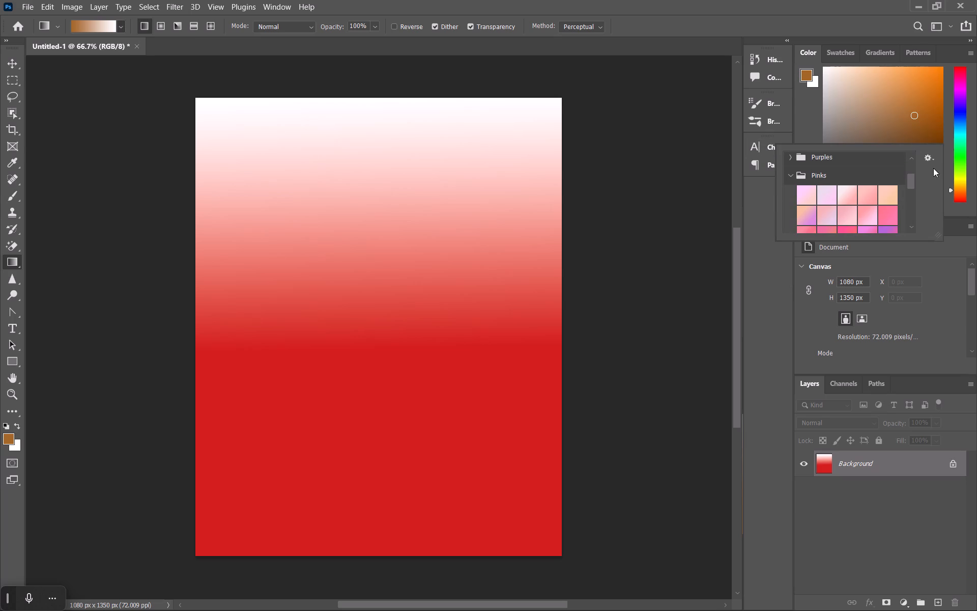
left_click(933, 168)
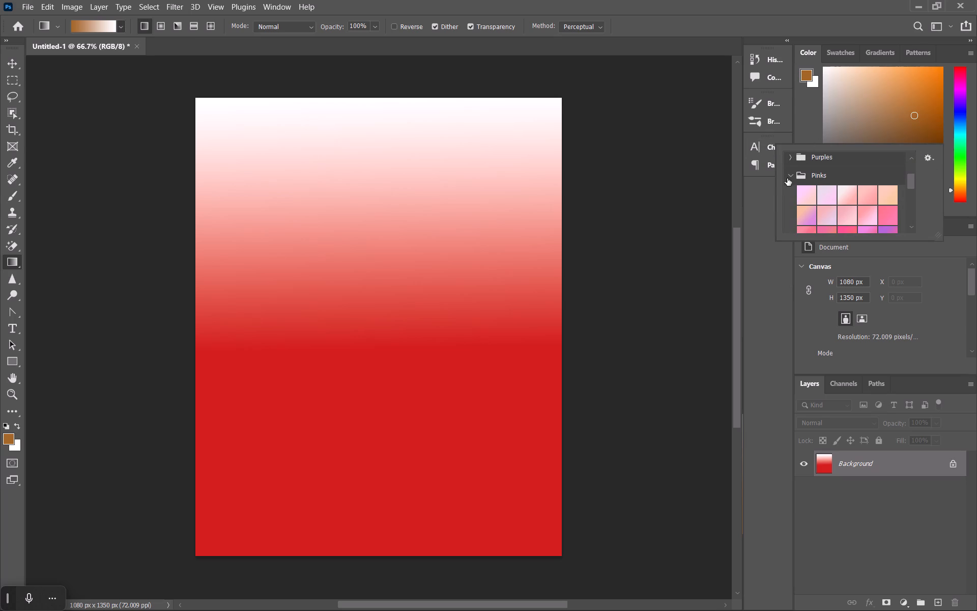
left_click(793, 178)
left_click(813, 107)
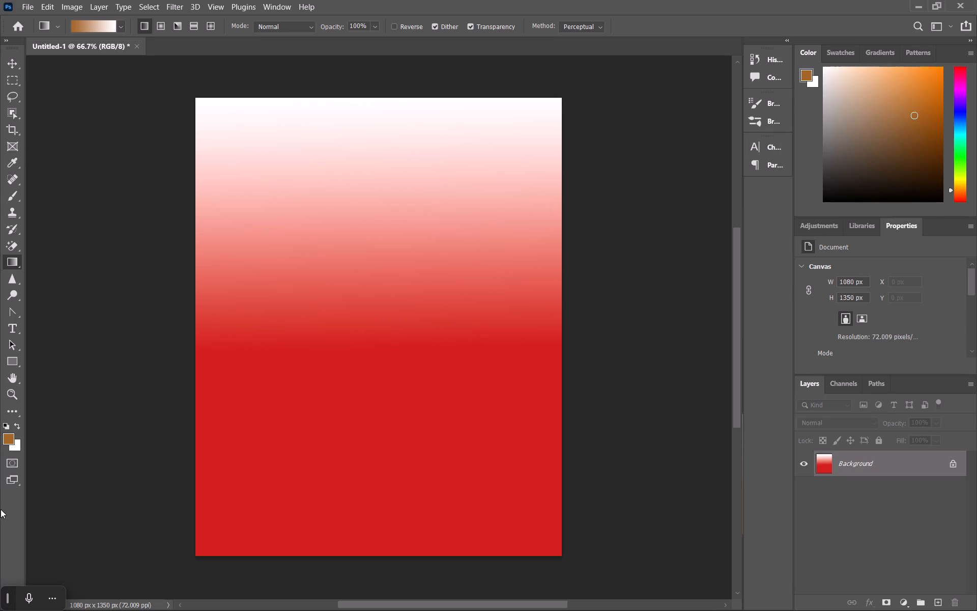
Lighten the foreground colour to the orange-brown #ba7a35.
left_click(4, 435)
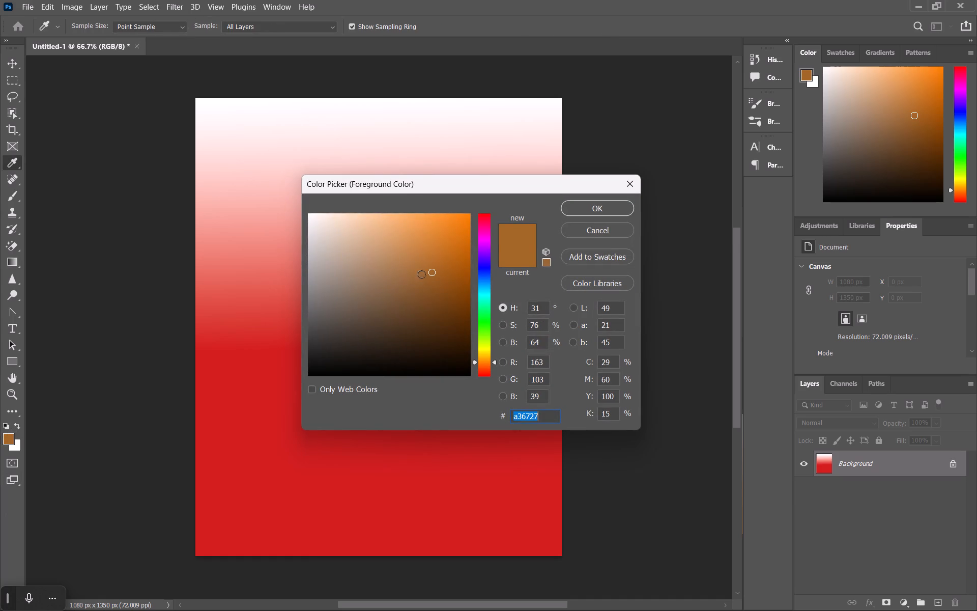
left_click_drag(433, 273, 432, 264)
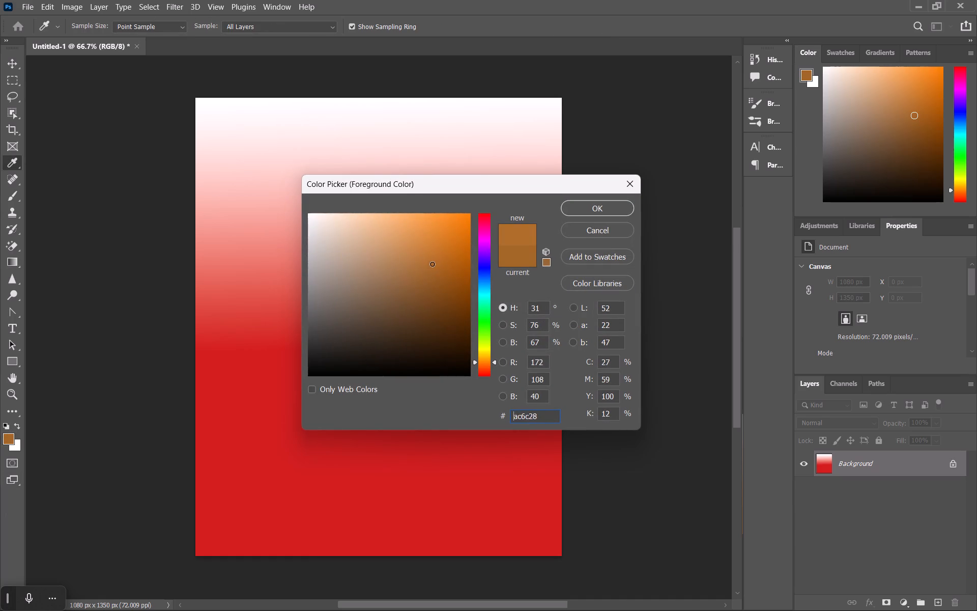
left_click_drag(432, 264, 424, 257)
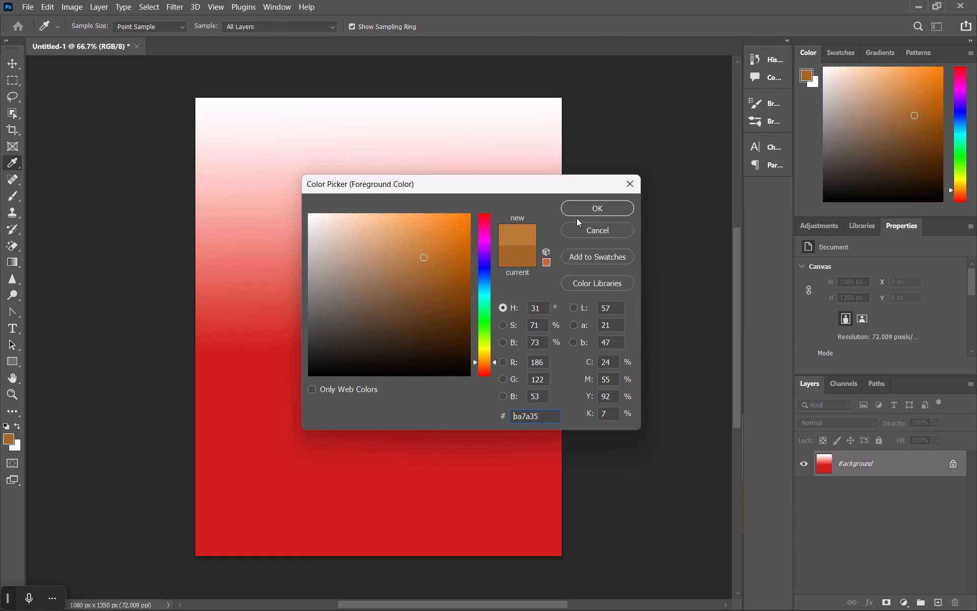
left_click(587, 206)
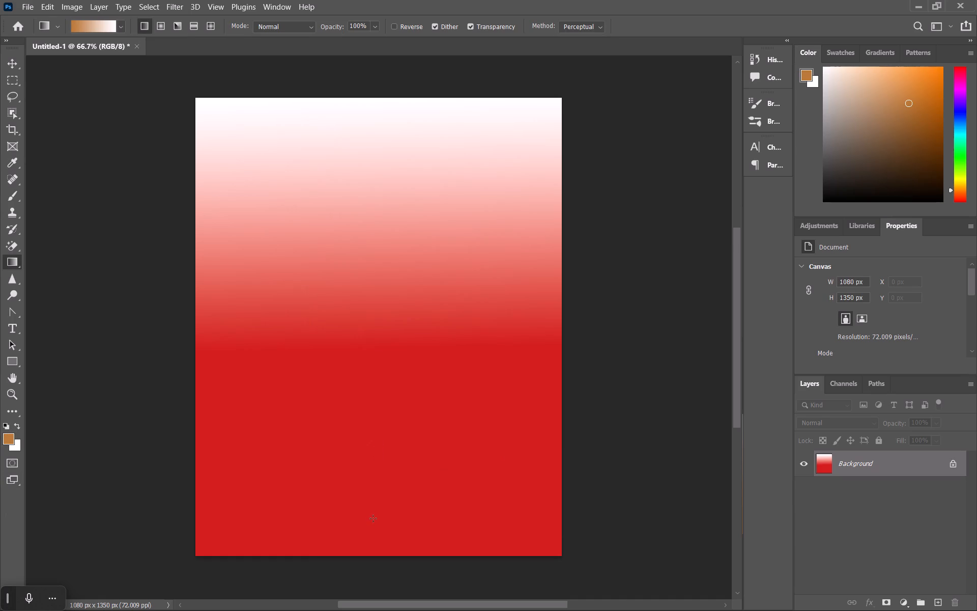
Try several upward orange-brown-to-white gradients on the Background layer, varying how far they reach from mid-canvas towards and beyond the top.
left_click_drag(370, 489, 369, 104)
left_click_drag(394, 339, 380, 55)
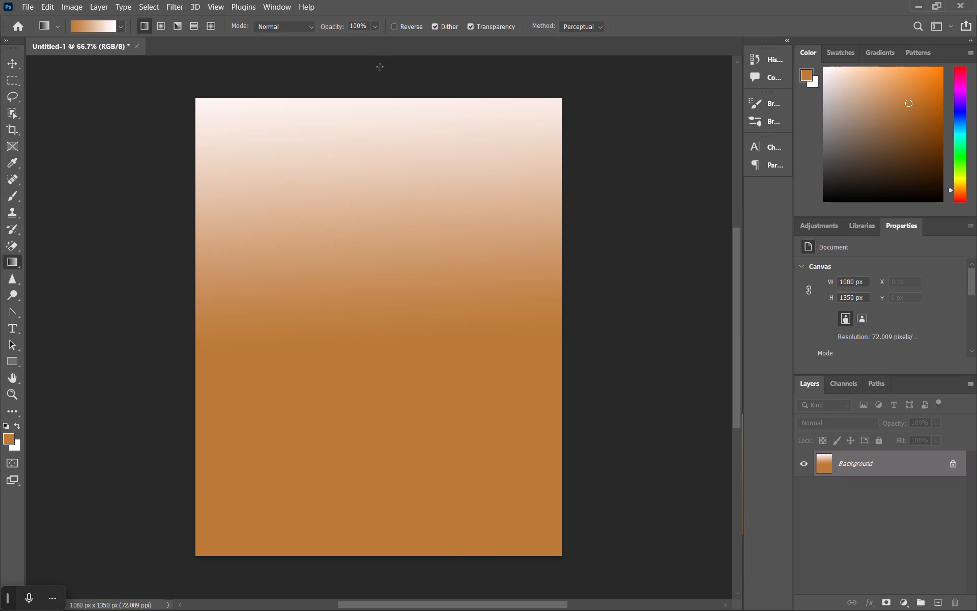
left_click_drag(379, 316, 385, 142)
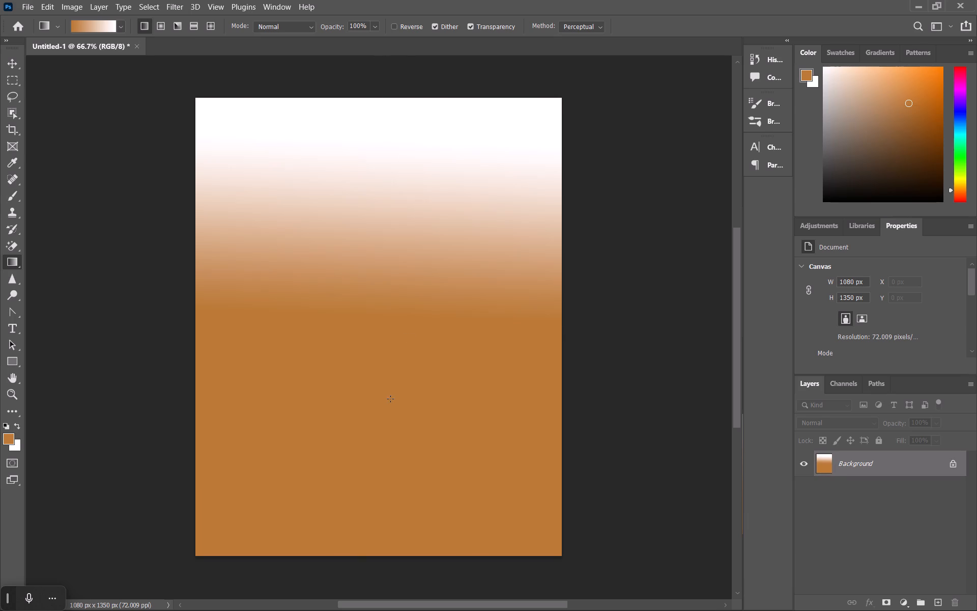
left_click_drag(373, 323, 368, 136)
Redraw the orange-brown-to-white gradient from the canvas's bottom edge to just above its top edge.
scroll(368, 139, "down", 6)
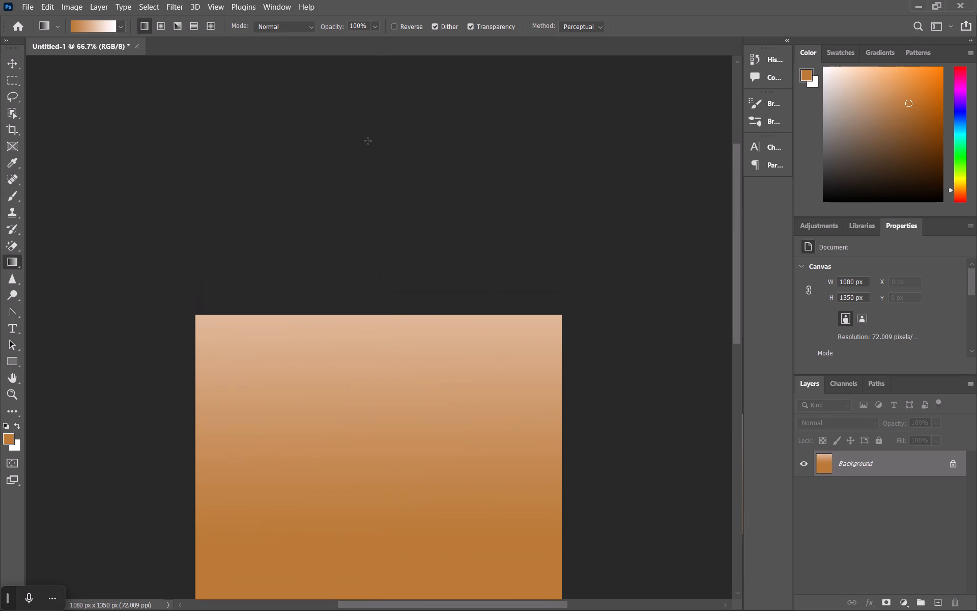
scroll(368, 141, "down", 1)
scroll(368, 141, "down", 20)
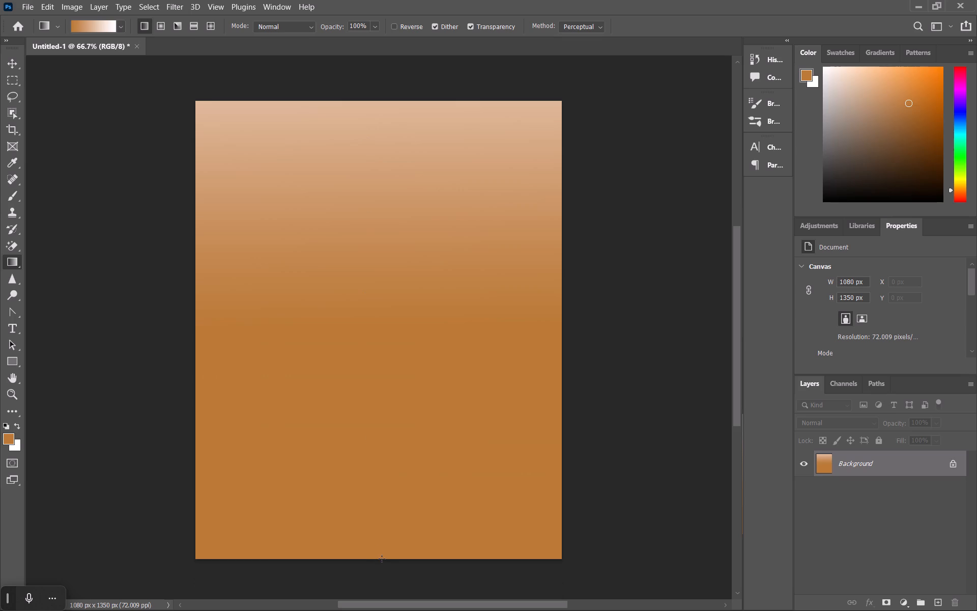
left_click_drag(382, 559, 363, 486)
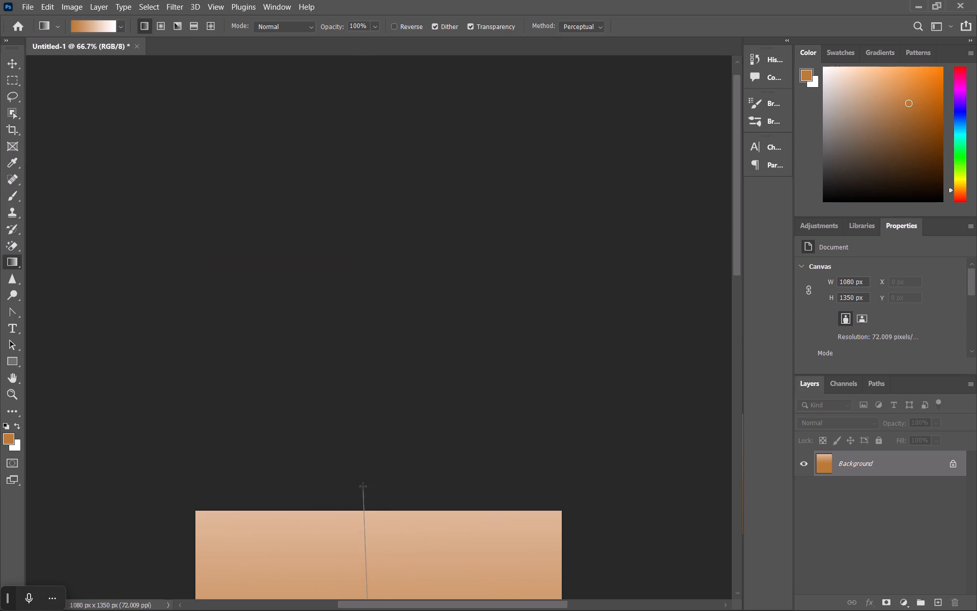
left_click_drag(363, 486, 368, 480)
Redraw the gradient from just below the canvas to well above it, leaving a pale peach top that blends down into orange-brown.
scroll(368, 481, "down", 7)
scroll(369, 482, "down", 20)
scroll(369, 482, "down", 2)
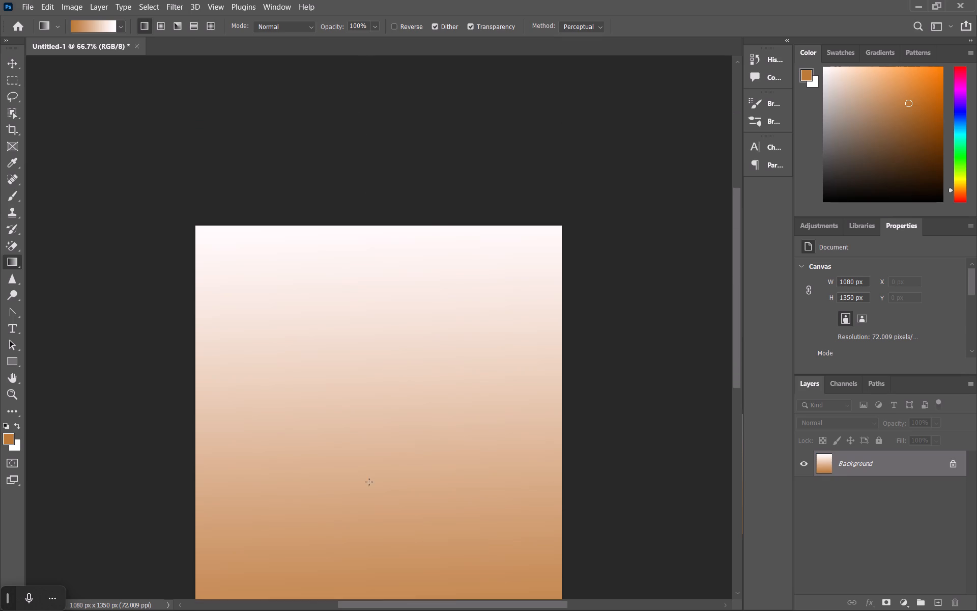
scroll(369, 482, "down", 17)
left_click_drag(379, 530, 376, 260)
scroll(376, 260, "up", 6)
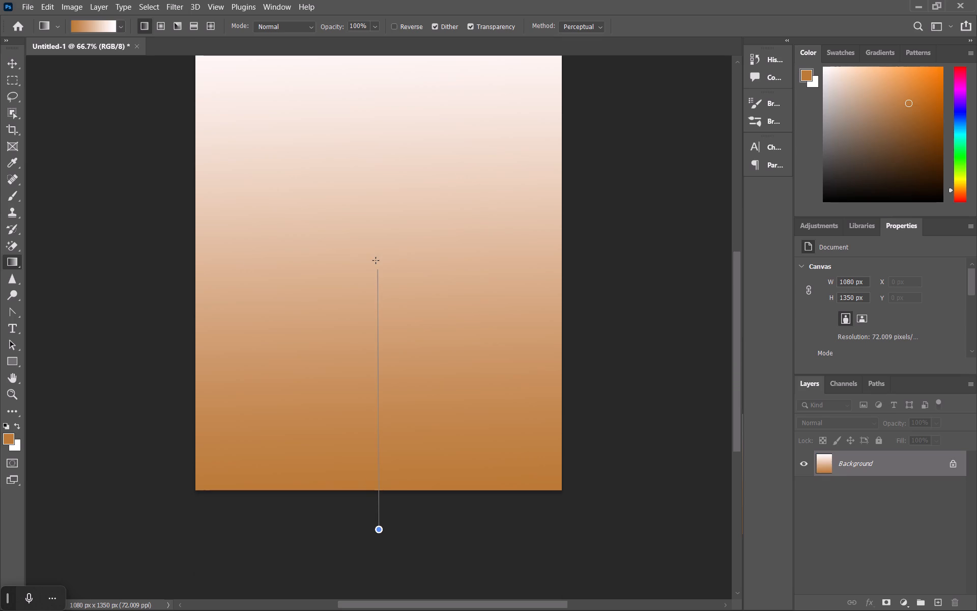
left_click_drag(376, 260, 369, 68)
scroll(376, 260, "up", 3)
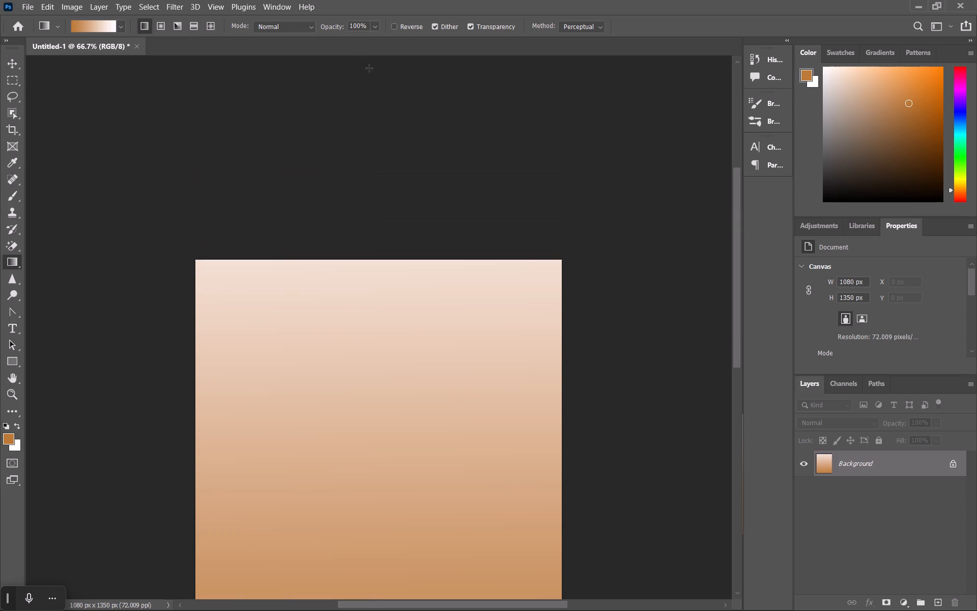
Open the image "Smiling Young Man in White Shirt (1)" from the Downloads folder.
scroll(370, 73, "down", 20)
scroll(370, 73, "down", 1)
scroll(379, 300, "up", 4)
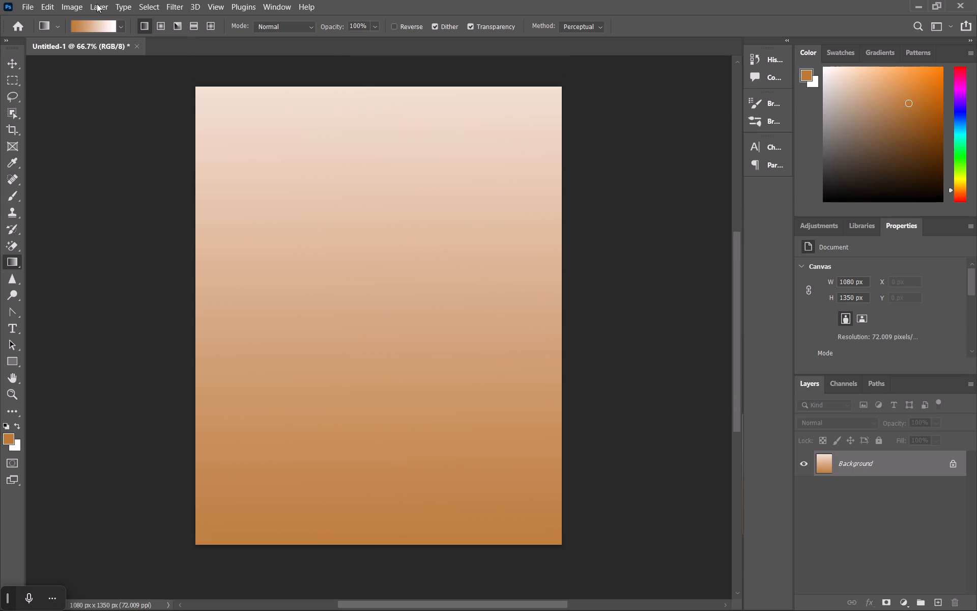
left_click(32, 1)
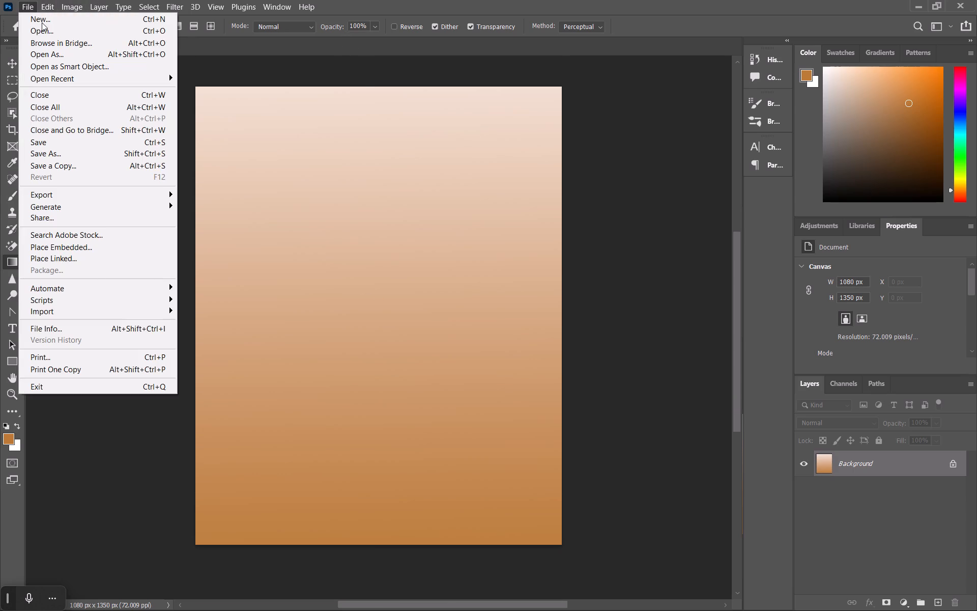
left_click(52, 28)
scroll(276, 361, "down", 5)
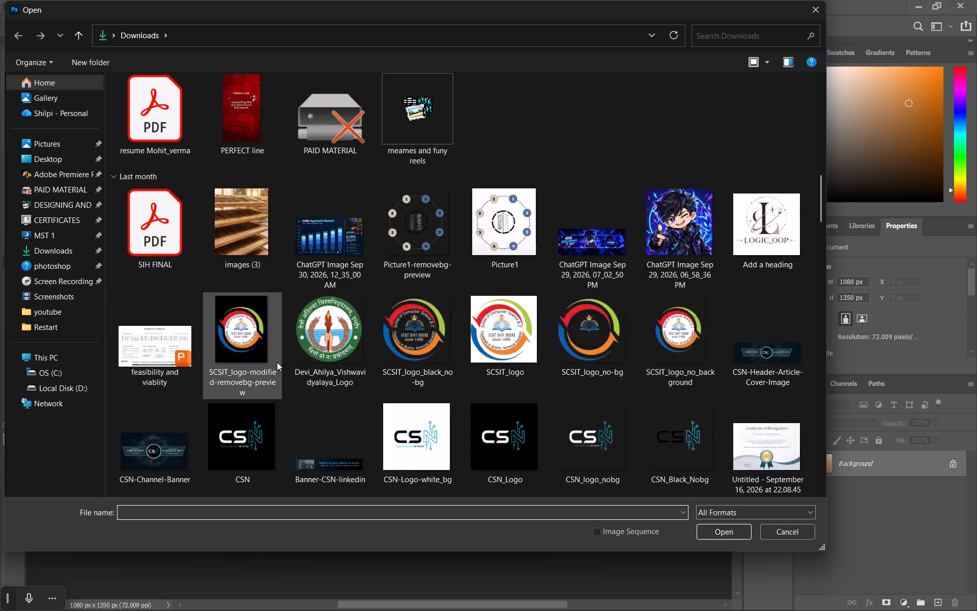
scroll(277, 362, "up", 4)
scroll(277, 362, "down", 3)
scroll(277, 362, "up", 2)
scroll(277, 362, "down", 1)
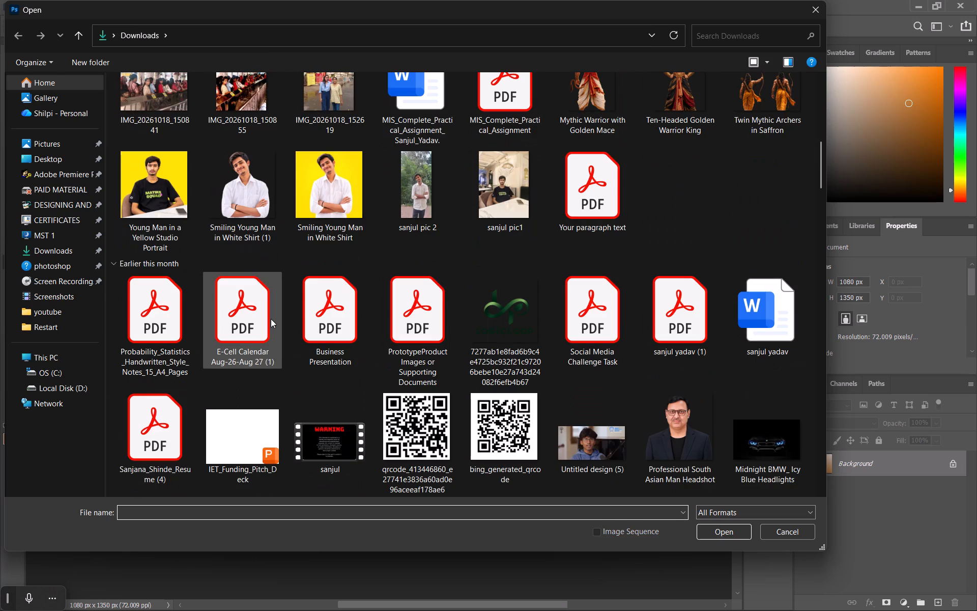
left_click(243, 200)
double_click(243, 200)
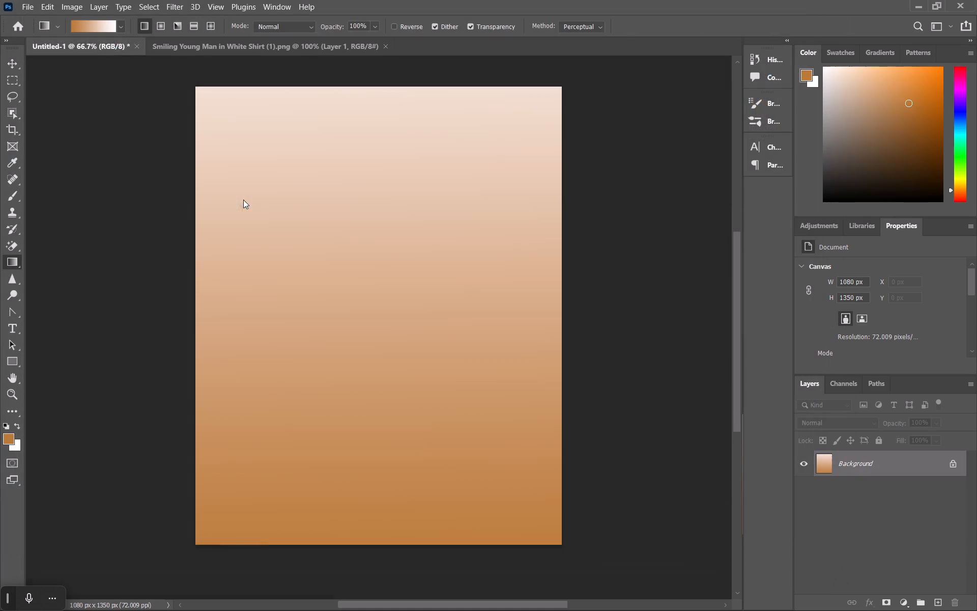
Copy the entire cutout image of the man and paste it as a new layer into the Untitled-1 gradient document.
left_click(375, 277)
key("ctrl+a")
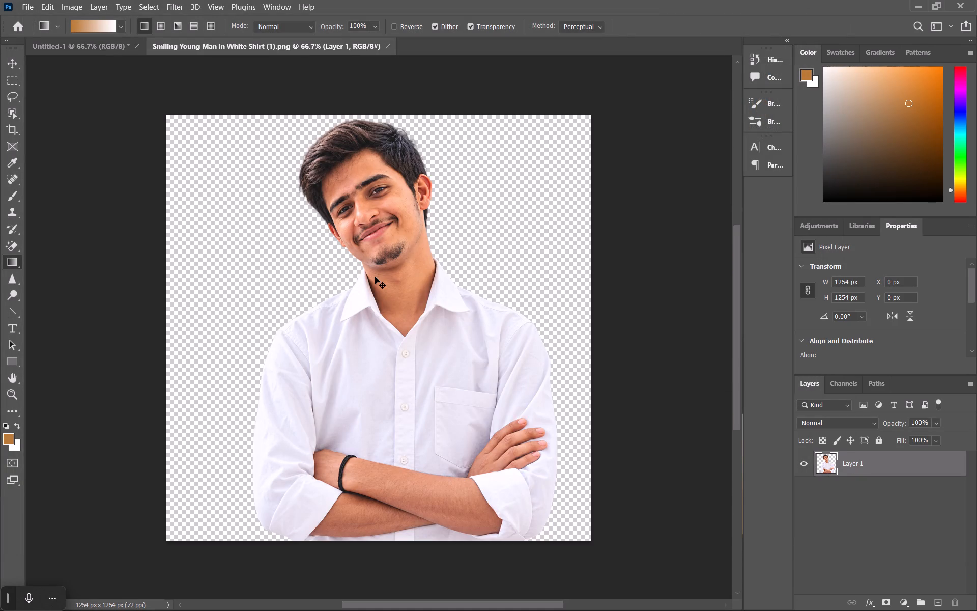
key("ctrl+c")
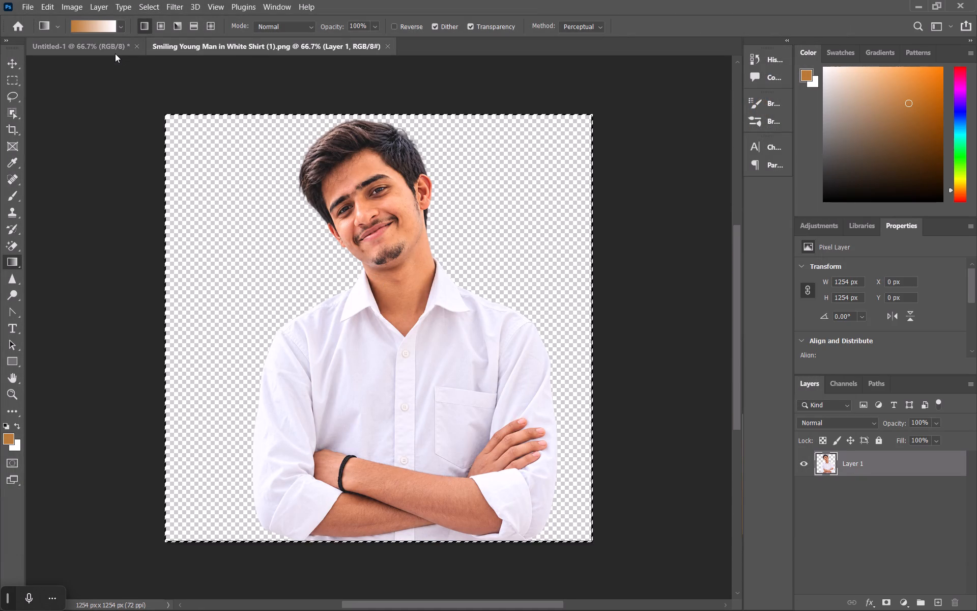
left_click(114, 52)
key("ctrl+v")
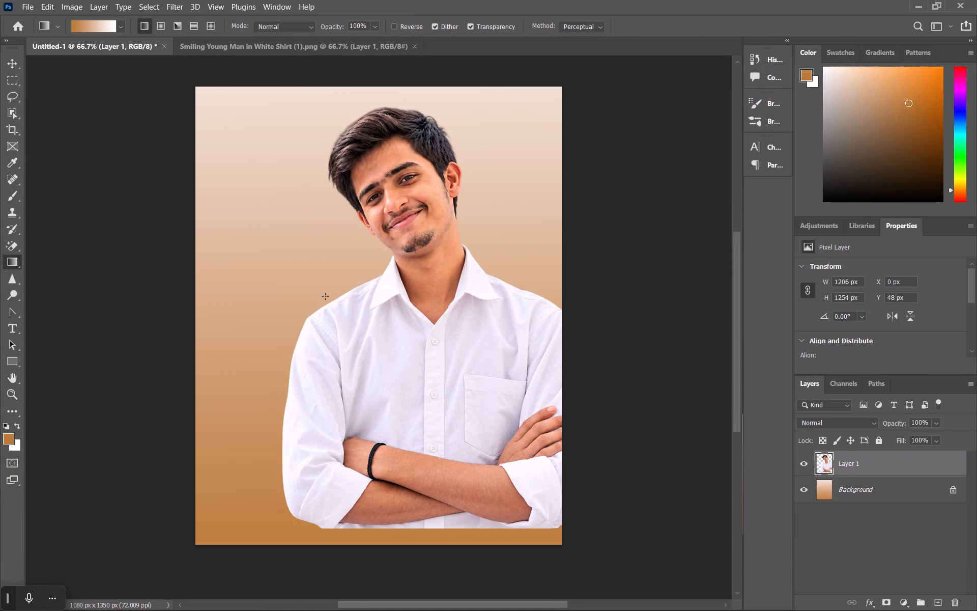
Move the pasted man to the horizontal middle of the canvas, with his cropped lower edge on the canvas's bottom edge.
left_click(11, 63)
left_click_drag(478, 319, 421, 336)
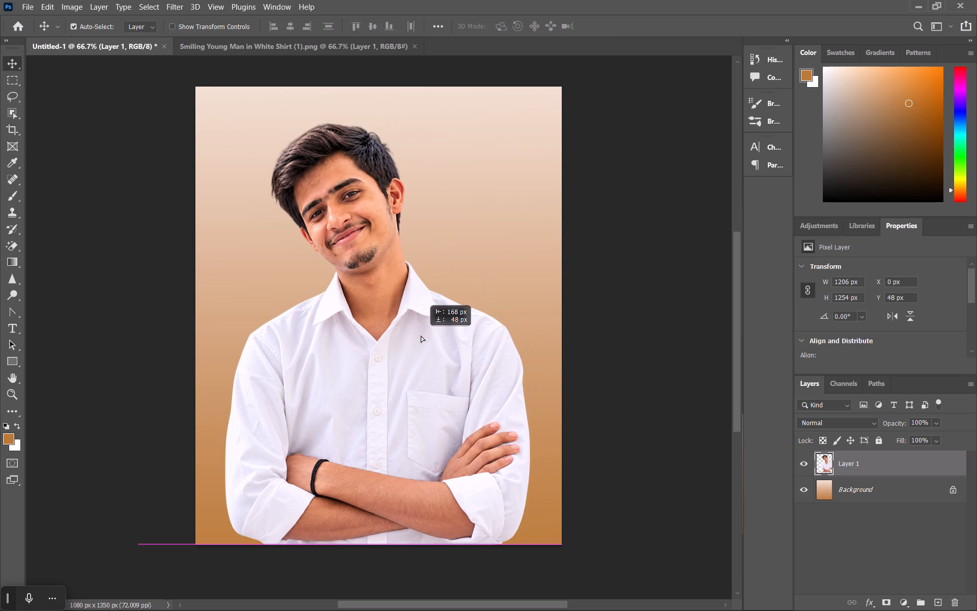
left_click_drag(421, 336, 427, 338)
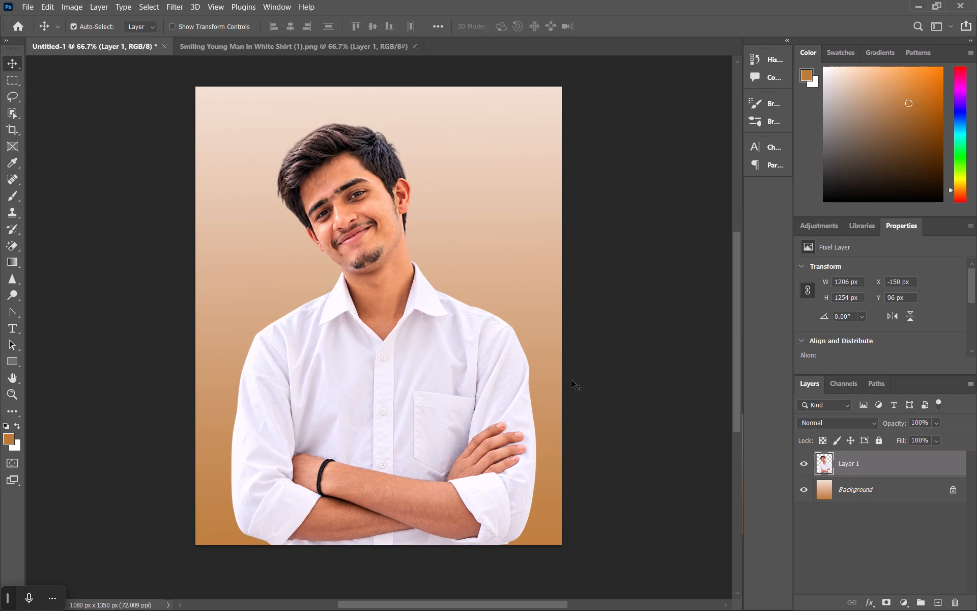
Add a layer mask to the man's layer, Layer 1.
left_click(861, 468)
left_click(885, 600)
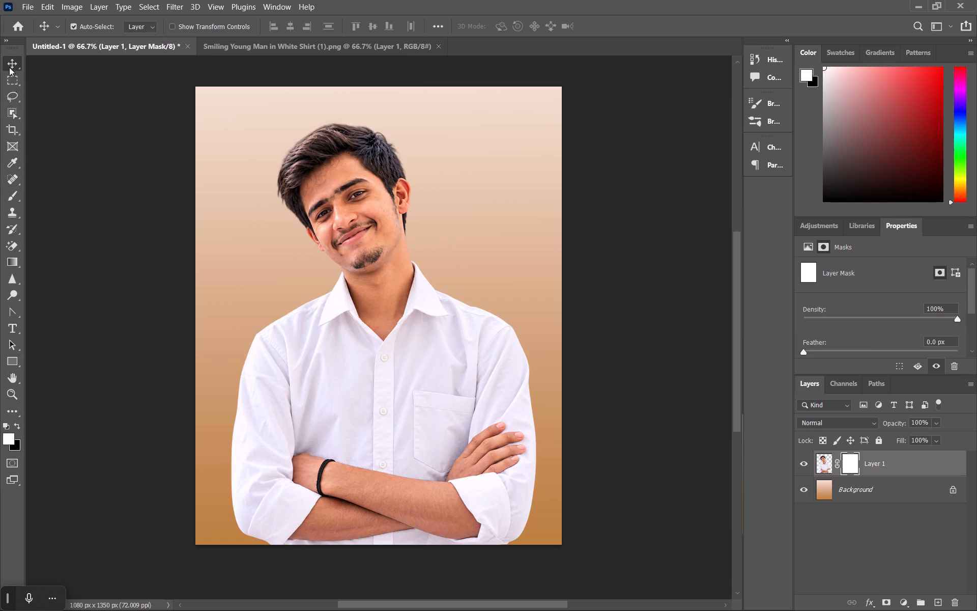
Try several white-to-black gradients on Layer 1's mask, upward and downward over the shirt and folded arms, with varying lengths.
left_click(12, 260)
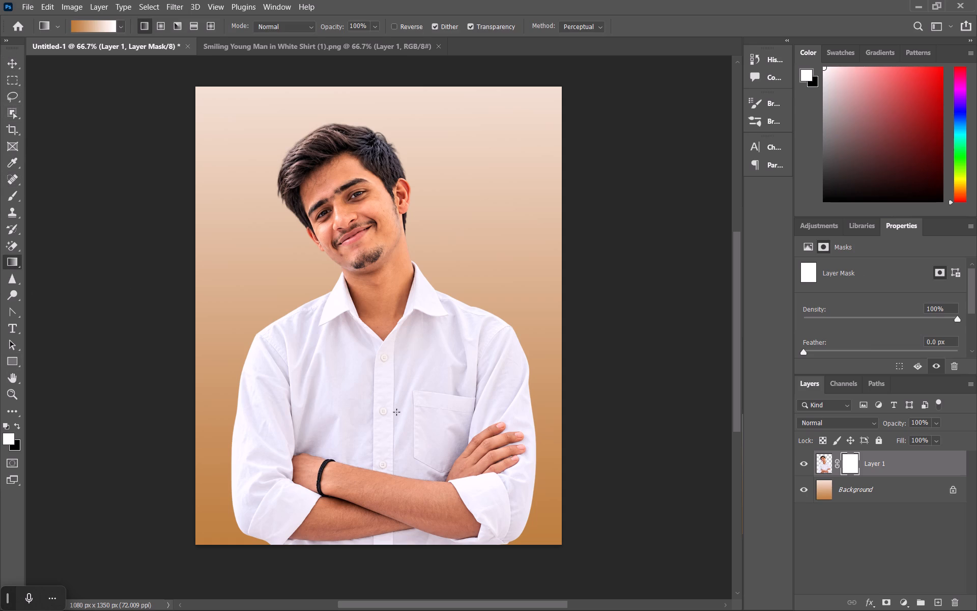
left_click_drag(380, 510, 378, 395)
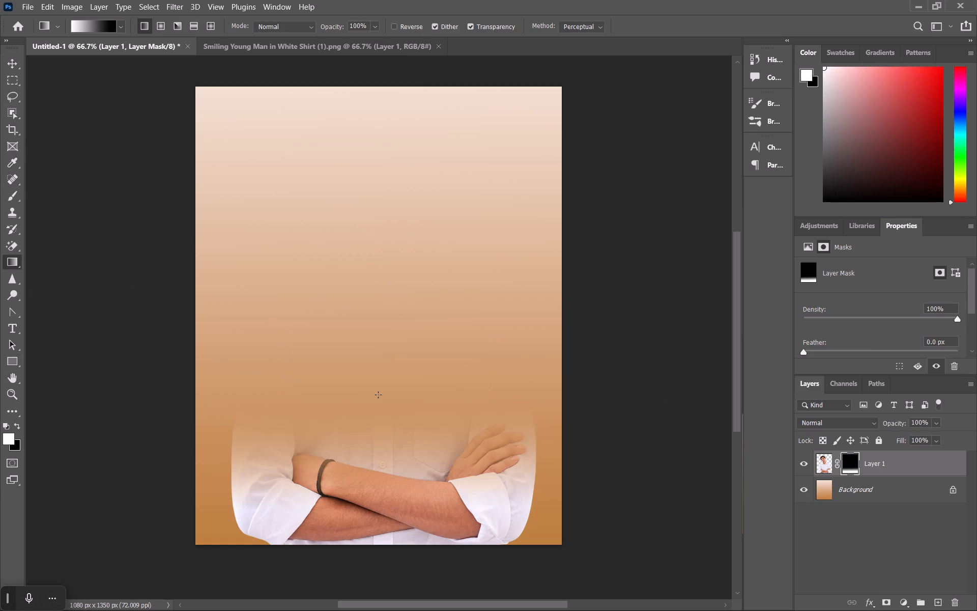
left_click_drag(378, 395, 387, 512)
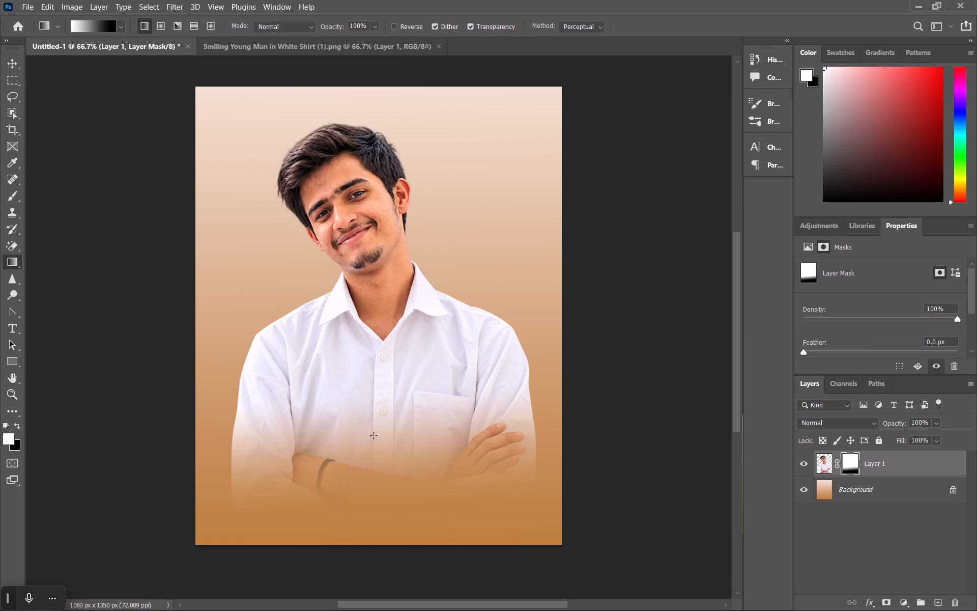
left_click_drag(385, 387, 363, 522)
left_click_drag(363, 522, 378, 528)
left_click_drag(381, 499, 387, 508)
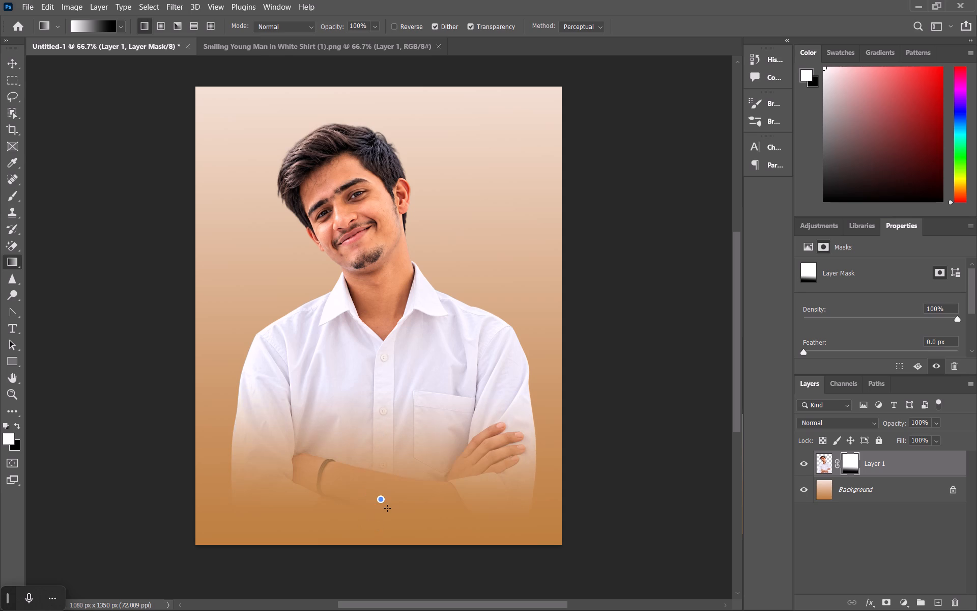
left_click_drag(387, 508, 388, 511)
Redraw the mask's white-to-black gradient from mid-shirt to just below the canvas, fading the folded arms into the orange-brown background.
left_click_drag(385, 411, 386, 504)
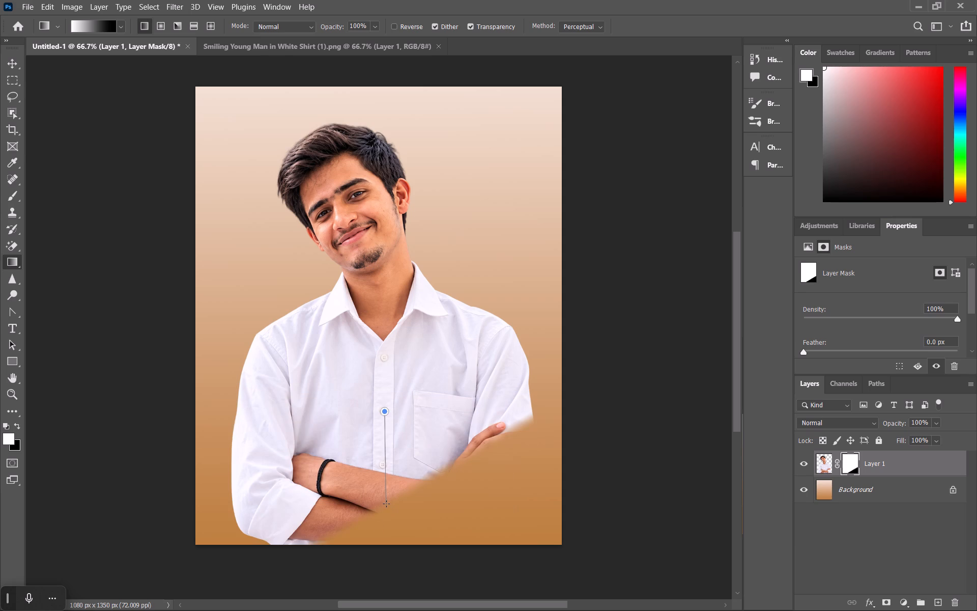
left_click_drag(386, 504, 384, 554)
scroll(387, 290, "up", 3)
scroll(387, 290, "down", 5)
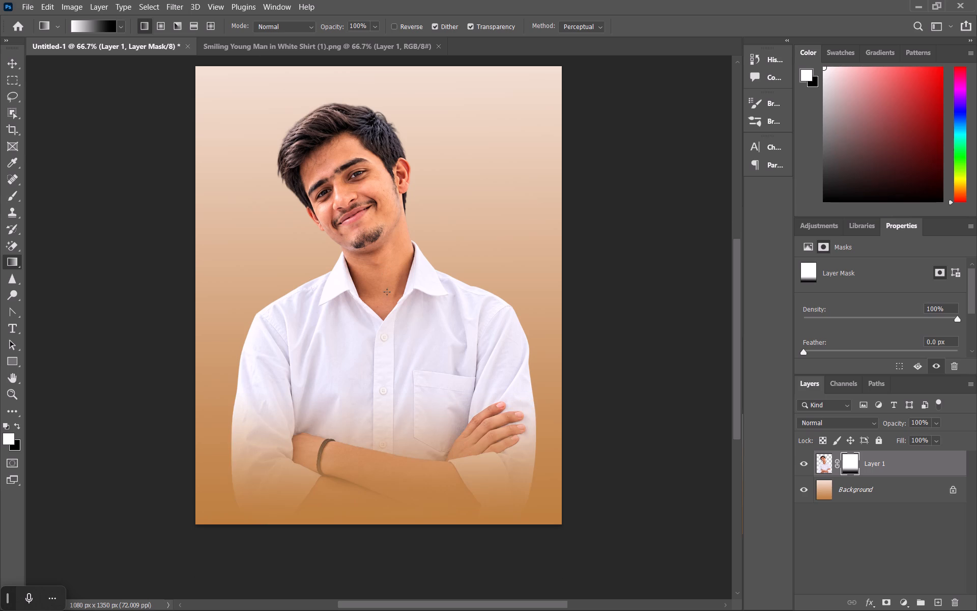
scroll(387, 292, "up", 5)
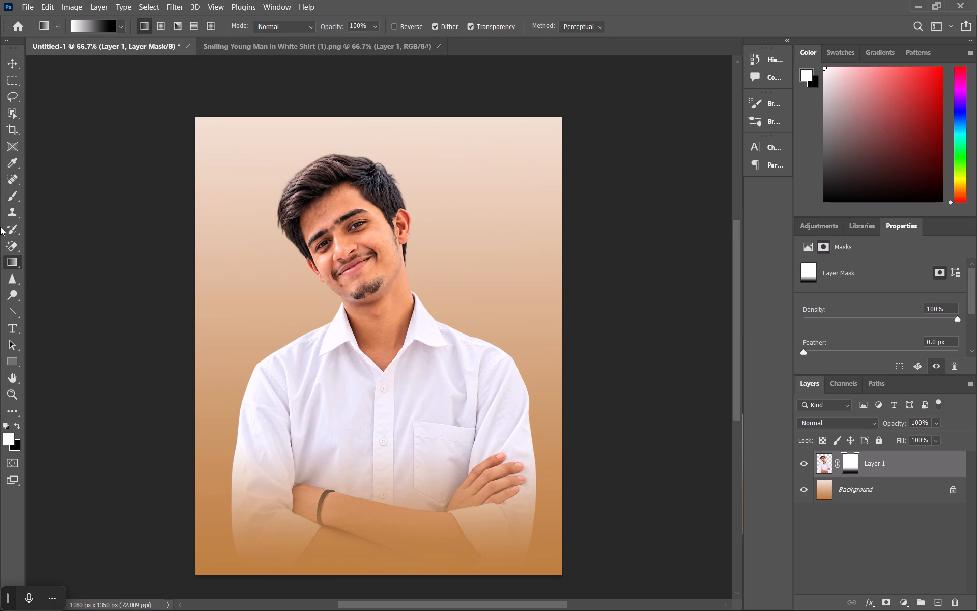
Examine the man's face and hair up close, including the cutout edges against the background.
left_click(125, 257)
scroll(346, 265, "up", 5)
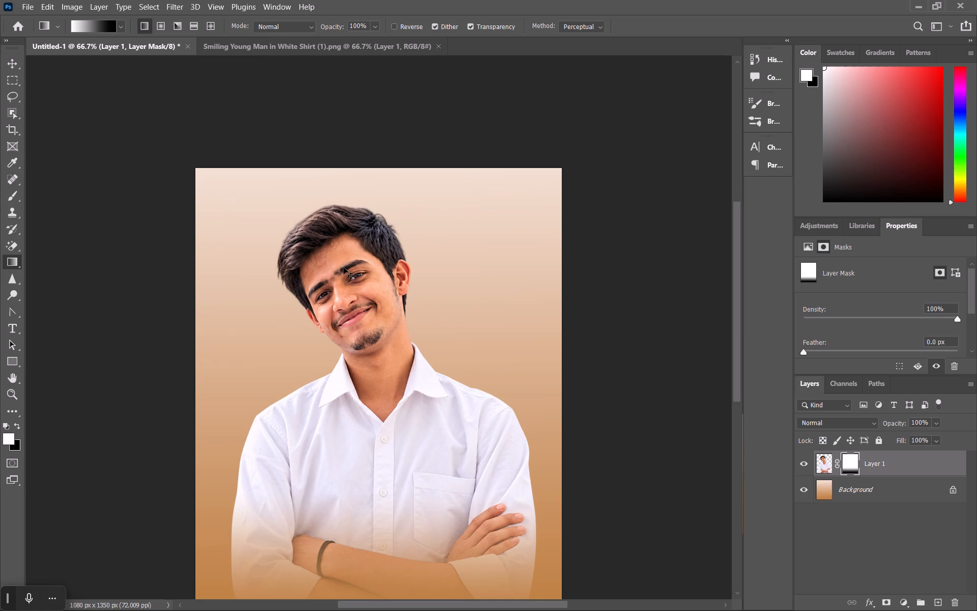
key("ctrl+equal")
key("ctrl+equal")
scroll(255, 230, "up", 5, "ctrl")
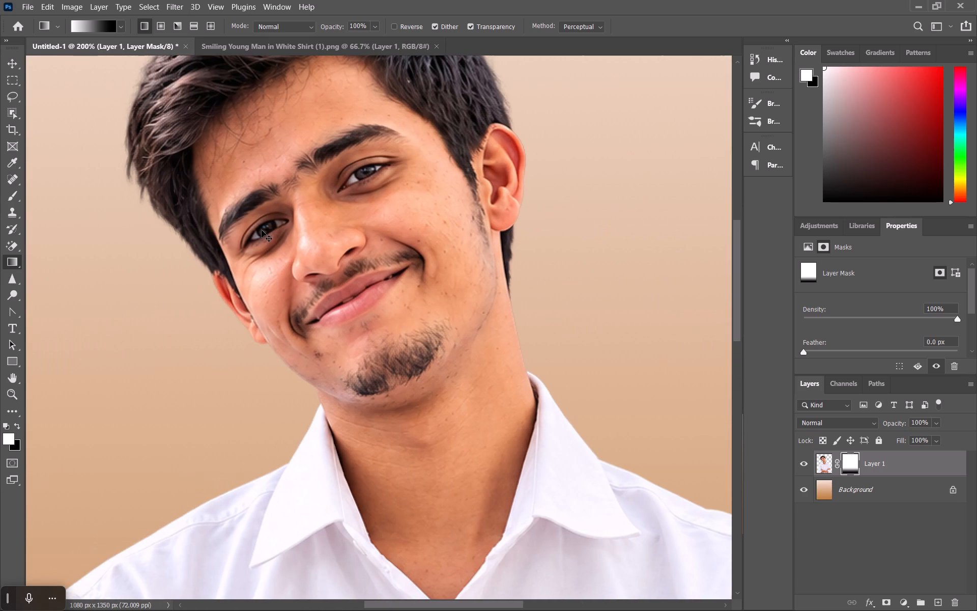
scroll(262, 230, "up", 11)
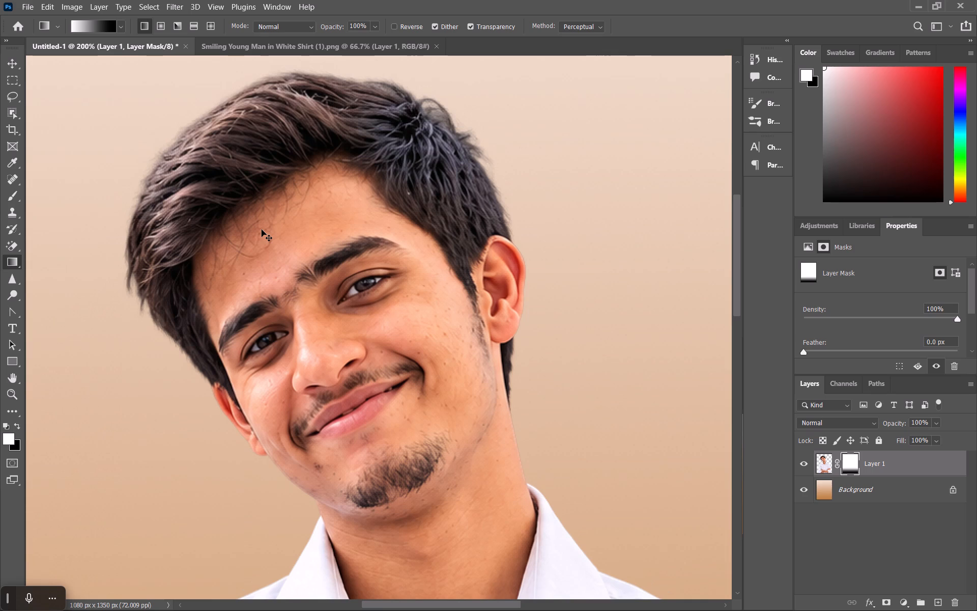
key("ctrl+minus")
key("ctrl+minus")
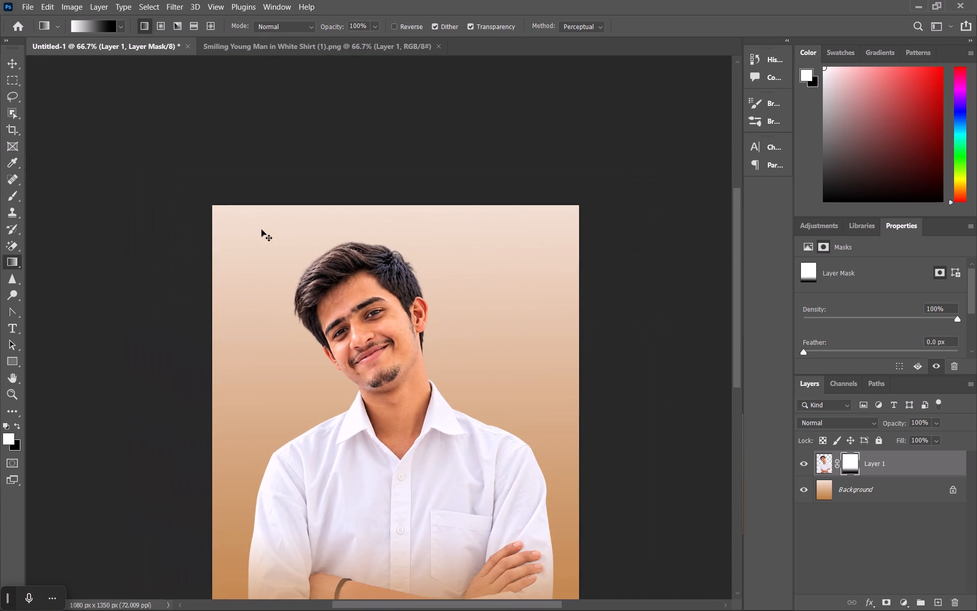
key("ctrl+minus")
Dodge Layer 1's mask around the man's outline with a 495 px brush, range Midtones and exposure 50%.
left_click(12, 390)
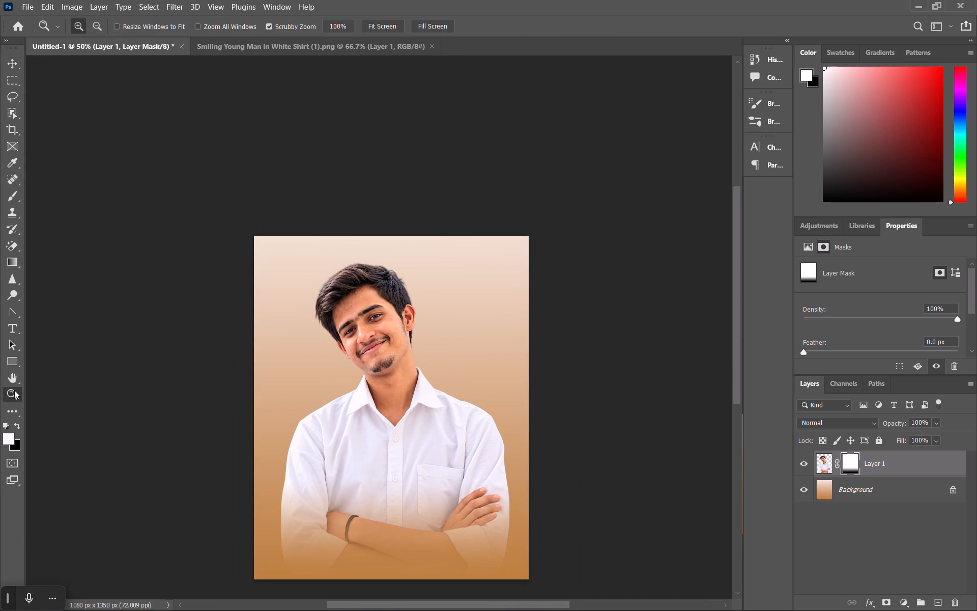
left_click(11, 296)
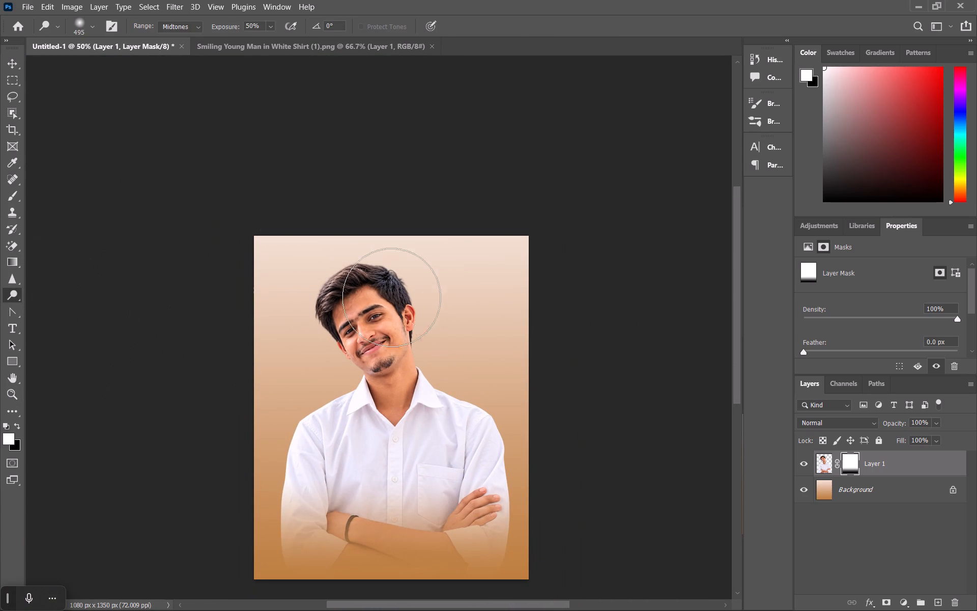
left_click_drag(290, 277, 251, 504)
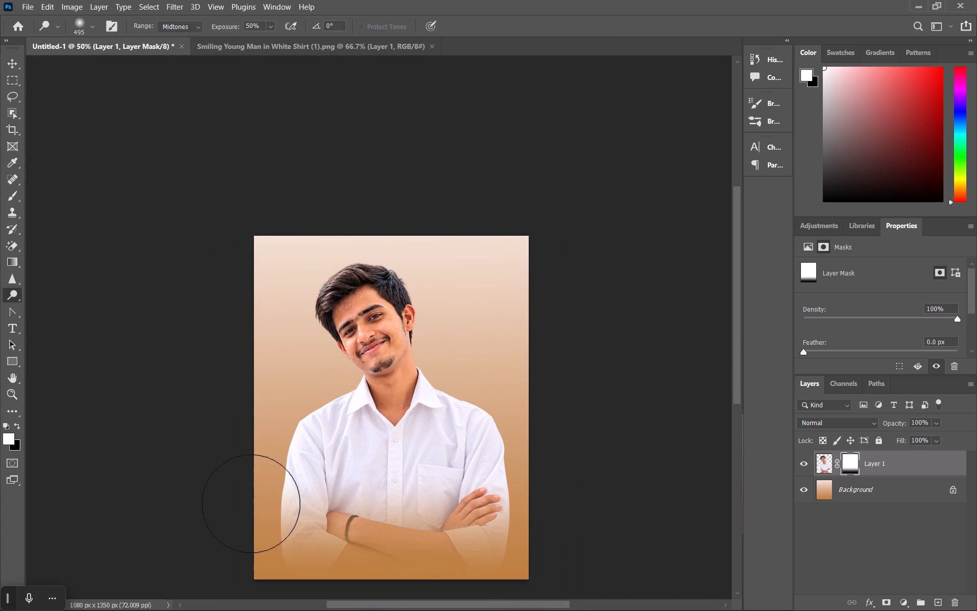
left_click_drag(251, 504, 508, 275)
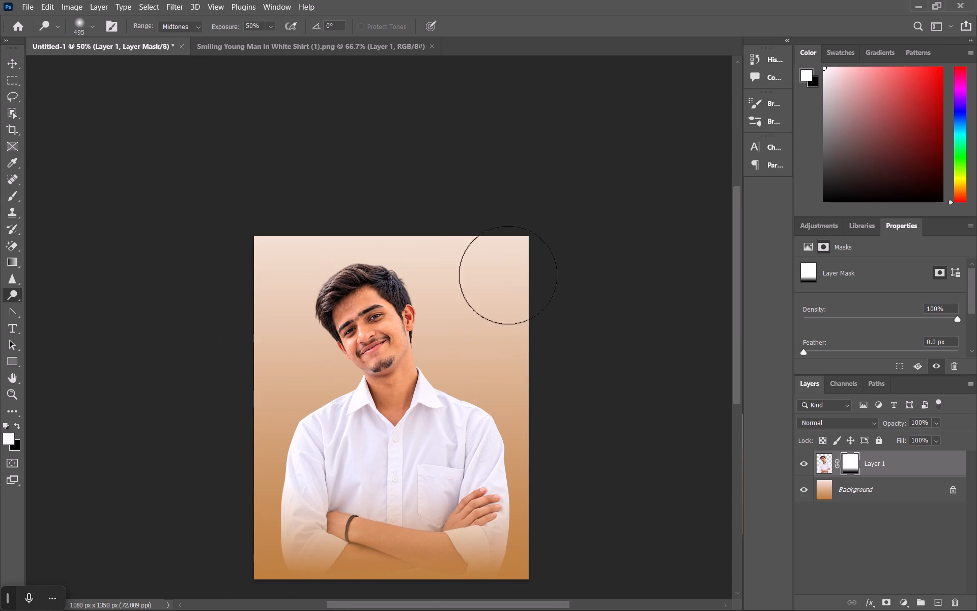
left_click_drag(508, 275, 260, 277)
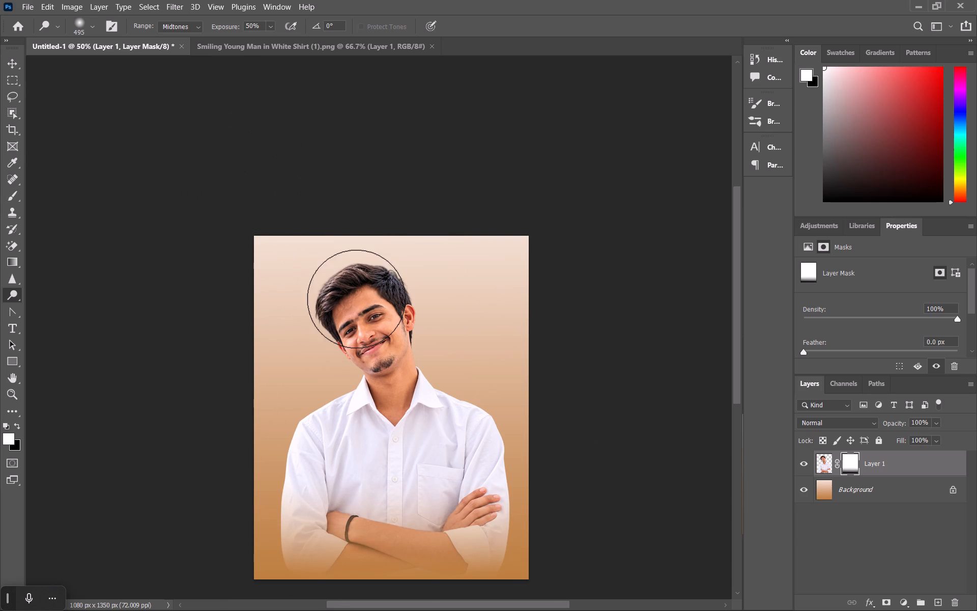
Try to lighten the man's face with the 495 px Dodge brush, with Layer 1's mask still active.
left_click_drag(356, 299, 382, 336)
left_click_drag(371, 322, 377, 351)
left_click_drag(366, 328, 379, 378)
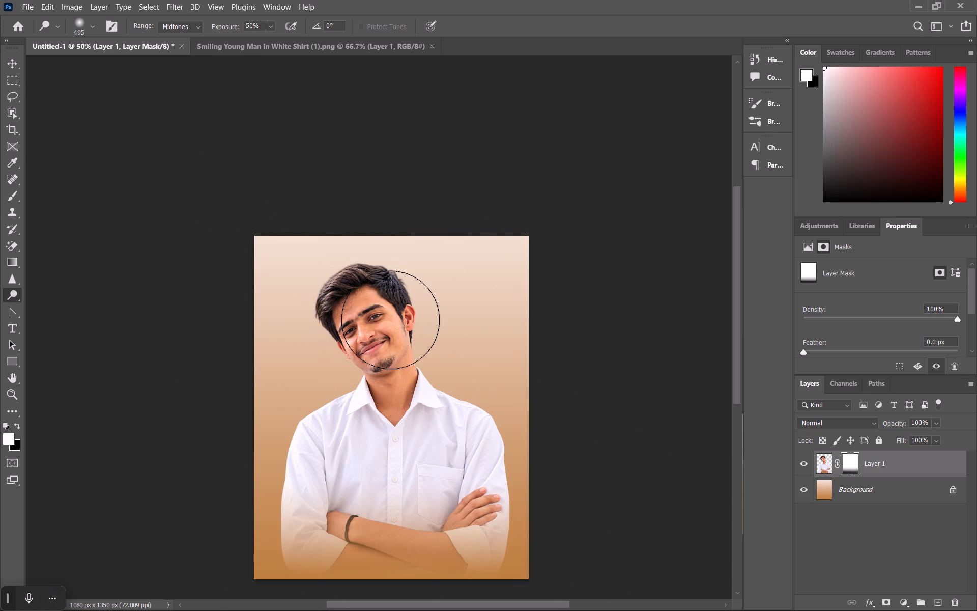
key("ctrl+equal")
key("ctrl+equal")
key("ctrl+equal")
key("ctrl+equal")
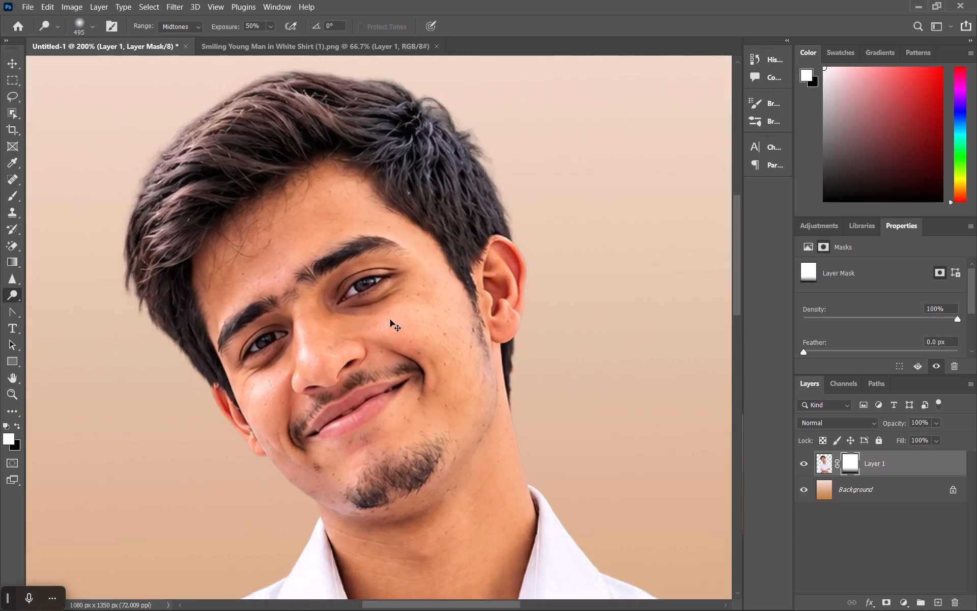
left_click(353, 388)
triple_click(369, 374)
triple_click(369, 374)
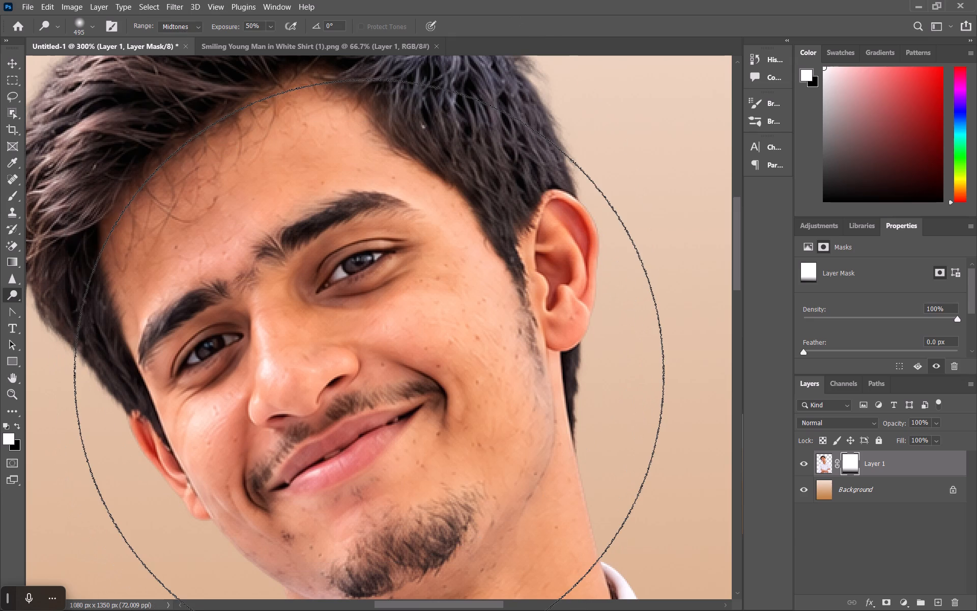
triple_click(369, 374)
double_click(369, 374)
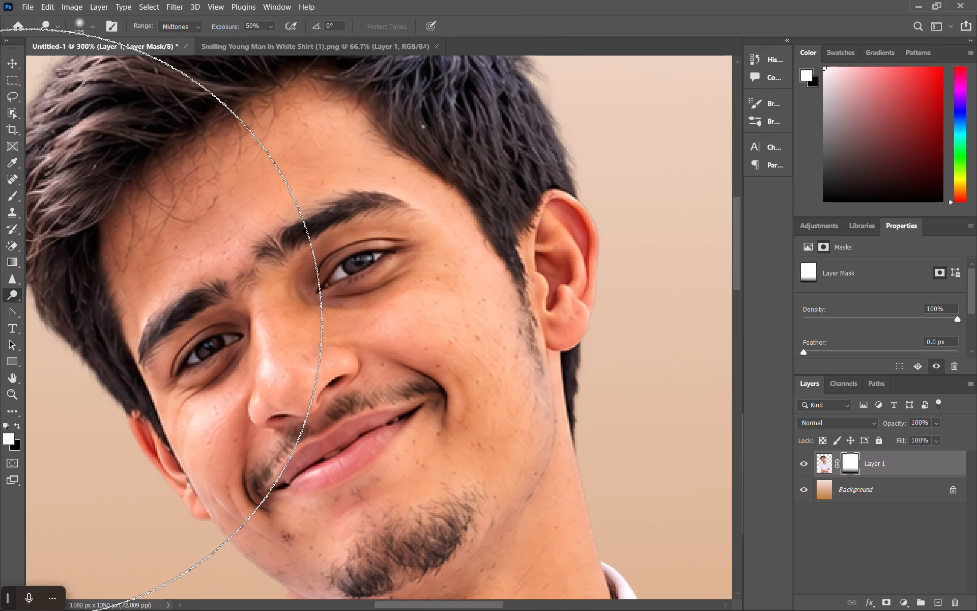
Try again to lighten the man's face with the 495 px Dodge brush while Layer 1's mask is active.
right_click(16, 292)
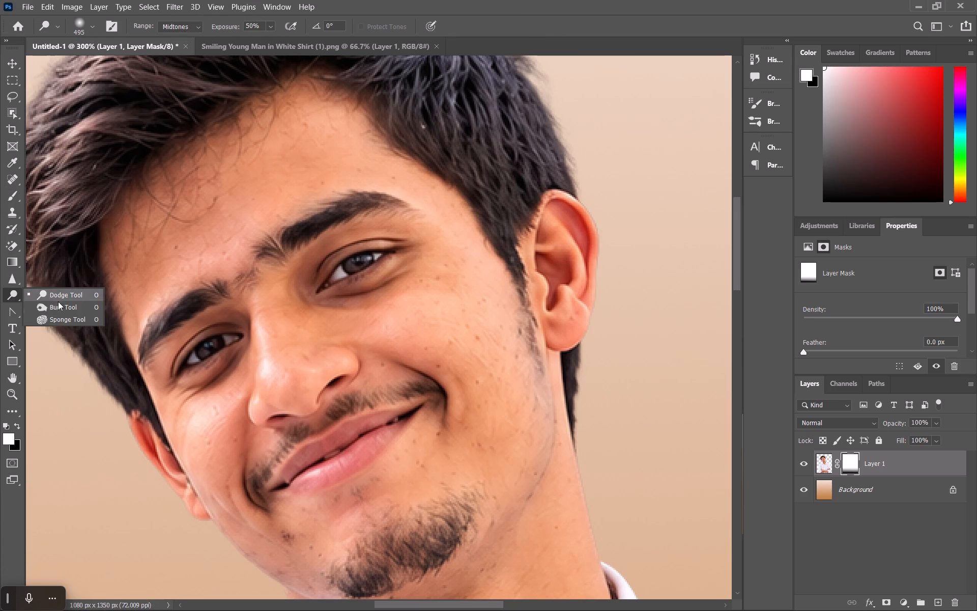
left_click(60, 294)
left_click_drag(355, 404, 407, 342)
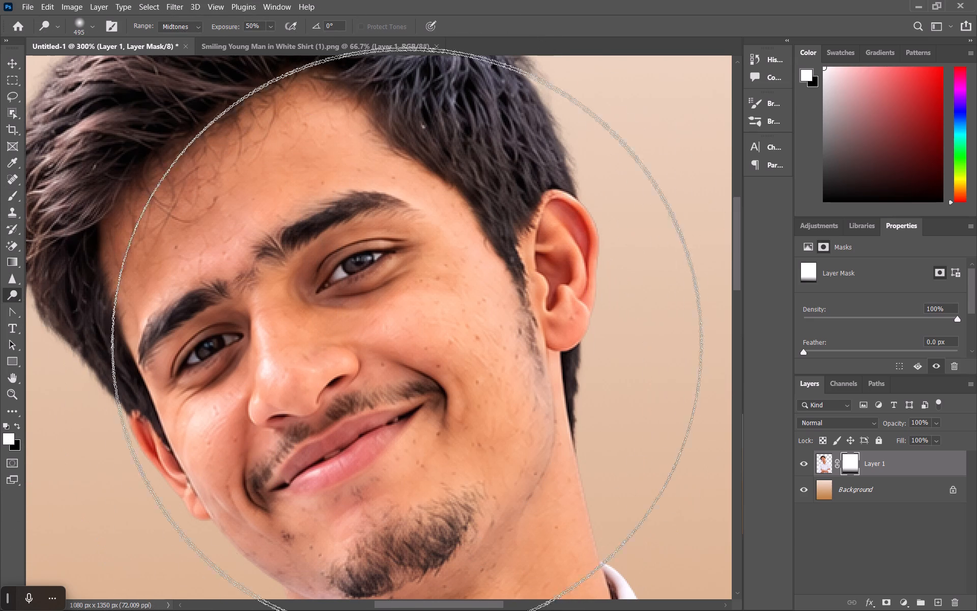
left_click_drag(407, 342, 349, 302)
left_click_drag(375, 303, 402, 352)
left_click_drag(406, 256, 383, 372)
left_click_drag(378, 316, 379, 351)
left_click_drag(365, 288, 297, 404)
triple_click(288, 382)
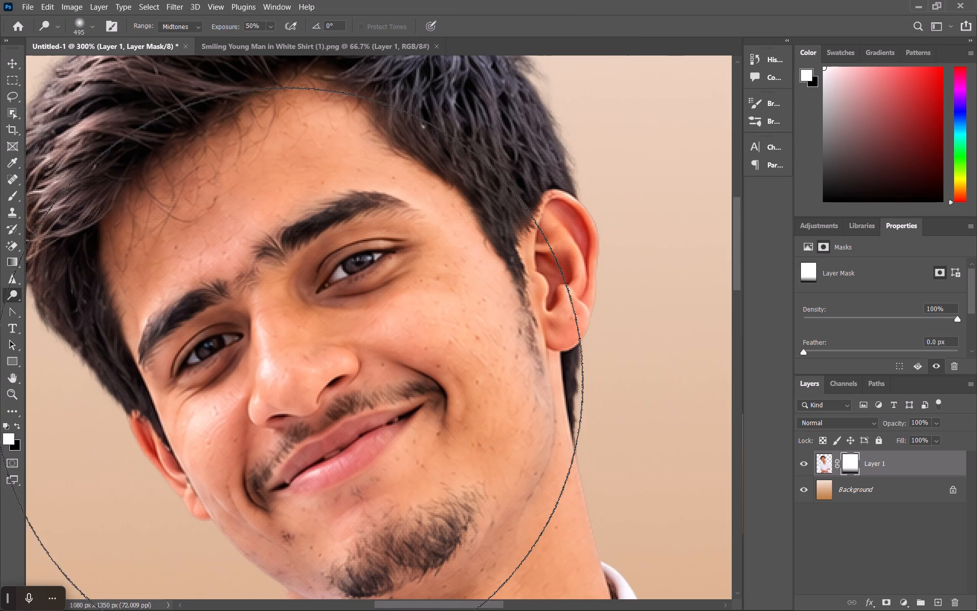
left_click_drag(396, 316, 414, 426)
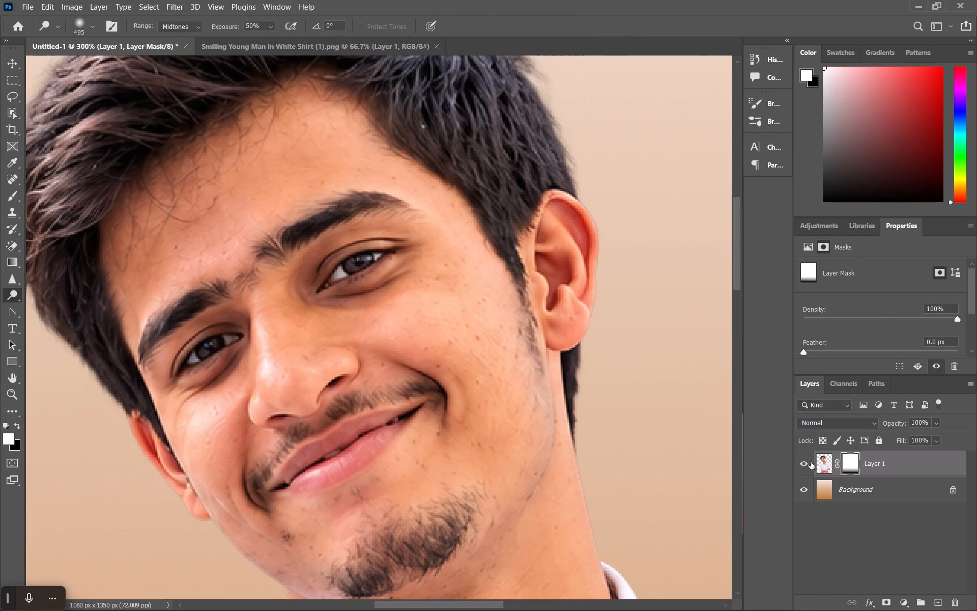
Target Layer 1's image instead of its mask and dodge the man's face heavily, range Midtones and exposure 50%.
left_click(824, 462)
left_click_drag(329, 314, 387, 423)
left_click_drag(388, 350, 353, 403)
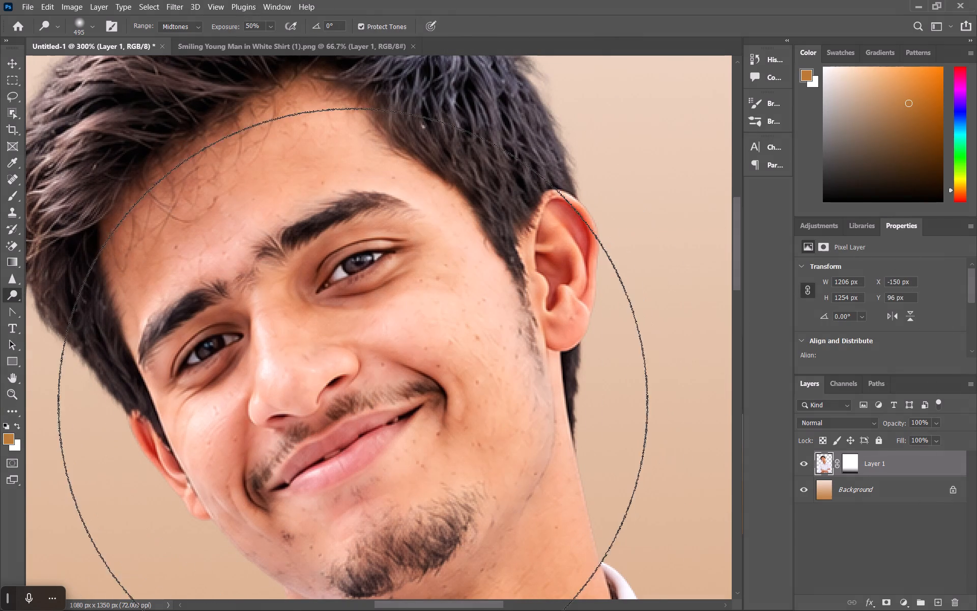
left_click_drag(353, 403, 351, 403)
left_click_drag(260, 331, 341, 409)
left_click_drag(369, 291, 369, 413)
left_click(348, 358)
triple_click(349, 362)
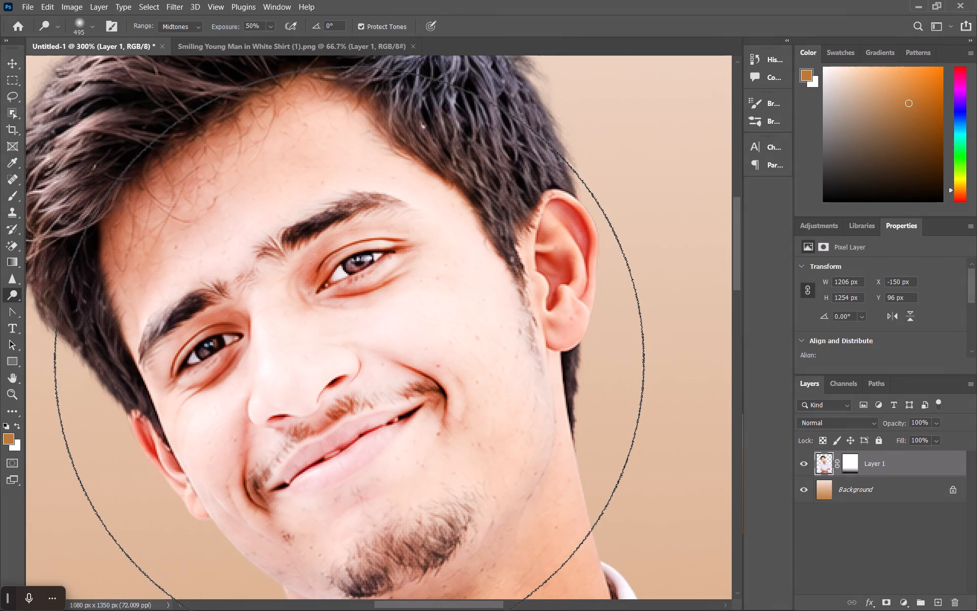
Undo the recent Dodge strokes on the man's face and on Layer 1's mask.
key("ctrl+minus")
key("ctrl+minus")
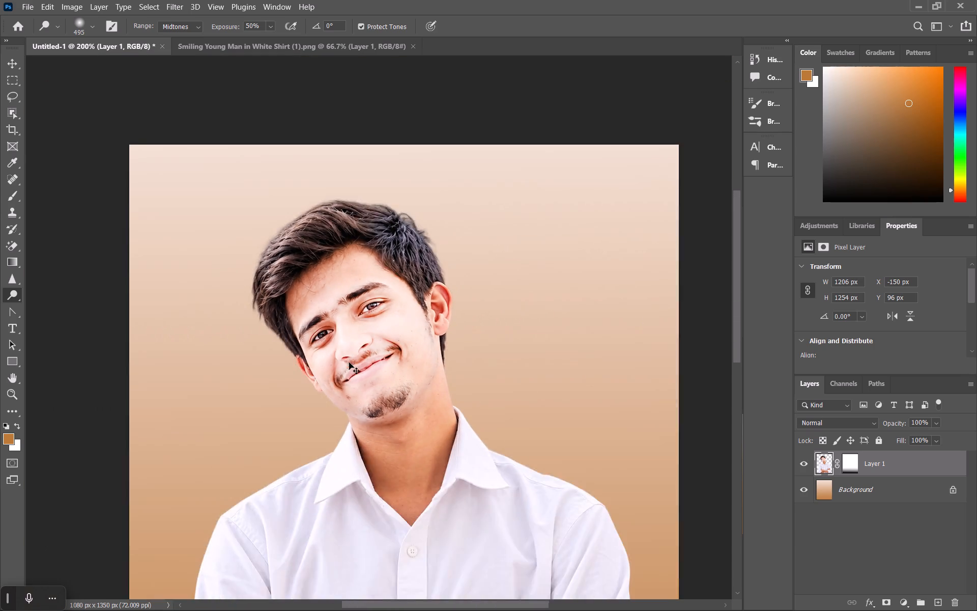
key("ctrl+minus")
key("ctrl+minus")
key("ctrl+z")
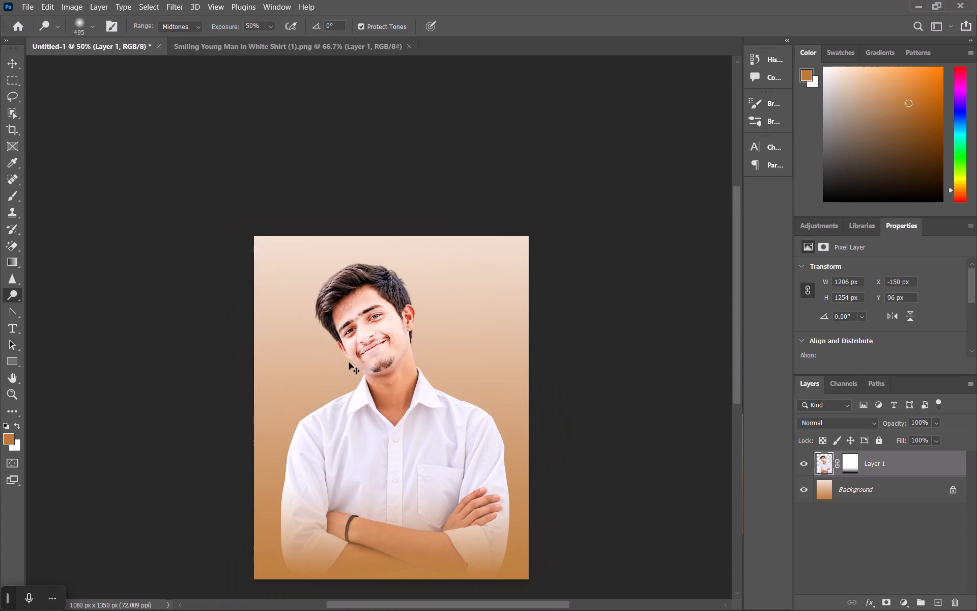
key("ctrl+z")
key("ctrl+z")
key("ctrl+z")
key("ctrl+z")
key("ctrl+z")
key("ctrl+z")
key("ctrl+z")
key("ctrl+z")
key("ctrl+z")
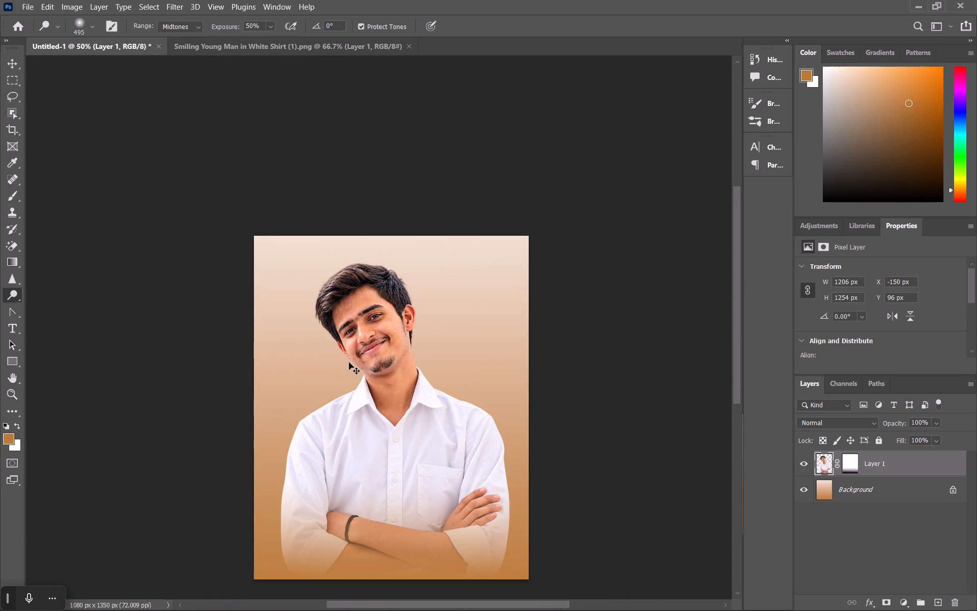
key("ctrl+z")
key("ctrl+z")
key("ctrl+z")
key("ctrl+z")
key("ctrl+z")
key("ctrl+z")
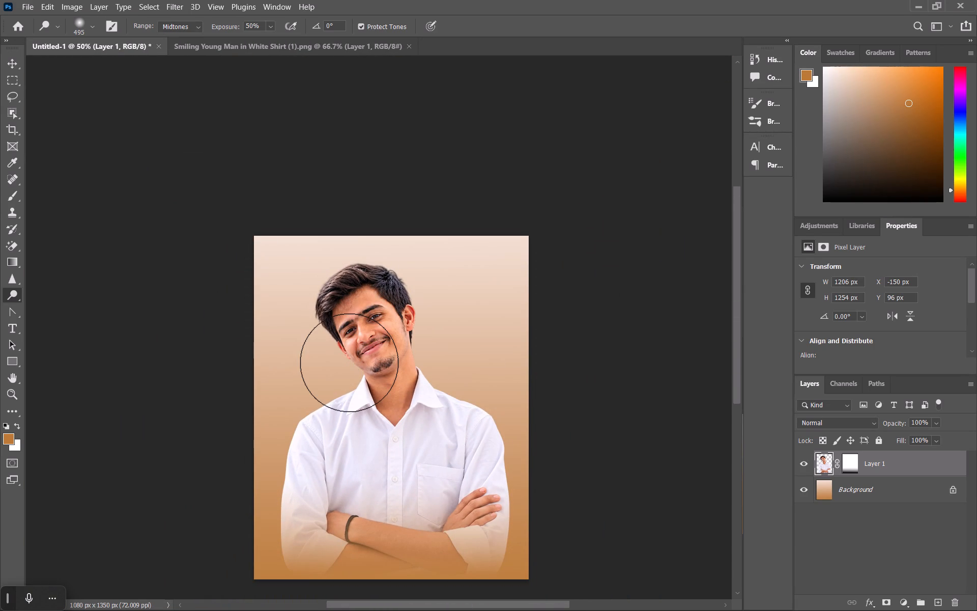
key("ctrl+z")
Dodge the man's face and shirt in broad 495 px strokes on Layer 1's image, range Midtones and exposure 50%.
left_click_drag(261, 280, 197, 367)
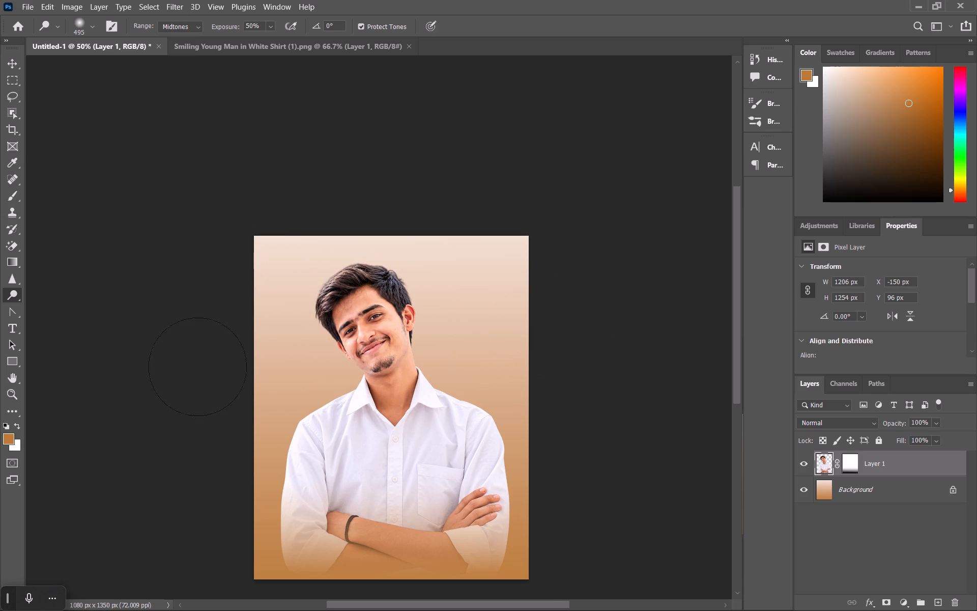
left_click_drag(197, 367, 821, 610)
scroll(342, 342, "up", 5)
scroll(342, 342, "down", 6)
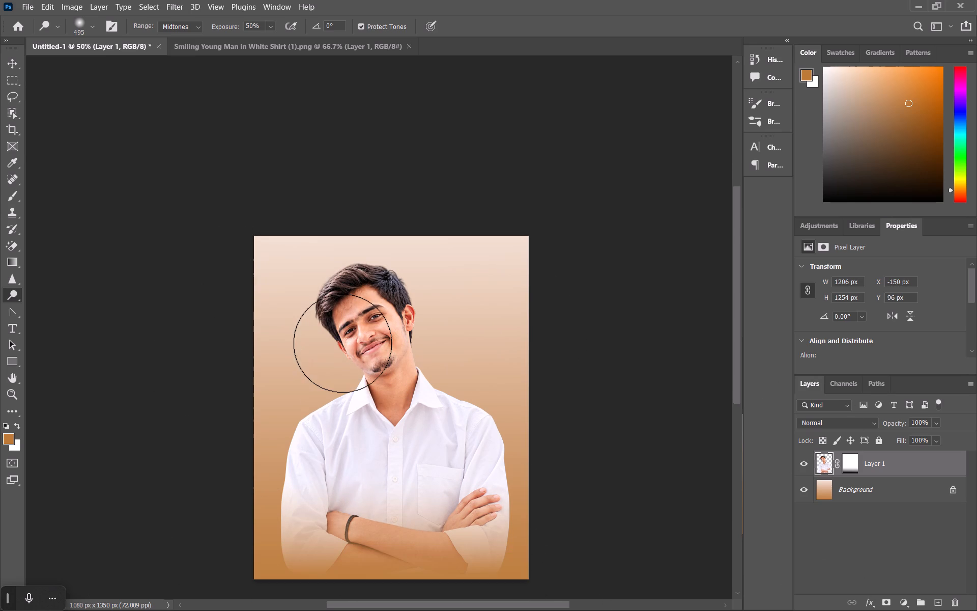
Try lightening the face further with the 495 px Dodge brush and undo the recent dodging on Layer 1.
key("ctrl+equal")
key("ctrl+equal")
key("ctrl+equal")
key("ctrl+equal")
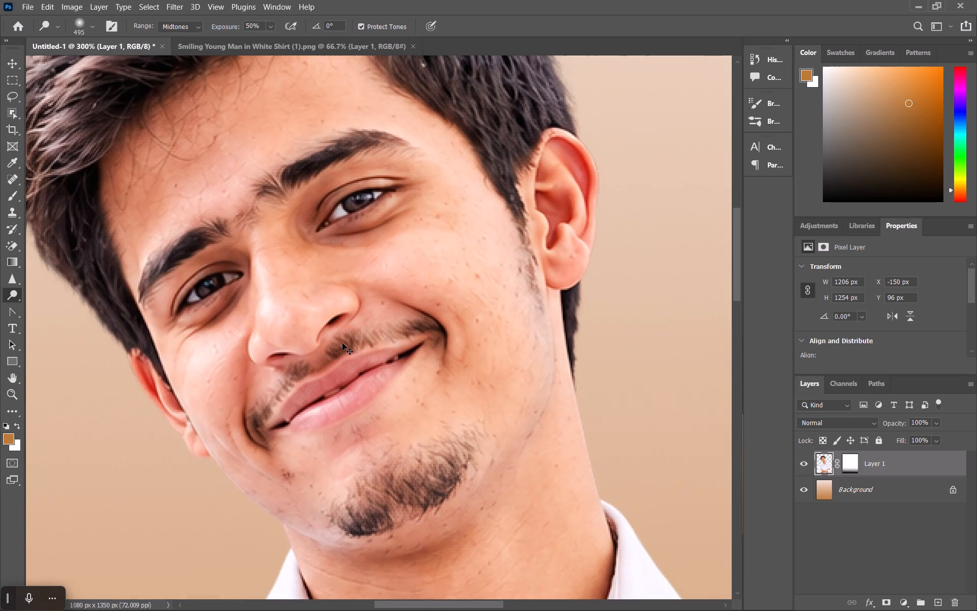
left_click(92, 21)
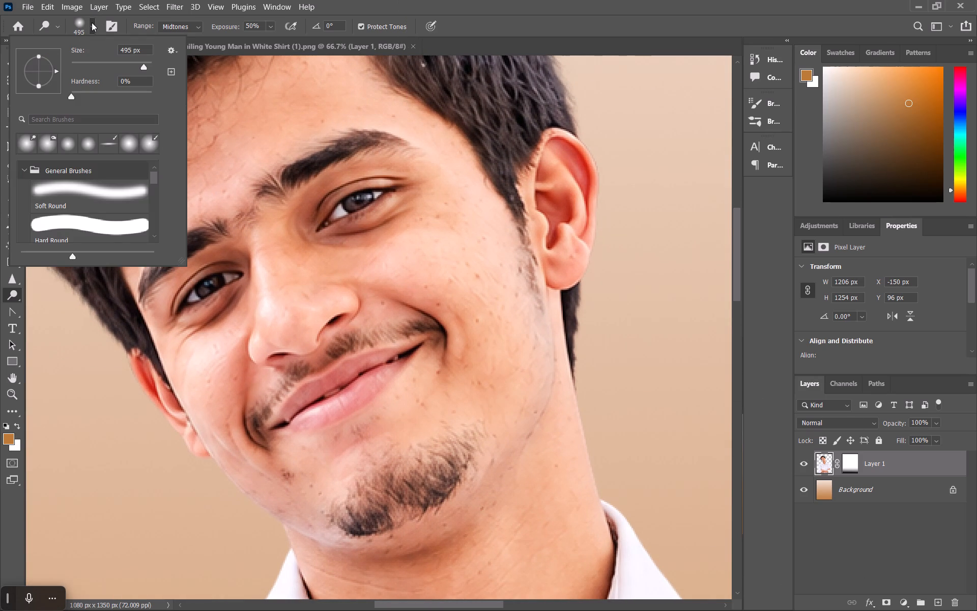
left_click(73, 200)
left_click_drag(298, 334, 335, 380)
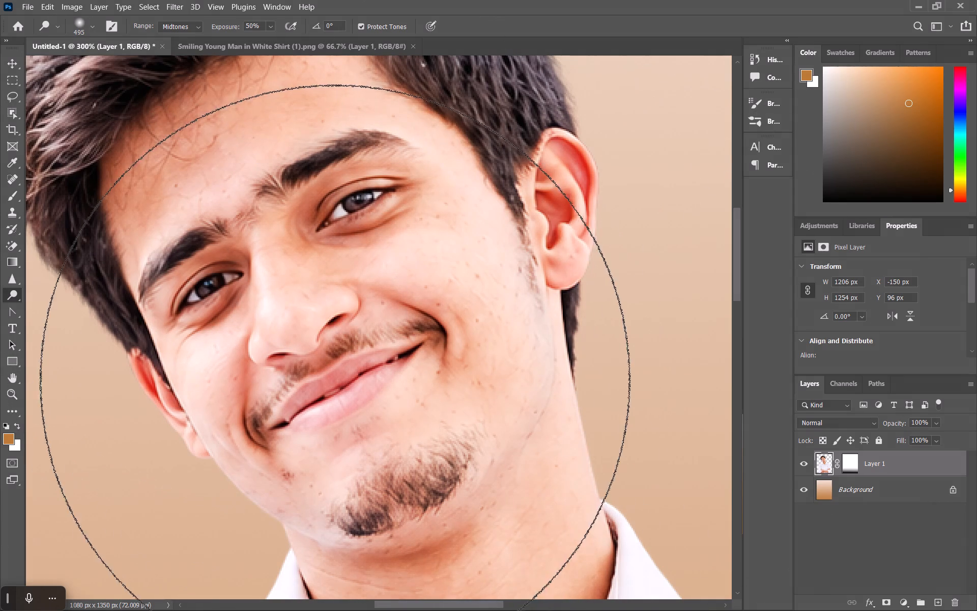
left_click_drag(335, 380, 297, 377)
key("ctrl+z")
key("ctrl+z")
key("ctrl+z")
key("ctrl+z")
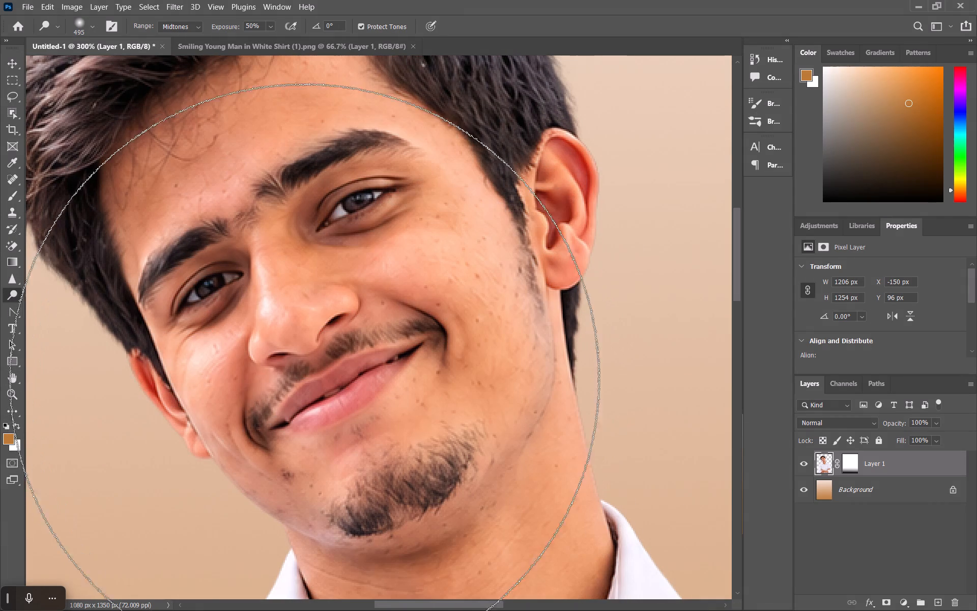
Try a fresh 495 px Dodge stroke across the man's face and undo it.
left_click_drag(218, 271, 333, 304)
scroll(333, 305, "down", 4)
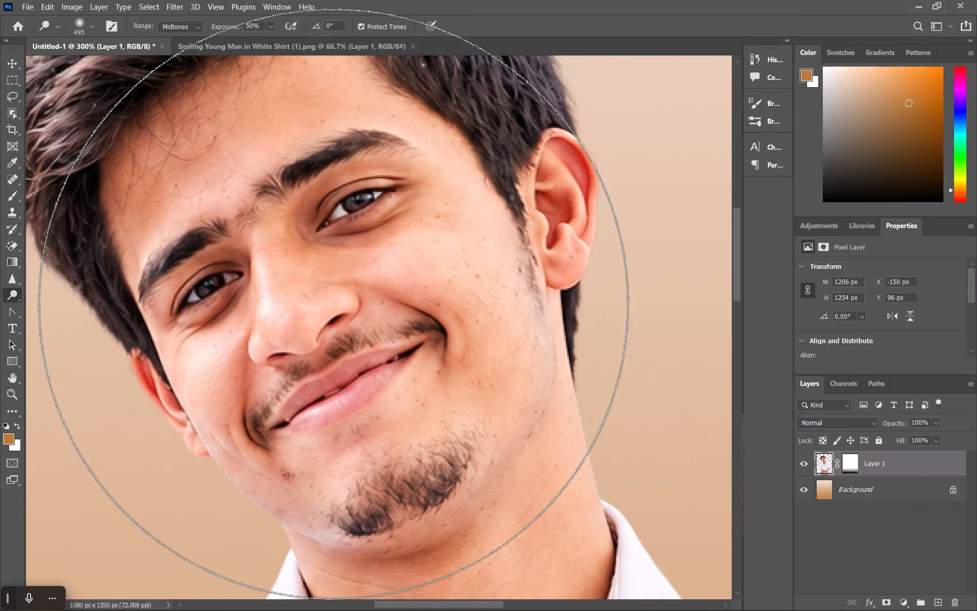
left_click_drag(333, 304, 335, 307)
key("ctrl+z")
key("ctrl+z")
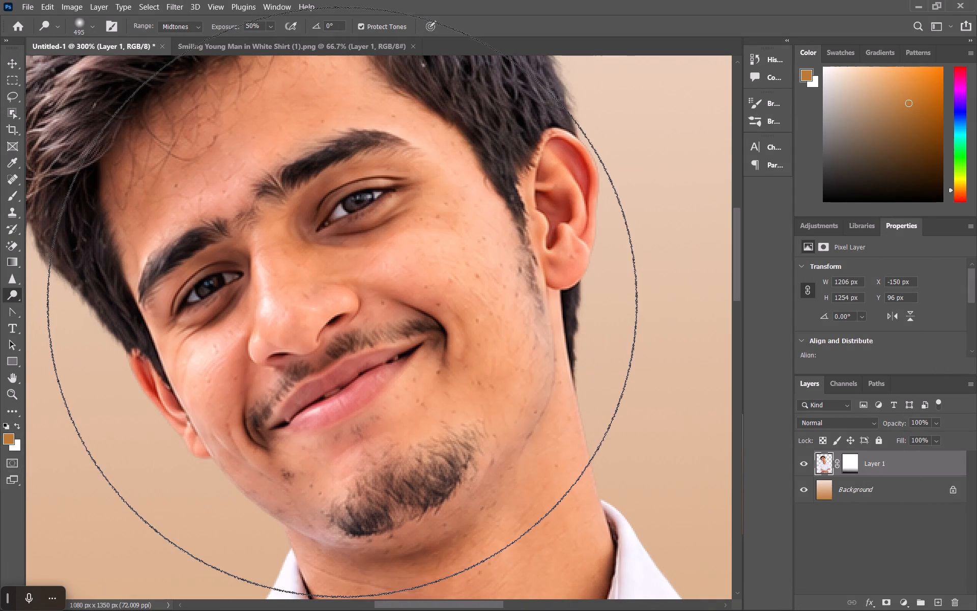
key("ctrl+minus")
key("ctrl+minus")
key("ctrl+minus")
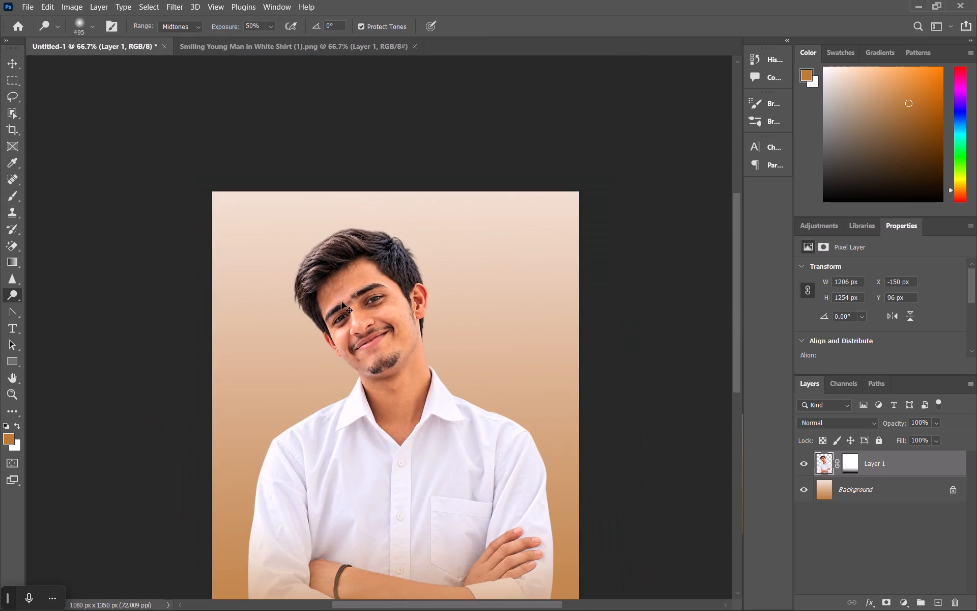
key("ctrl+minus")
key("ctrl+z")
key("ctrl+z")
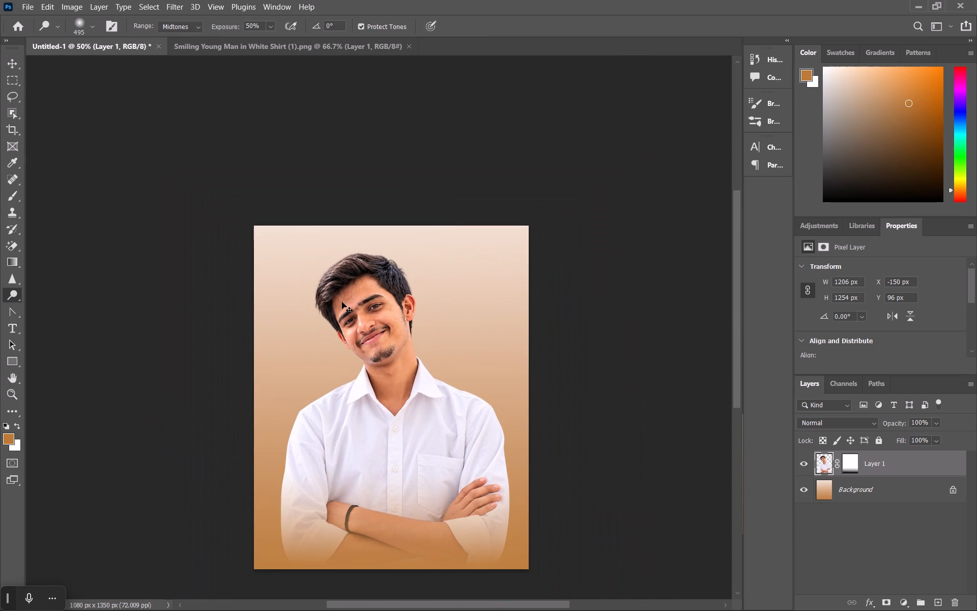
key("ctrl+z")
Lighten the man's whole figure, face and shirt, with a sweeping 495 px Dodge stroke, range Midtones and exposure 50%.
left_click_drag(263, 256, 509, 288)
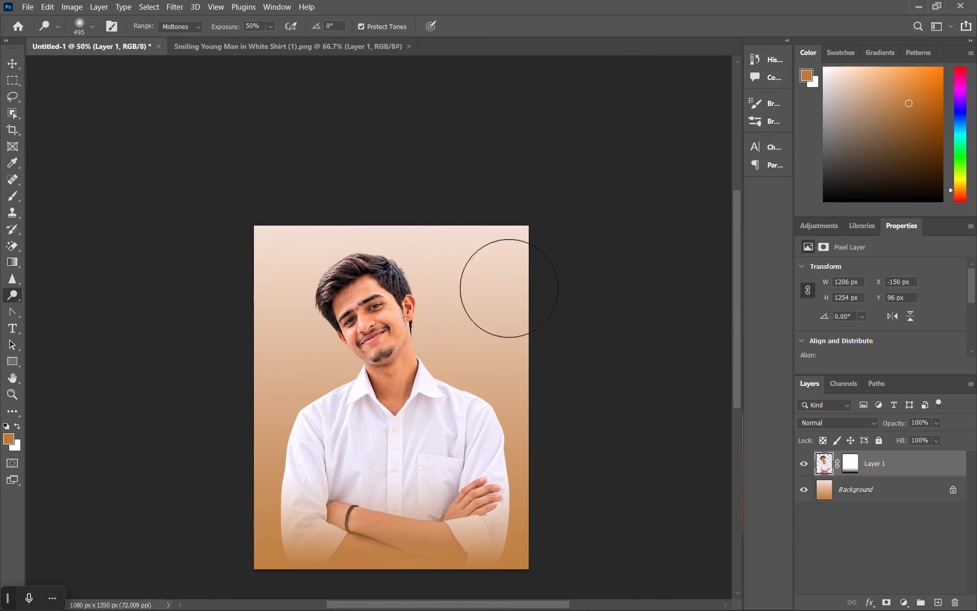
left_click_drag(509, 288, 209, 582)
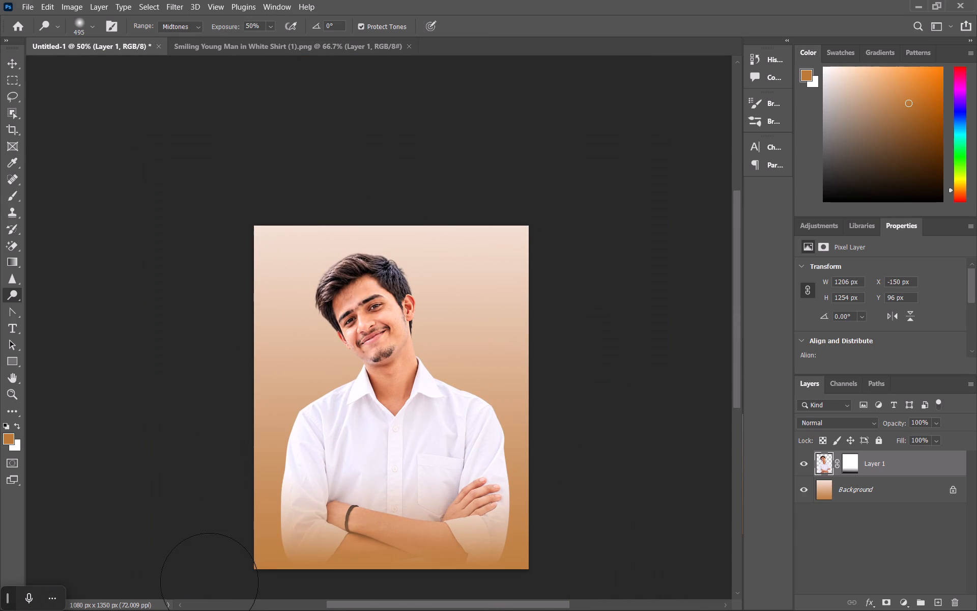
left_click_drag(209, 582, 210, 582)
scroll(335, 309, "up", 5)
scroll(335, 309, "down", 5)
Burn the outer edge of the man's hair from the crown down to the ear, 88 px brush, Midtones, exposure 50%.
right_click(14, 301)
left_click(49, 303)
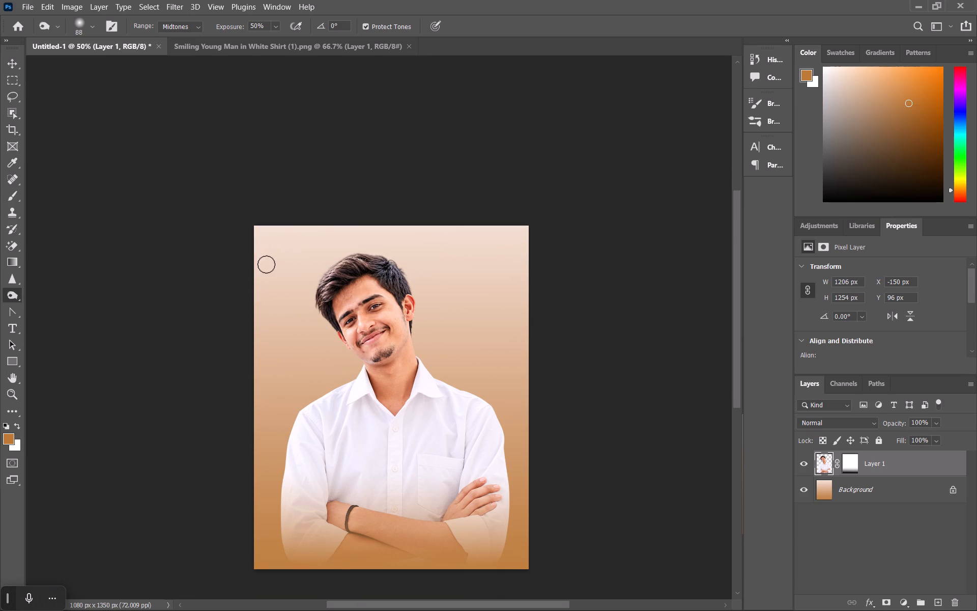
left_click(319, 290)
left_click(327, 280)
left_click(330, 273)
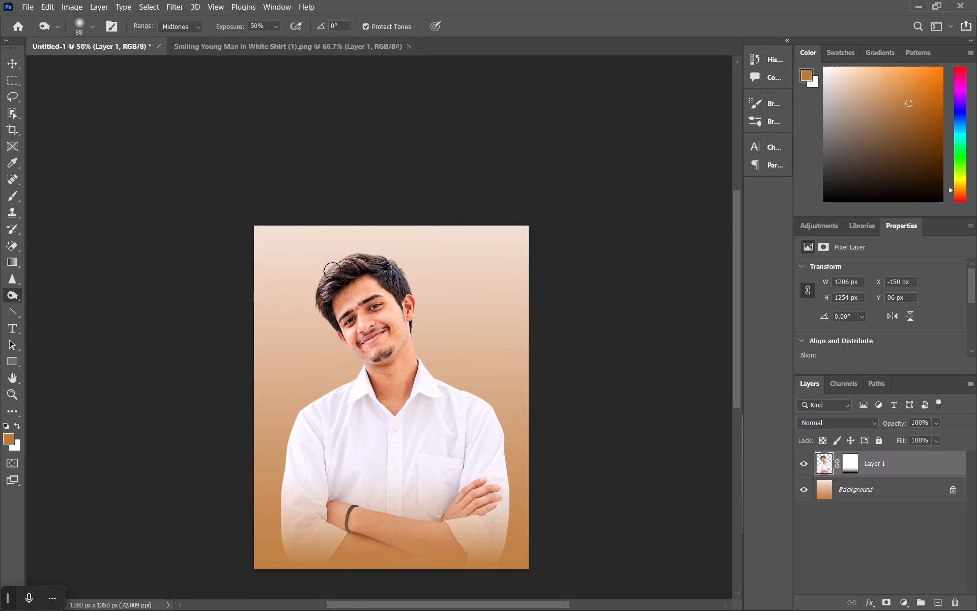
left_click(345, 262)
left_click(337, 263)
left_click(328, 272)
left_click(324, 279)
left_click(322, 289)
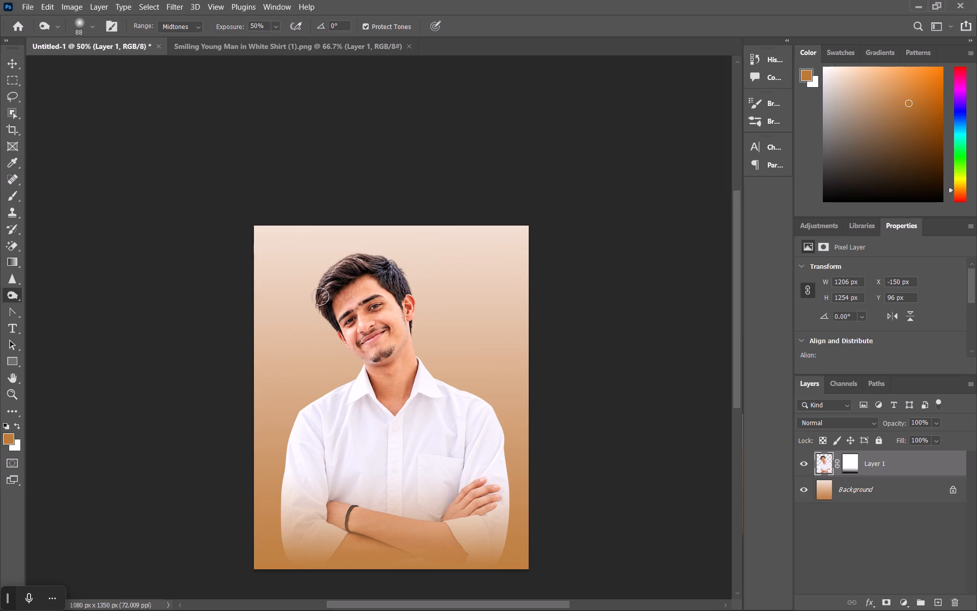
left_click(320, 305)
left_click(323, 313)
left_click(328, 319)
double_click(332, 326)
left_click(337, 342)
Burn the front fringe and the top of the man's hair with the 88 px brush to darken the brown highlights.
left_click(332, 280)
left_click(332, 293)
left_click(338, 287)
double_click(342, 283)
left_click(368, 271)
left_click(359, 271)
left_click(380, 268)
left_click(353, 262)
triple_click(362, 262)
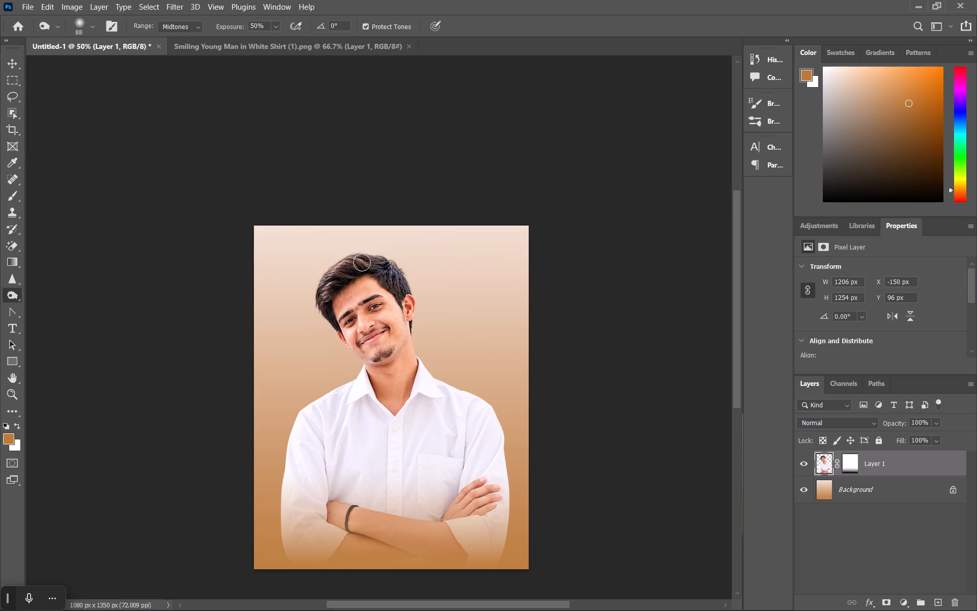
double_click(353, 260)
triple_click(347, 262)
left_click(345, 264)
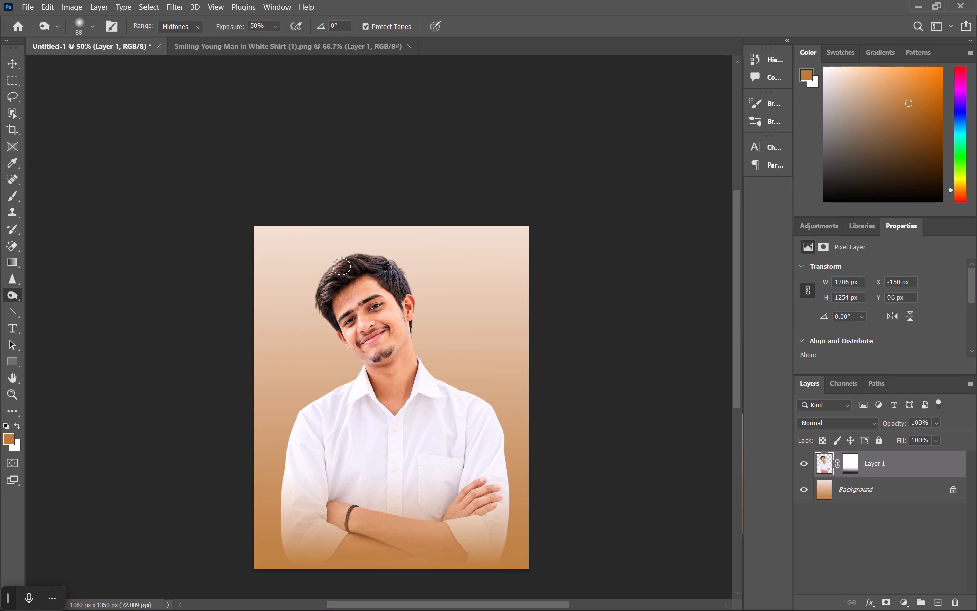
double_click(341, 266)
left_click(338, 266)
double_click(337, 270)
left_click(333, 270)
Burn the brown highlights in the man's swept-up fringe above the forehead, 88 px brush, Midtones, exposure 50%.
key("ctrl+equal")
key("ctrl+equal")
key("ctrl+equal")
key("ctrl+equal")
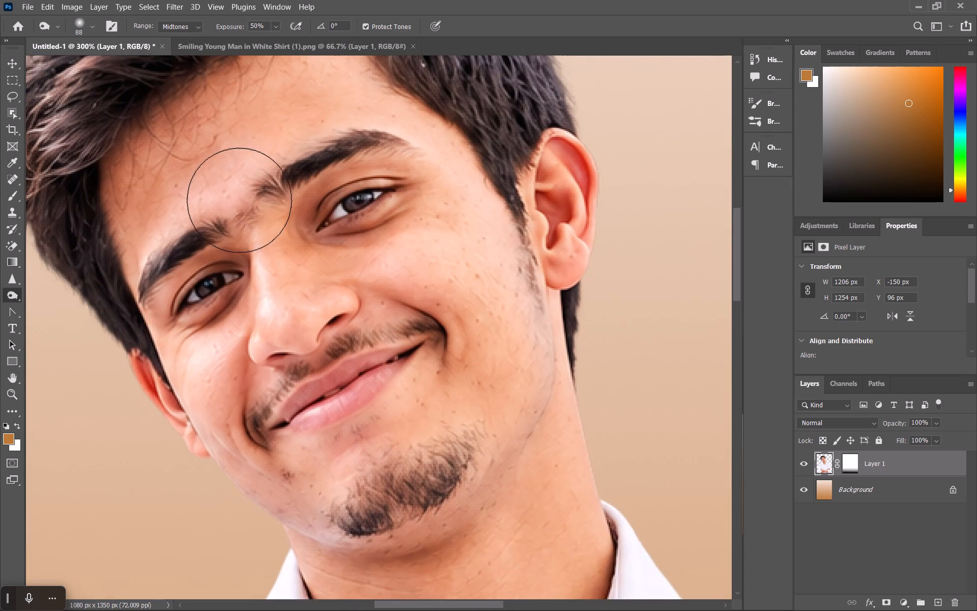
scroll(245, 219, "up", 9)
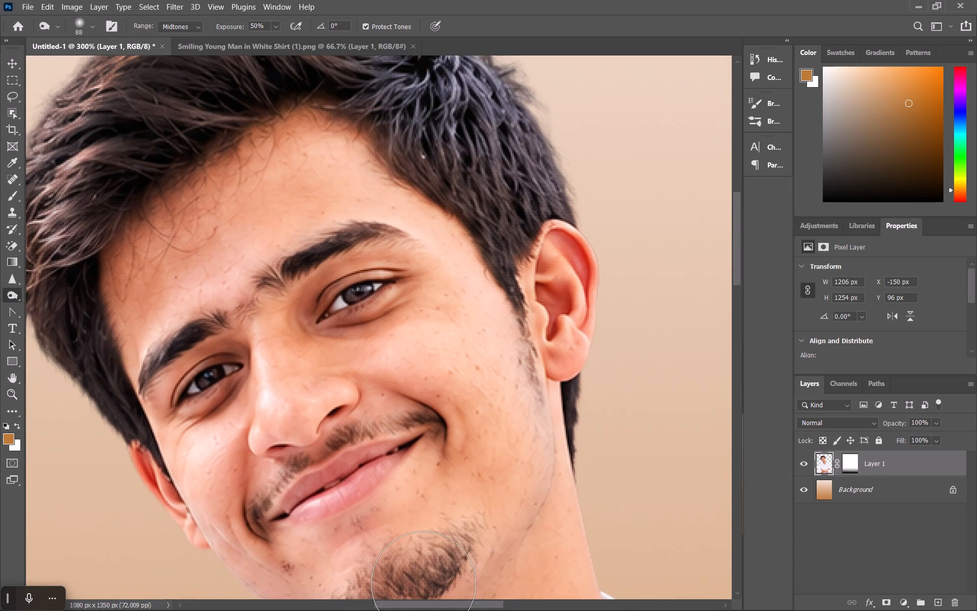
left_click_drag(436, 608, 385, 605)
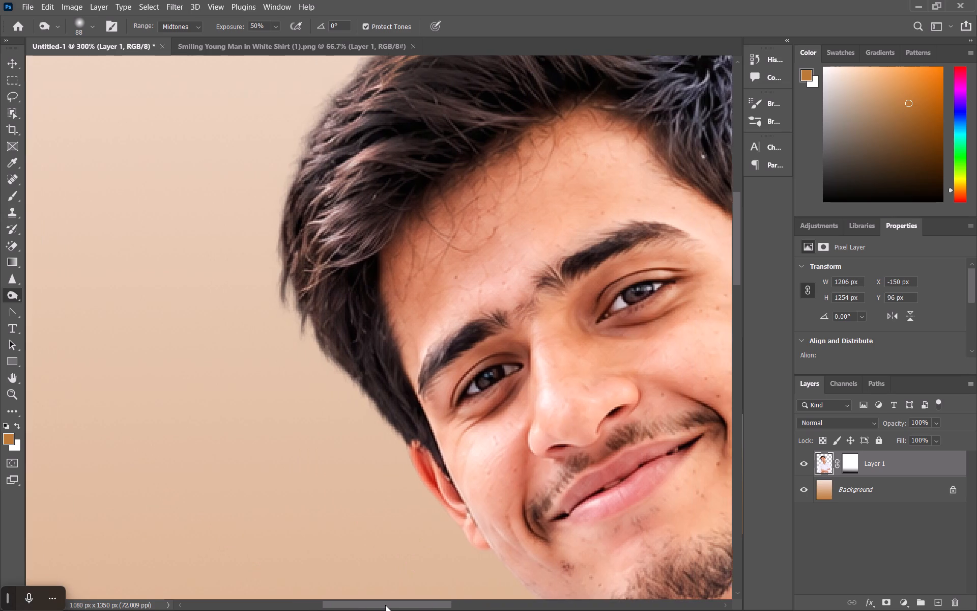
left_click_drag(385, 605, 415, 607)
scroll(435, 351, "up", 9)
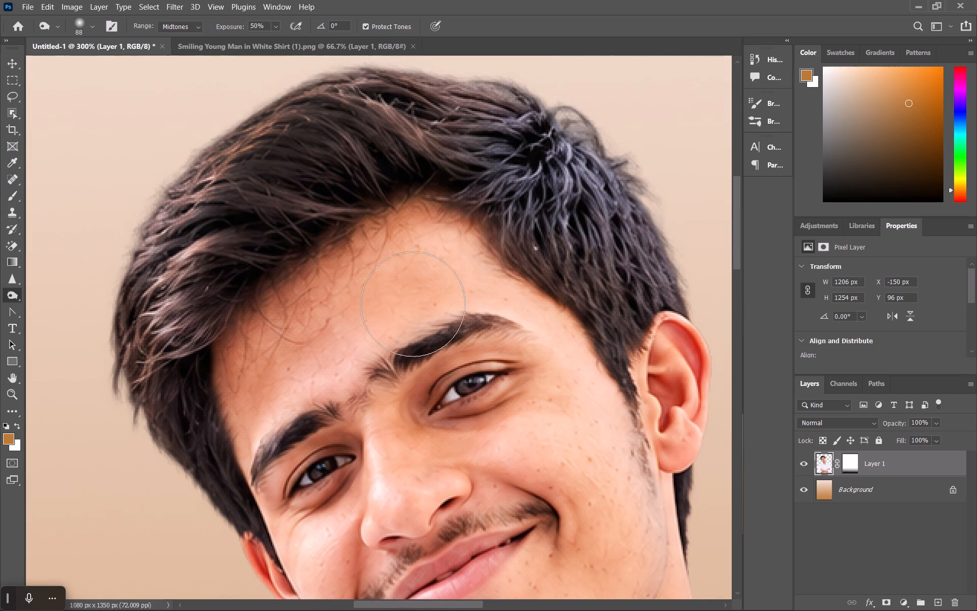
left_click(222, 166)
left_click(225, 174)
double_click(221, 176)
left_click_drag(209, 190, 190, 224)
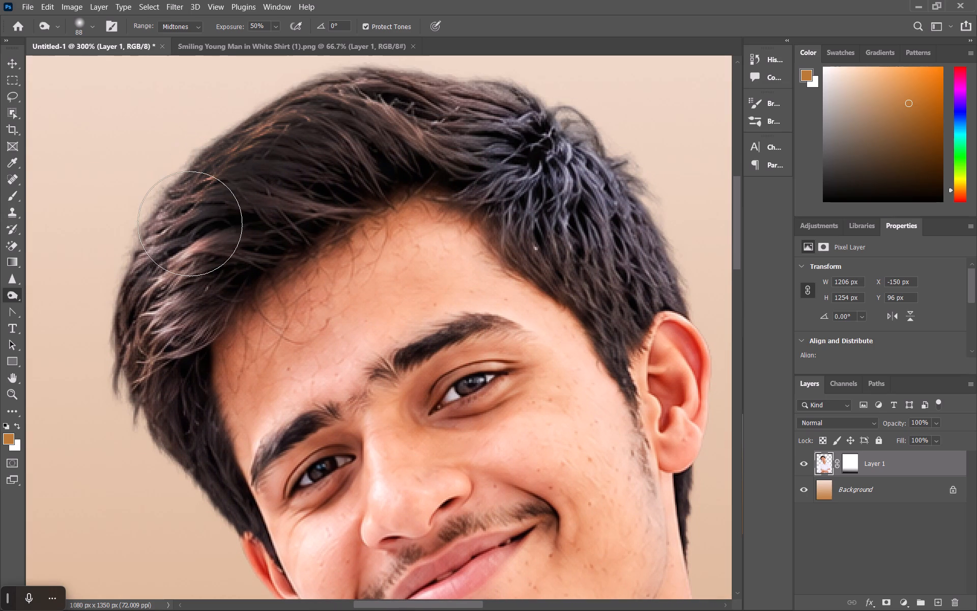
left_click_drag(190, 224, 346, 220)
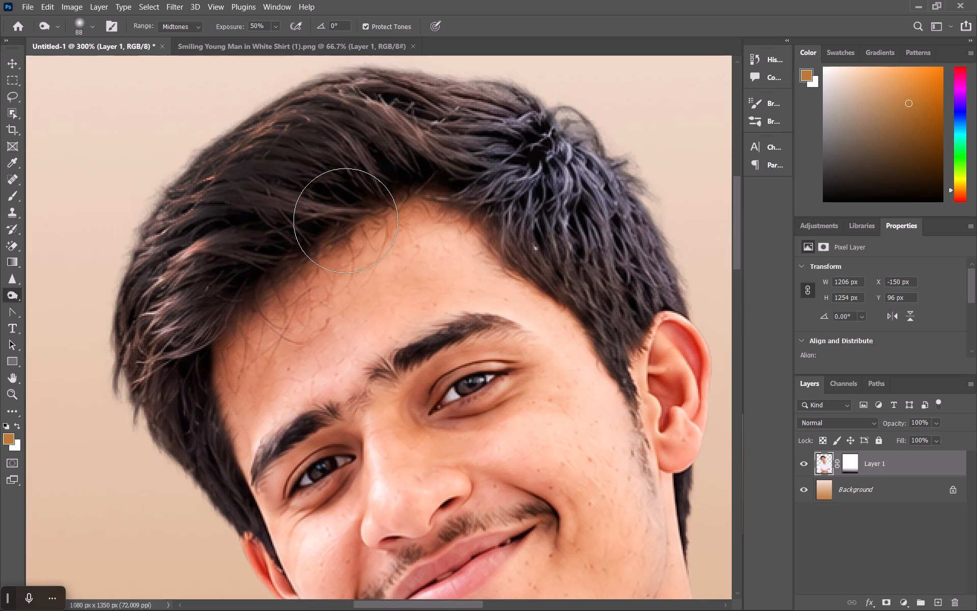
left_click_drag(346, 220, 217, 250)
Burn the outer side of the man's fringe down to the temple with the 88 px brush.
left_click_drag(216, 243, 199, 298)
triple_click(189, 269)
left_click(188, 269)
left_click(178, 312)
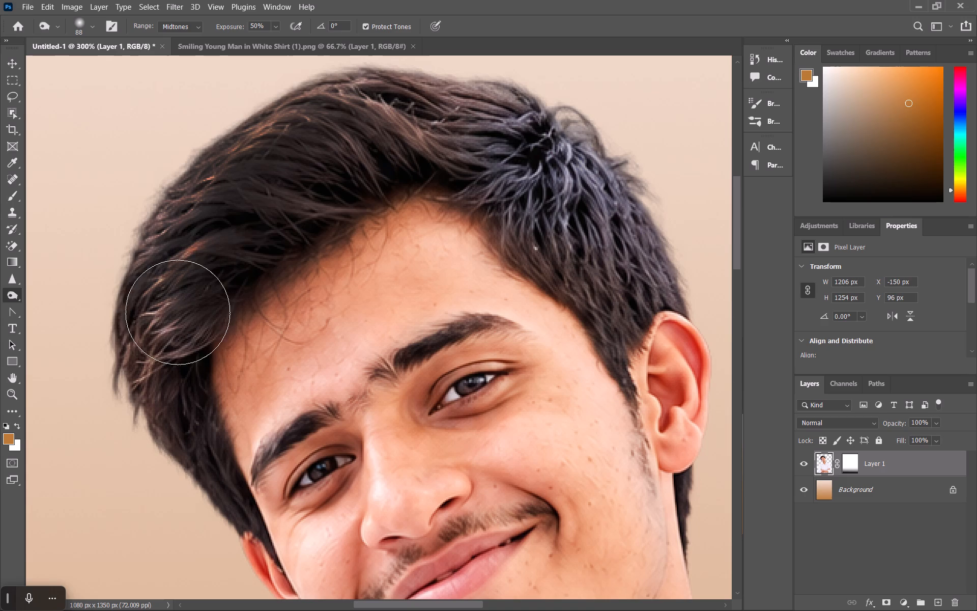
triple_click(160, 332)
left_click(160, 332)
double_click(160, 360)
left_click(163, 400)
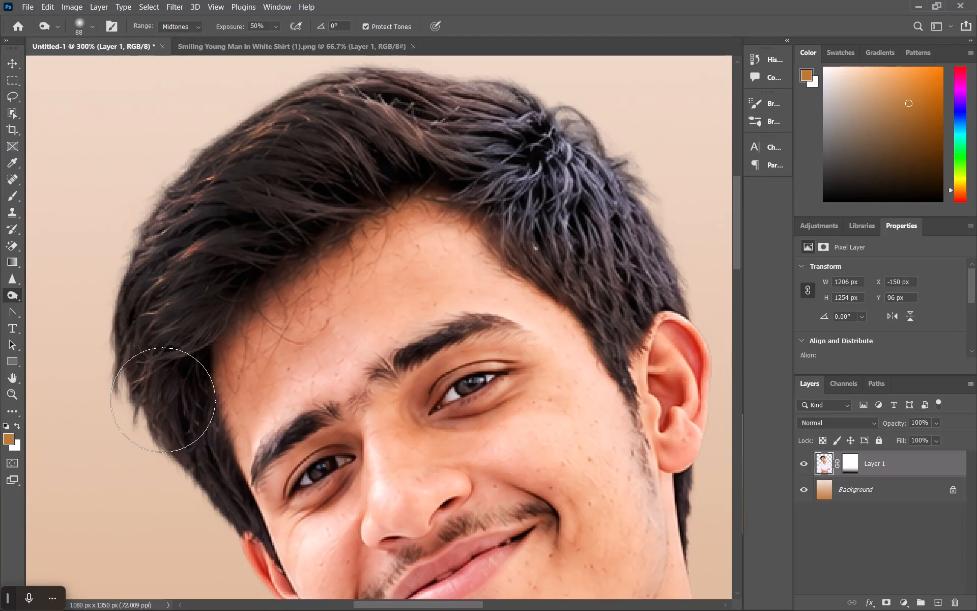
Burn the man's hair from the top across the bluish crown and down to just above the visible ear.
left_click(398, 109)
left_click_drag(405, 109, 414, 114)
left_click_drag(451, 120, 469, 121)
left_click_drag(488, 117, 496, 118)
left_click(549, 135)
left_click_drag(574, 156, 585, 168)
left_click_drag(594, 174, 630, 214)
left_click_drag(630, 215, 636, 222)
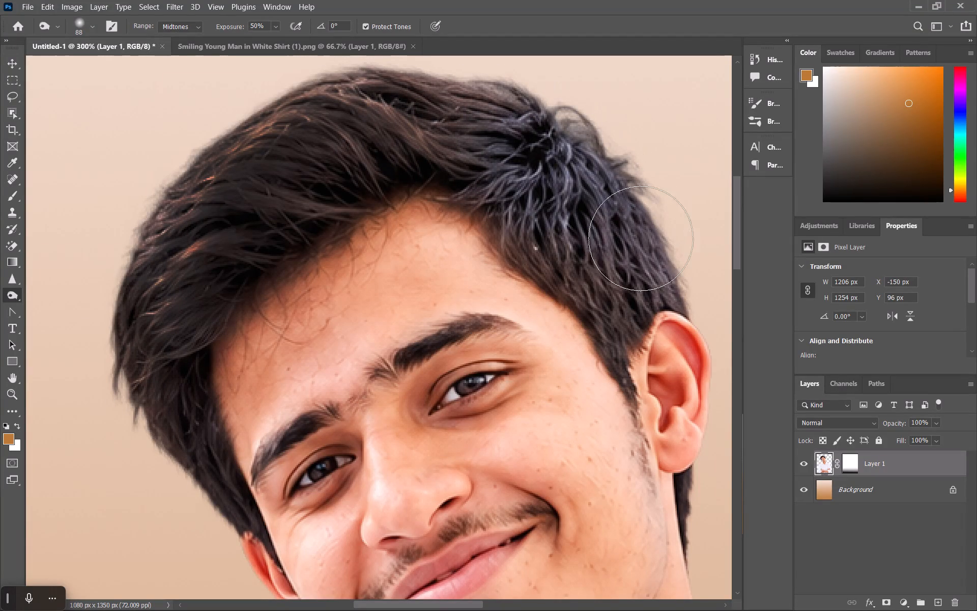
left_click_drag(652, 282, 658, 298)
left_click_drag(664, 307, 673, 321)
Burn the inner hair along the hairline, from above the ear back up to the top of the forehead.
left_click(601, 327)
left_click(564, 255)
left_click(523, 240)
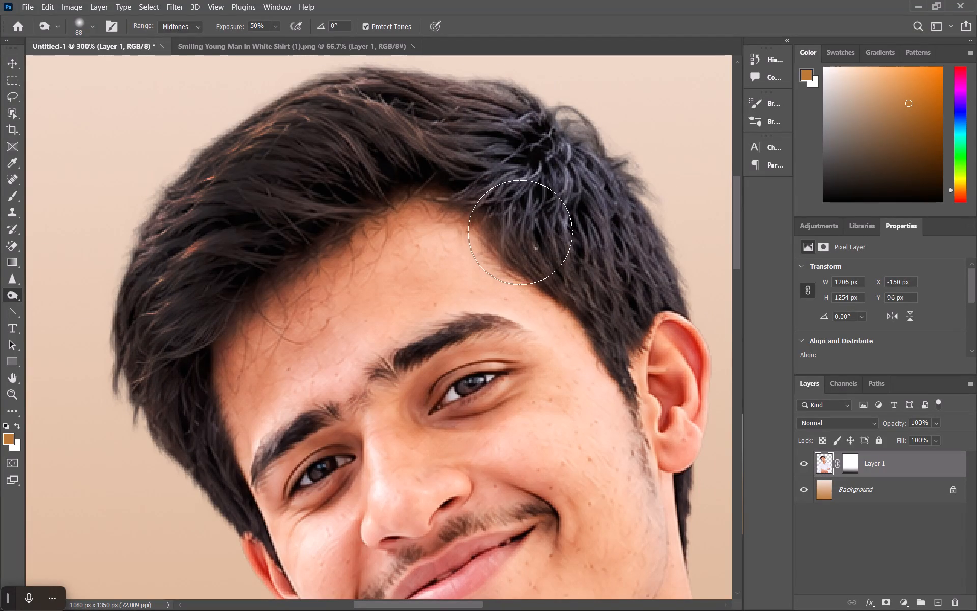
left_click(520, 232)
left_click(504, 208)
left_click(461, 164)
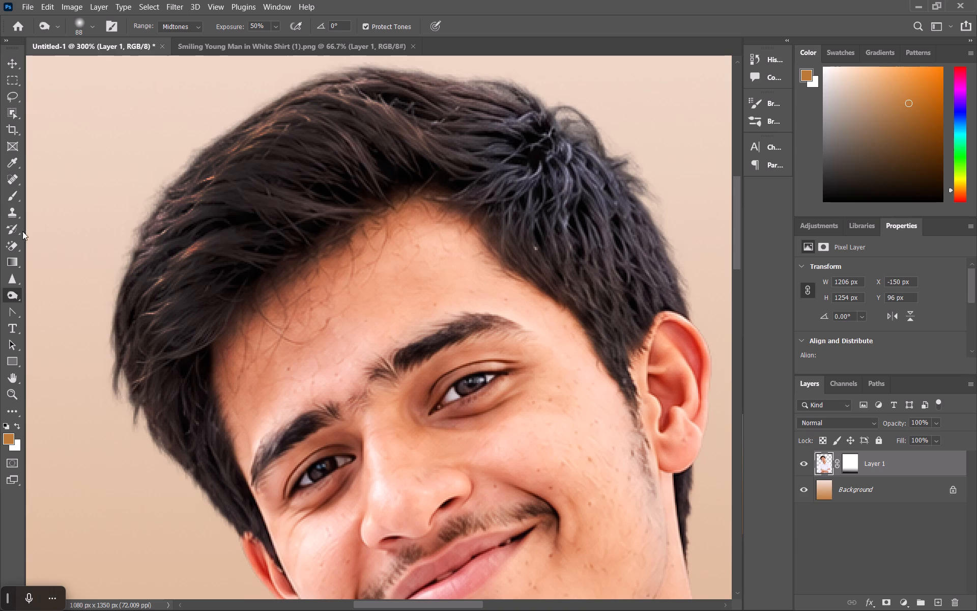
Dodge the man's forehead from hairline to temple with a 100 px soft brush, Midtones, exposure 50%.
left_click(16, 292)
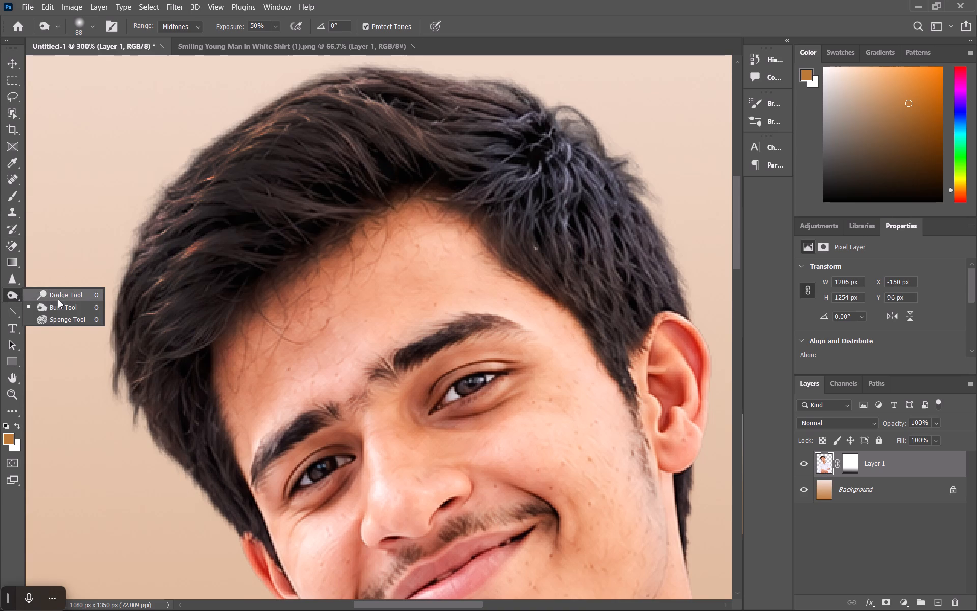
left_click(57, 297)
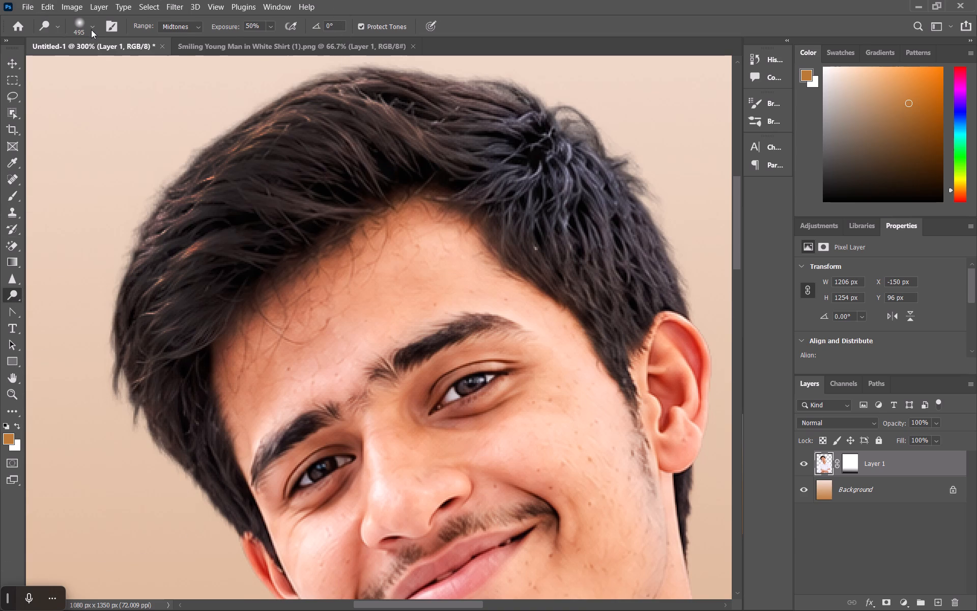
left_click(91, 29)
left_click(122, 64)
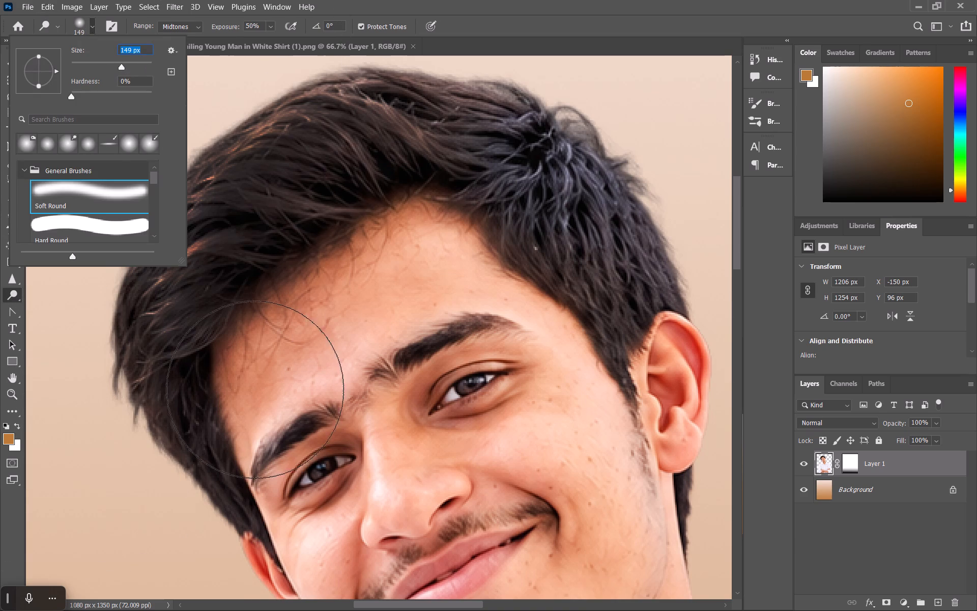
left_click(111, 61)
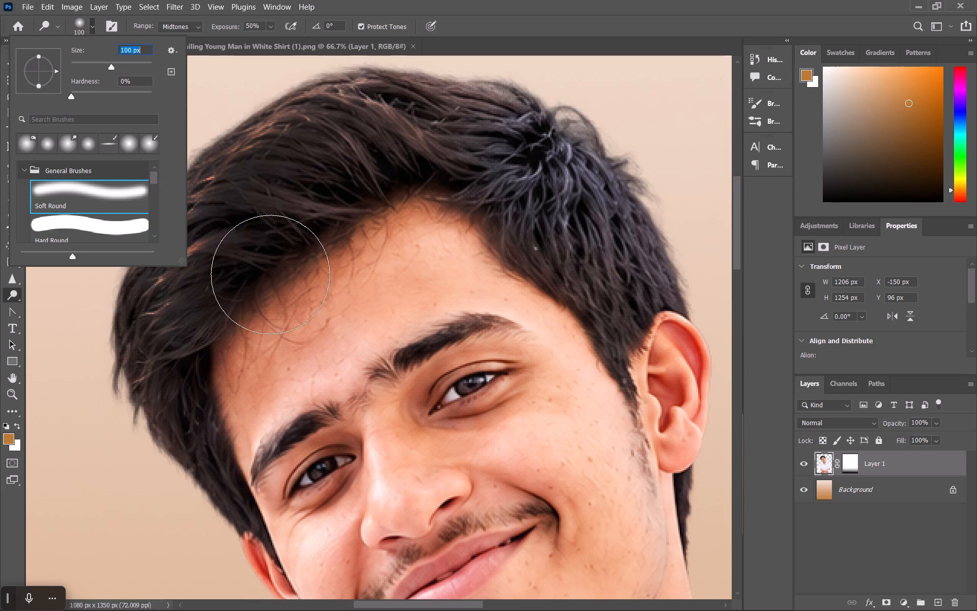
left_click(302, 328)
left_click(325, 312)
left_click(385, 280)
left_click(438, 245)
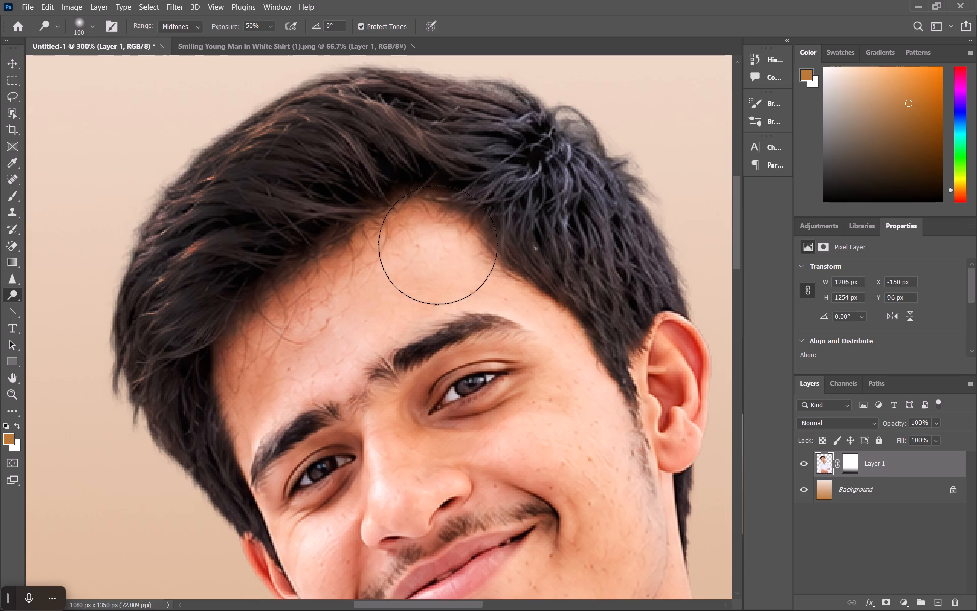
left_click(257, 373)
Dodge the shadowed skin under both of the man's eyes with a 40 px brush.
scroll(312, 437, "down", 5)
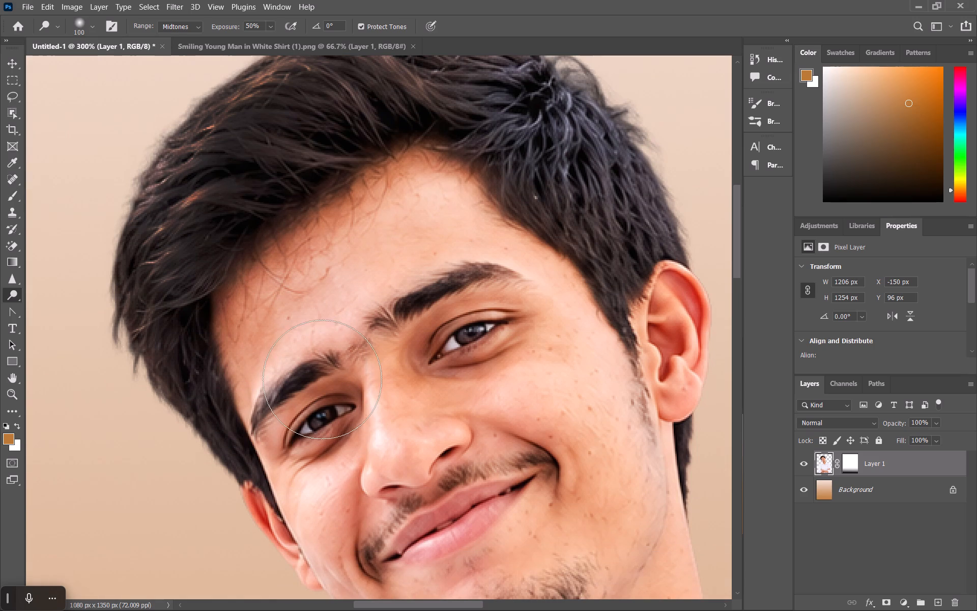
left_click(94, 29)
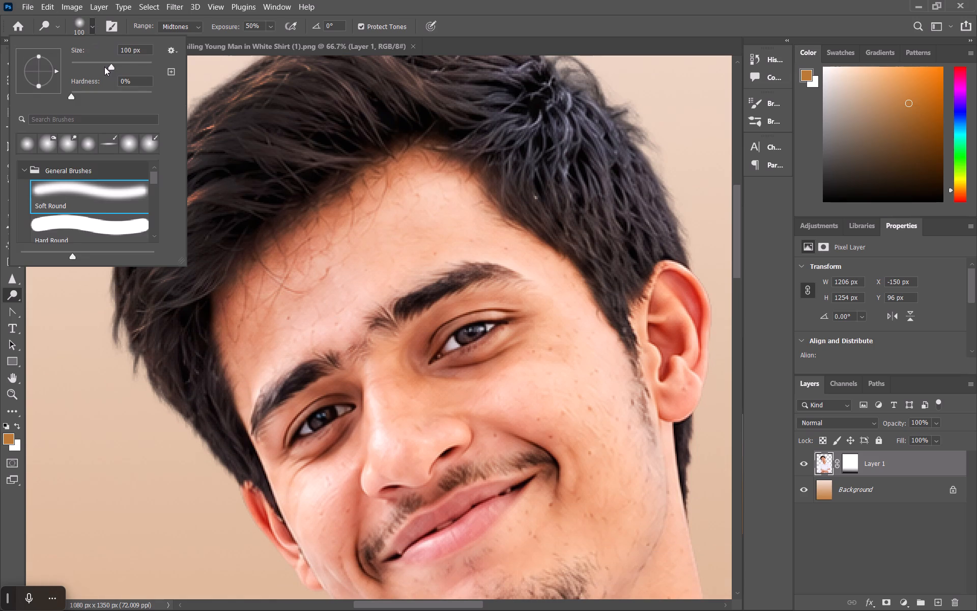
left_click_drag(101, 65, 88, 64)
left_click(346, 439)
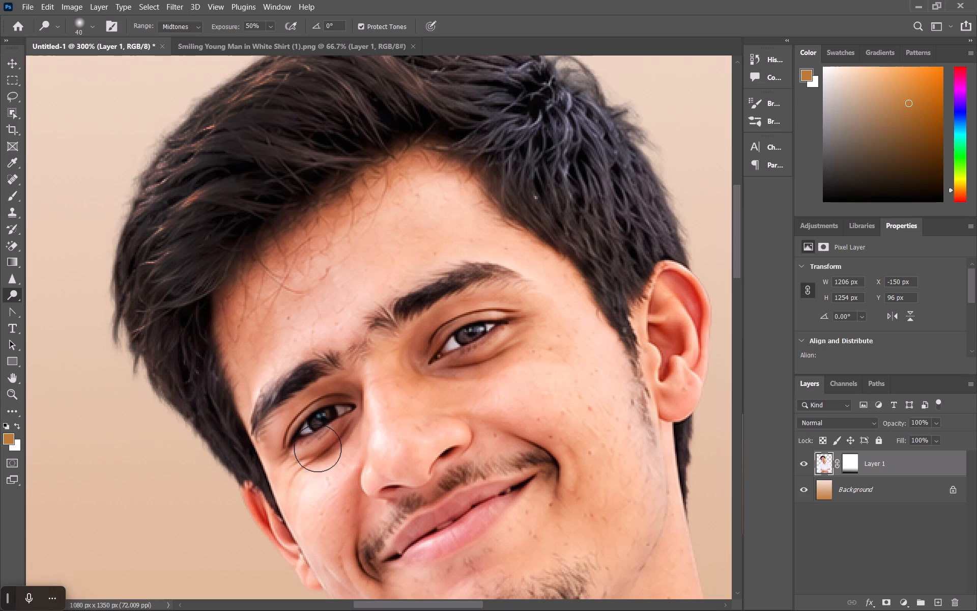
left_click(318, 448)
left_click(460, 367)
left_click(502, 359)
left_click(444, 364)
Burn the man's moustache from one mouth corner to the other with the 88 px brush, Midtones, exposure 50%.
scroll(527, 336, "down", 10)
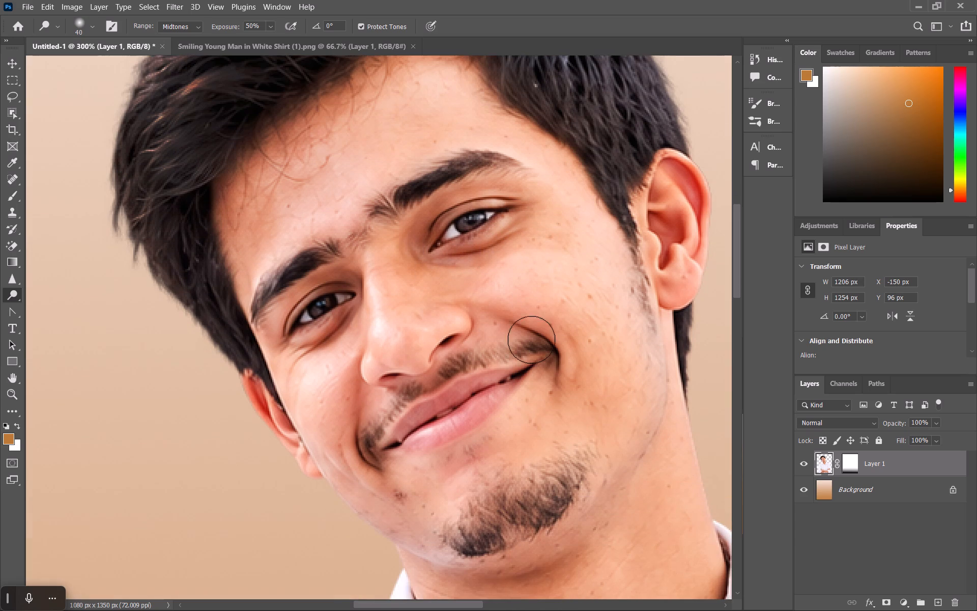
scroll(531, 340, "down", 15)
scroll(530, 340, "up", 12)
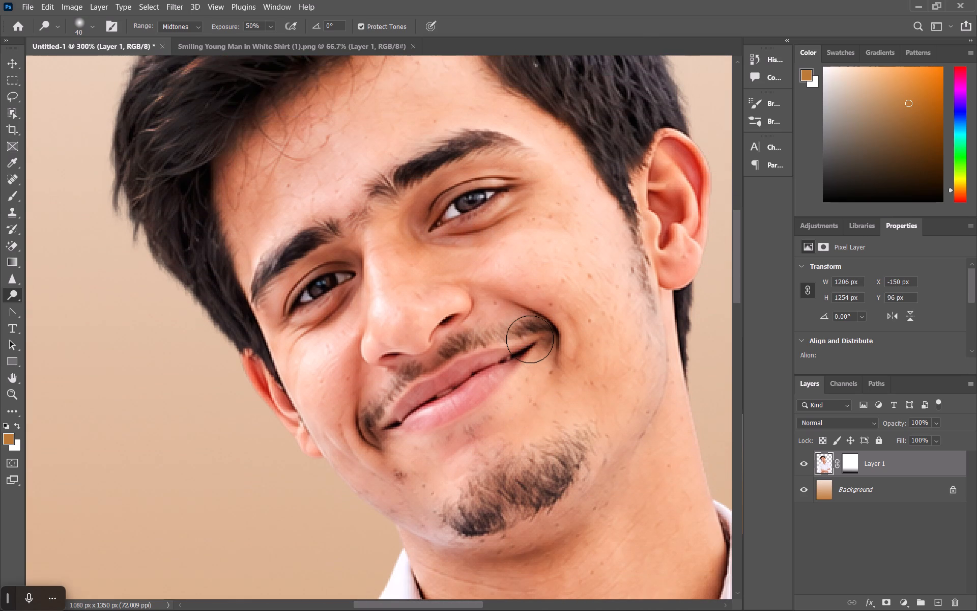
right_click(16, 297)
left_click(66, 308)
left_click(385, 419)
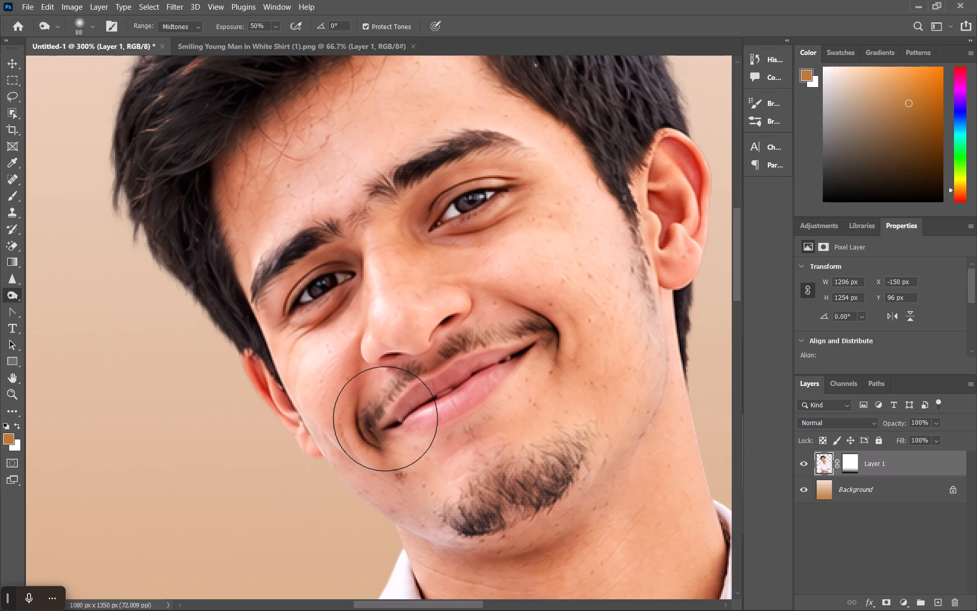
left_click(416, 383)
left_click(485, 346)
left_click(535, 343)
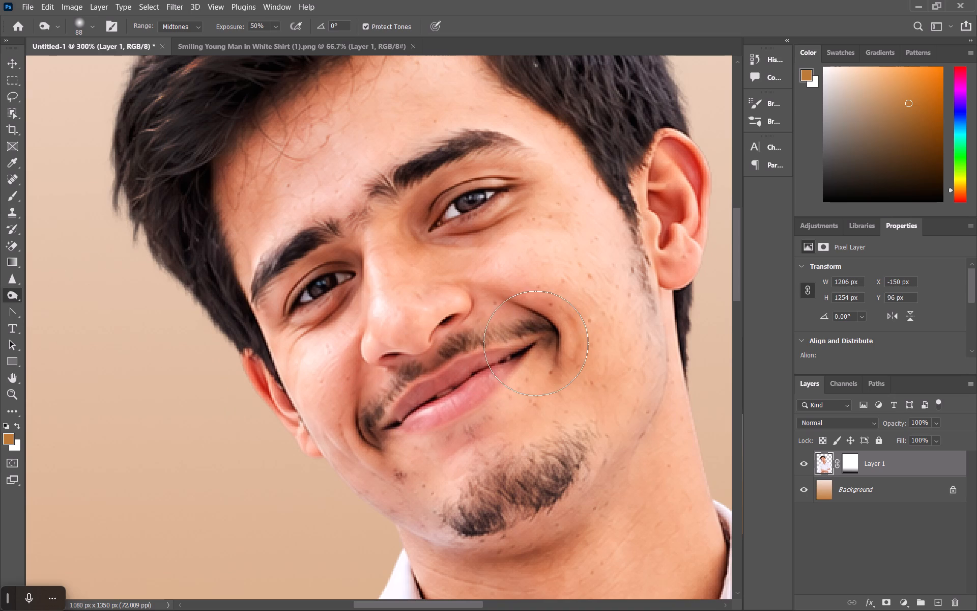
Burn the man's goatee along the chin with the 88 px brush.
left_click(484, 517)
left_click(499, 510)
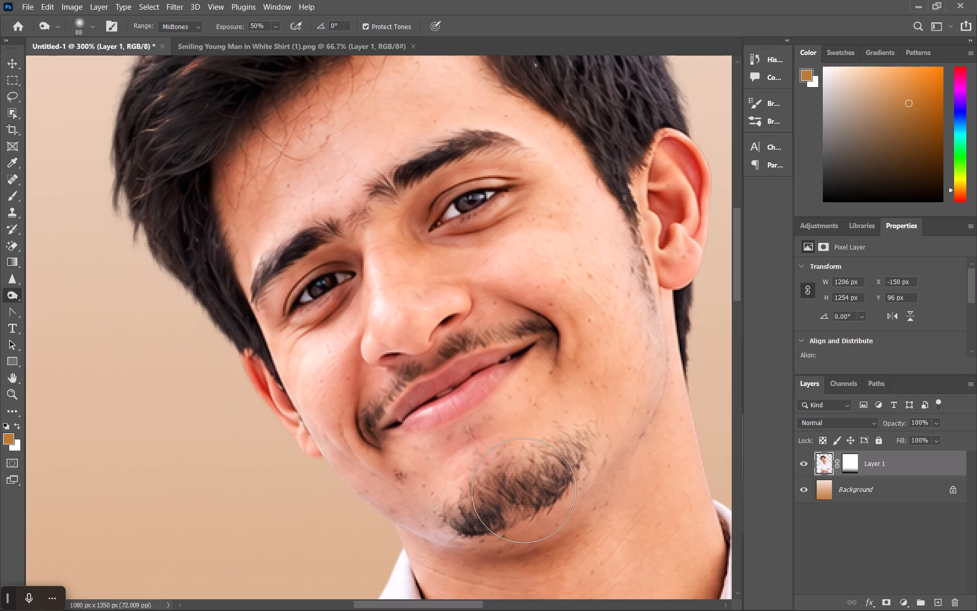
left_click(542, 479)
left_click(576, 448)
Burn the man's sideburn and the strip of hair behind the ear with the 88 px brush.
left_click(659, 280)
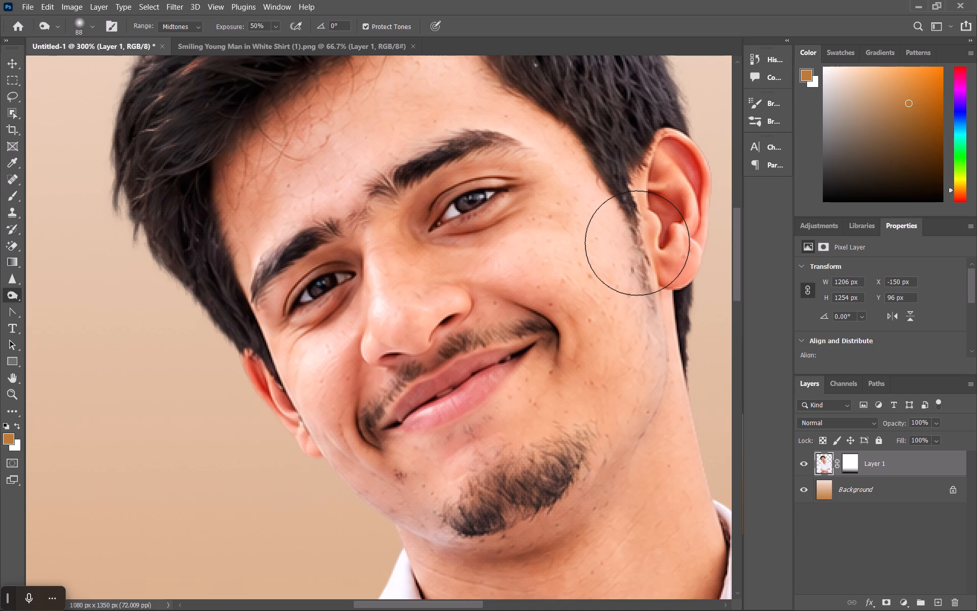
left_click(637, 243)
left_click(683, 312)
left_click(693, 344)
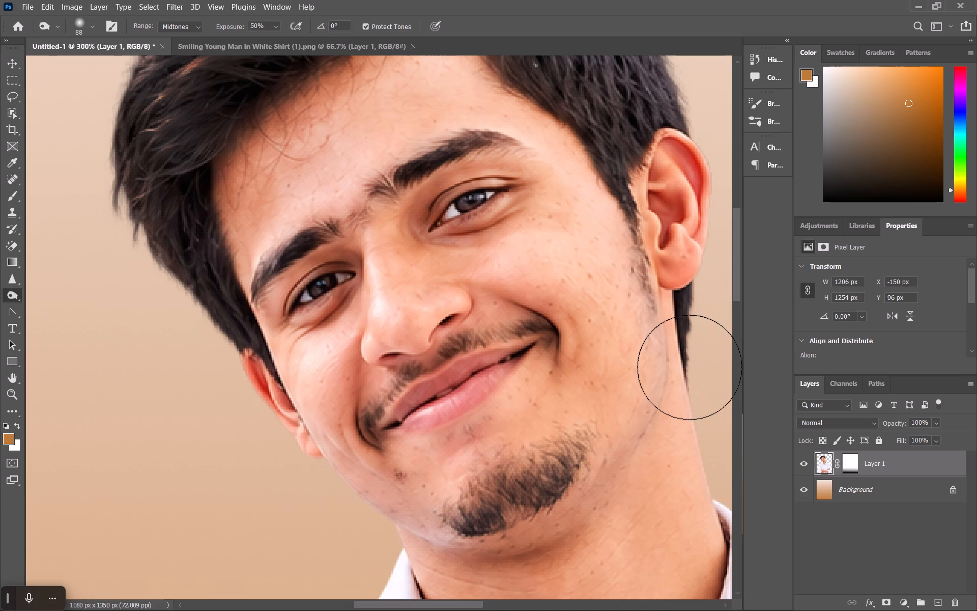
Burn both of the man's eyebrows with the 88 px brush.
scroll(544, 485, "down", 5)
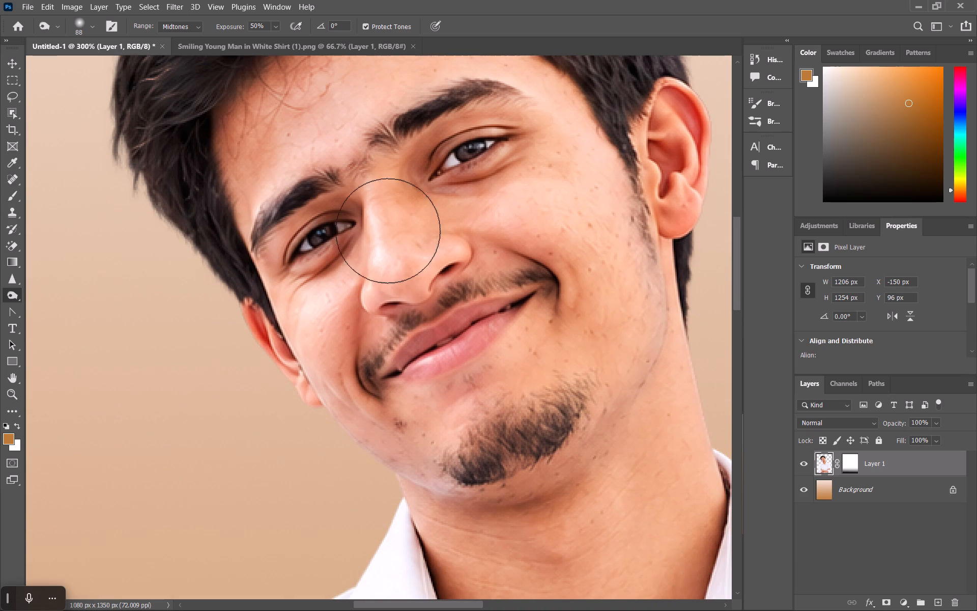
left_click(411, 136)
left_click(461, 100)
left_click(491, 102)
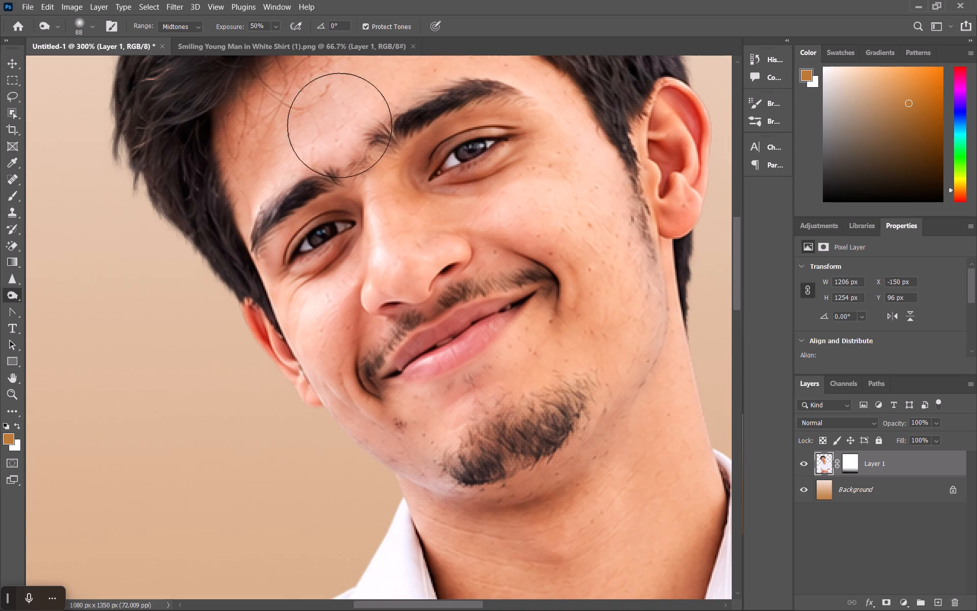
left_click(299, 185)
left_click(260, 233)
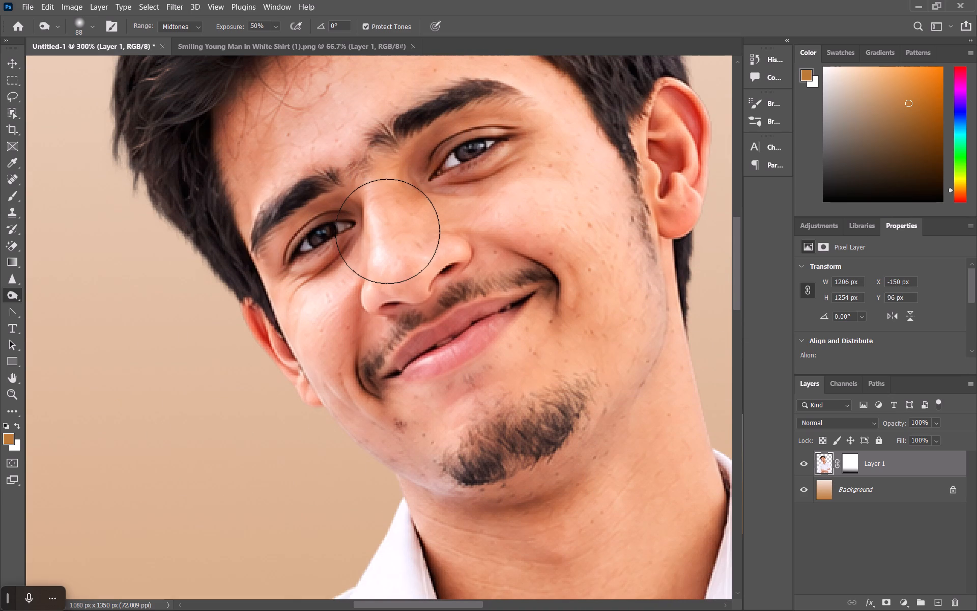
Burn the crossed forearms and the hand with the 88 px brush, Midtones, exposure 50%.
key("ctrl+minus")
key("ctrl+minus")
key("ctrl+minus")
scroll(387, 231, "down", 4)
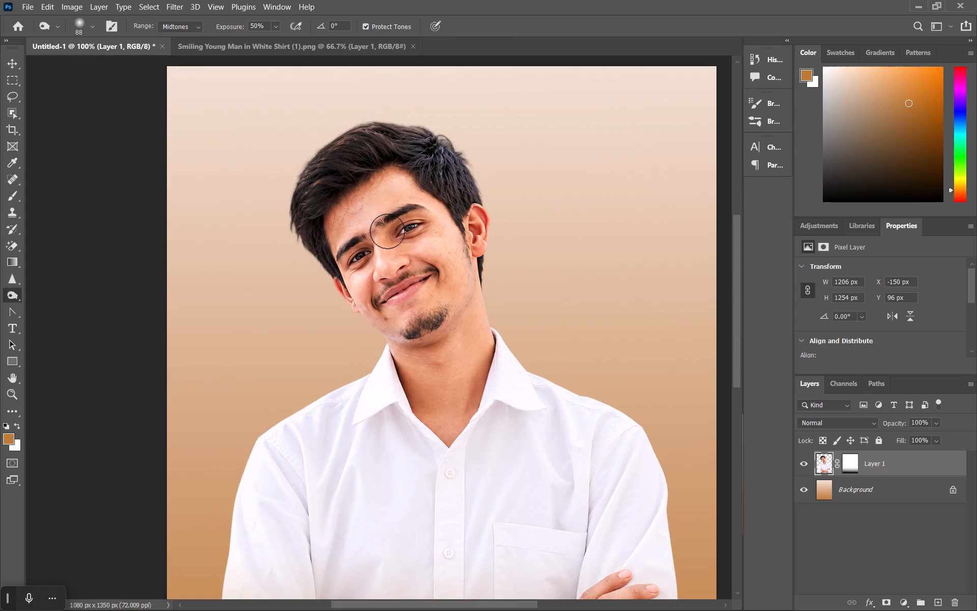
scroll(387, 231, "down", 20)
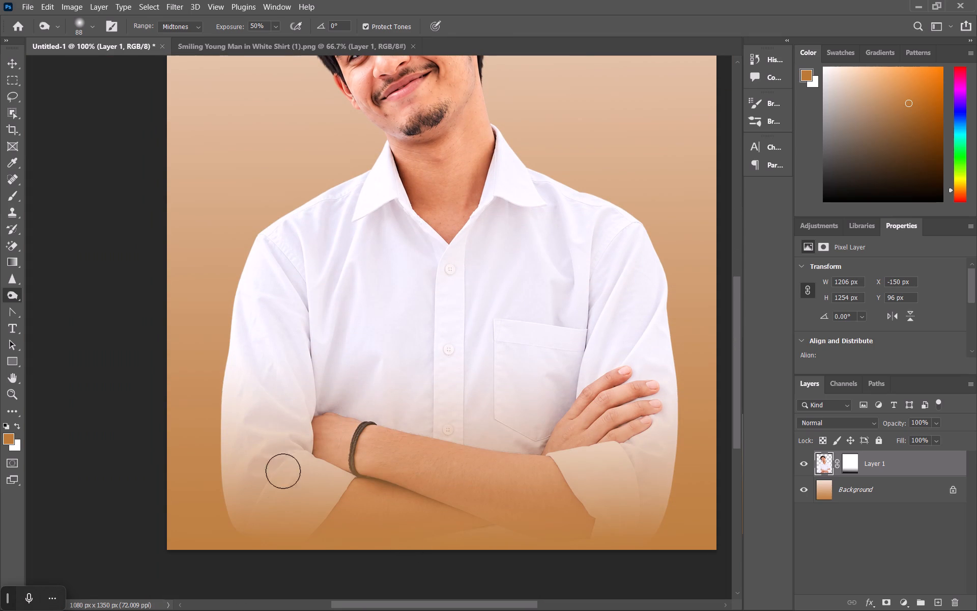
left_click(408, 455)
left_click(456, 482)
left_click_drag(391, 436, 444, 433)
left_click_drag(444, 433, 452, 532)
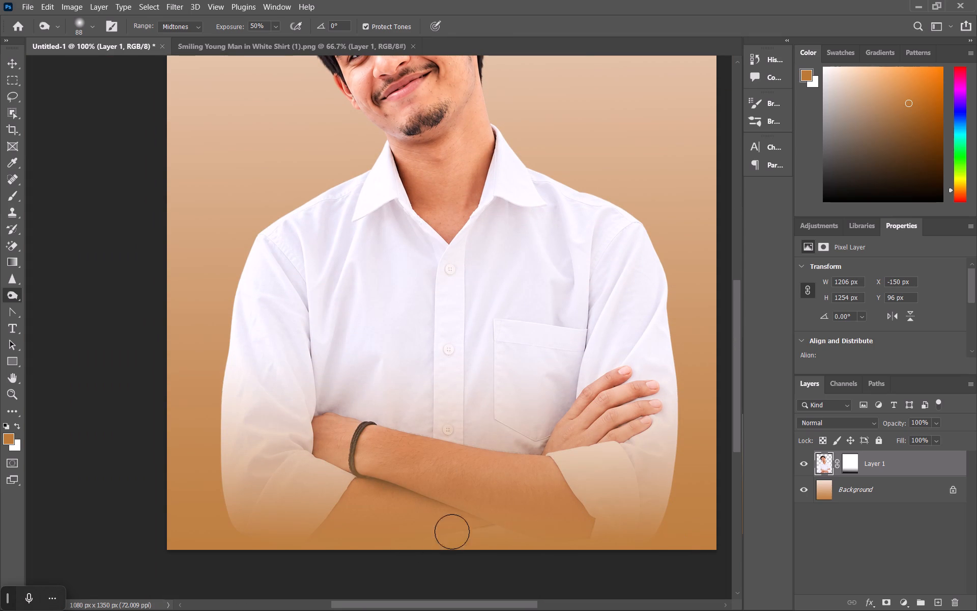
left_click_drag(452, 532, 326, 423)
left_click_drag(326, 423, 570, 426)
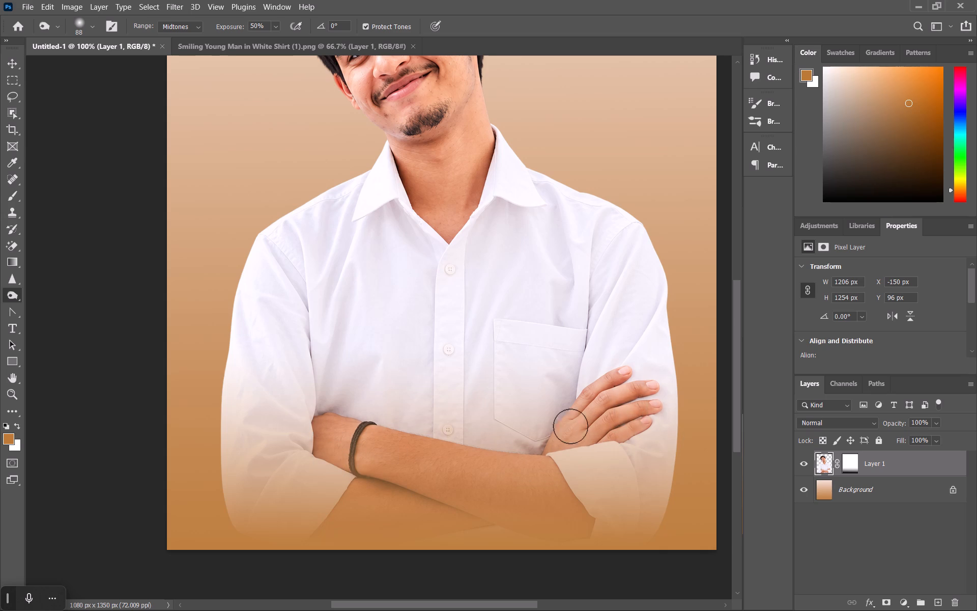
left_click_drag(570, 426, 581, 421)
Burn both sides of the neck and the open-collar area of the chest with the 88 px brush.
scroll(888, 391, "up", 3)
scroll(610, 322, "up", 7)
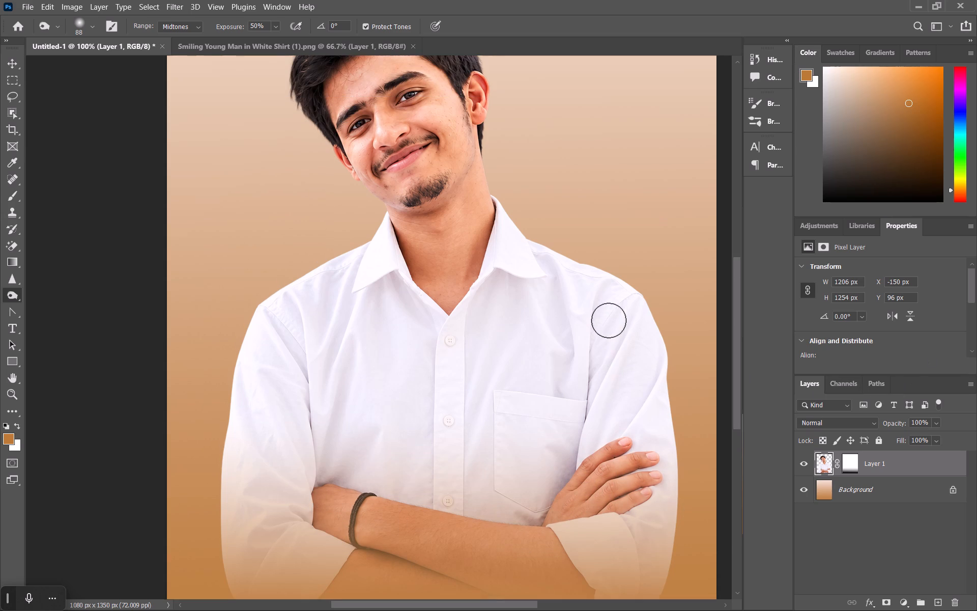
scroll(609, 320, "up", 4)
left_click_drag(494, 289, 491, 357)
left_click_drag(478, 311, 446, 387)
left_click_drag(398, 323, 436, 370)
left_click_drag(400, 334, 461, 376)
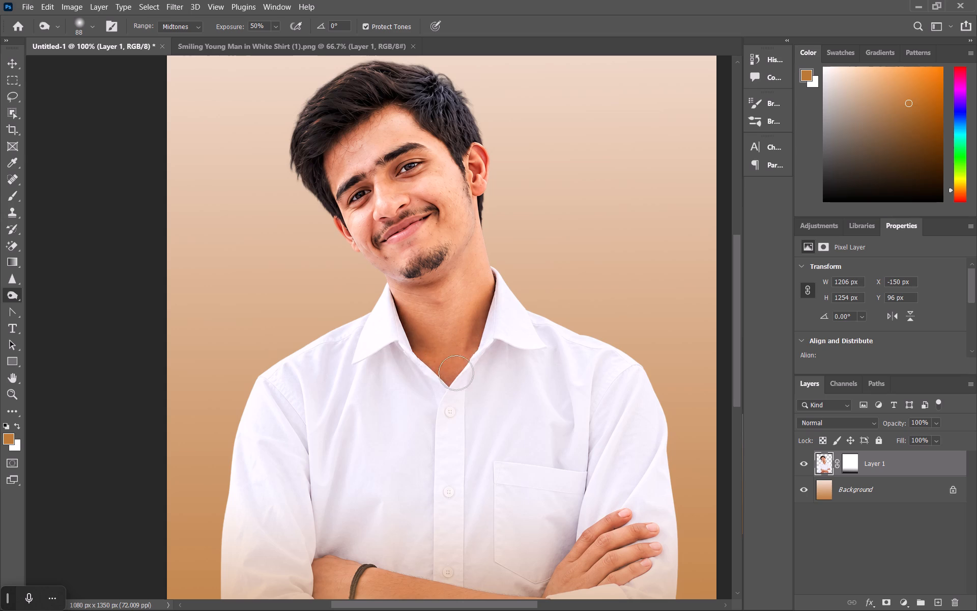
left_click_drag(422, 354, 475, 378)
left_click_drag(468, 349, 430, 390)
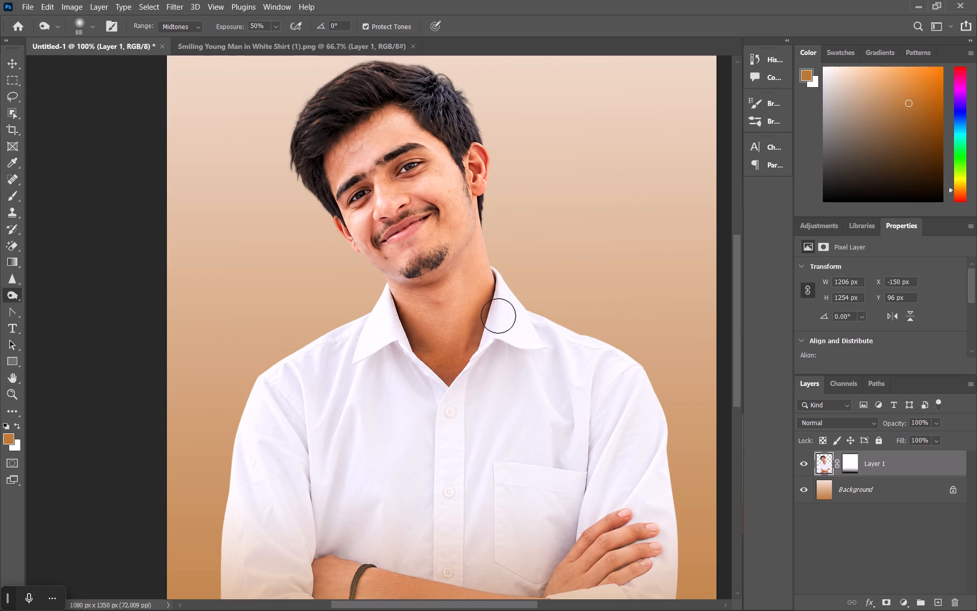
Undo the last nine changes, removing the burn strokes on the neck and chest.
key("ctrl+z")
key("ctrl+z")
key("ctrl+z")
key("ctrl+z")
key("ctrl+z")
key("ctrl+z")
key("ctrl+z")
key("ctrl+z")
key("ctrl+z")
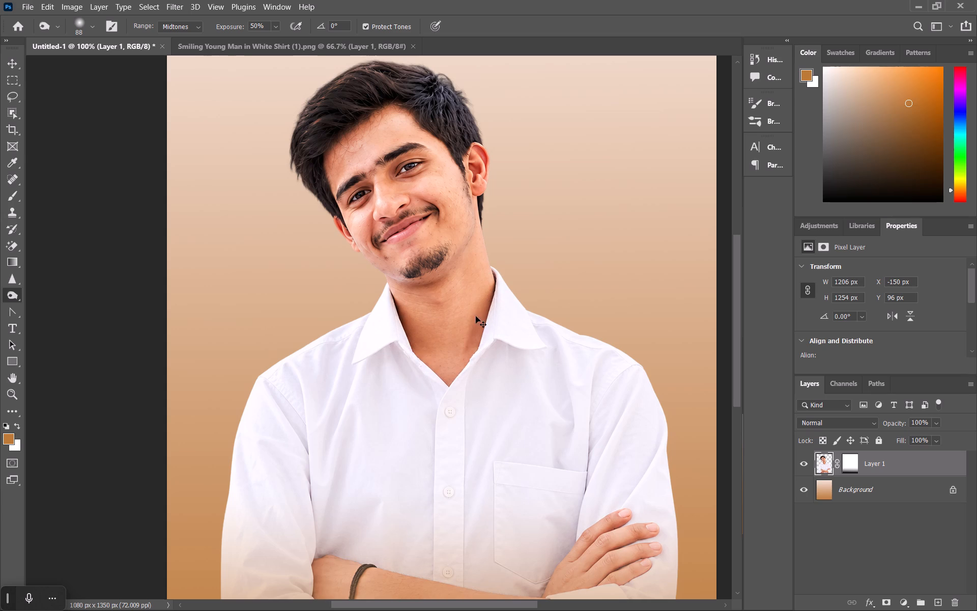
Dodge the shadowed left edge of the neck along the shirt collar with the 40 px brush, Midtones, exposure 50%.
right_click(17, 289)
left_click(14, 294)
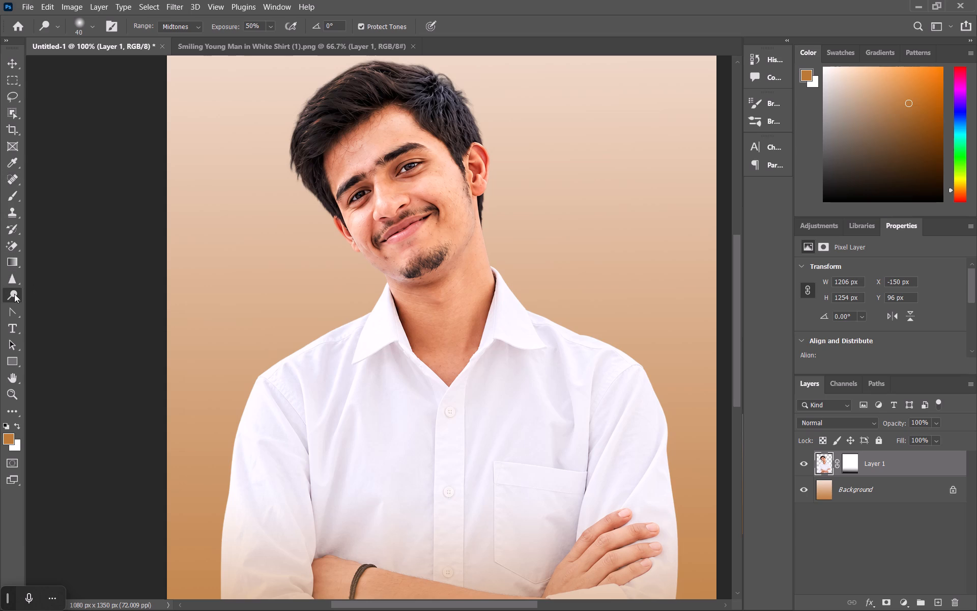
right_click(14, 294)
left_click(56, 296)
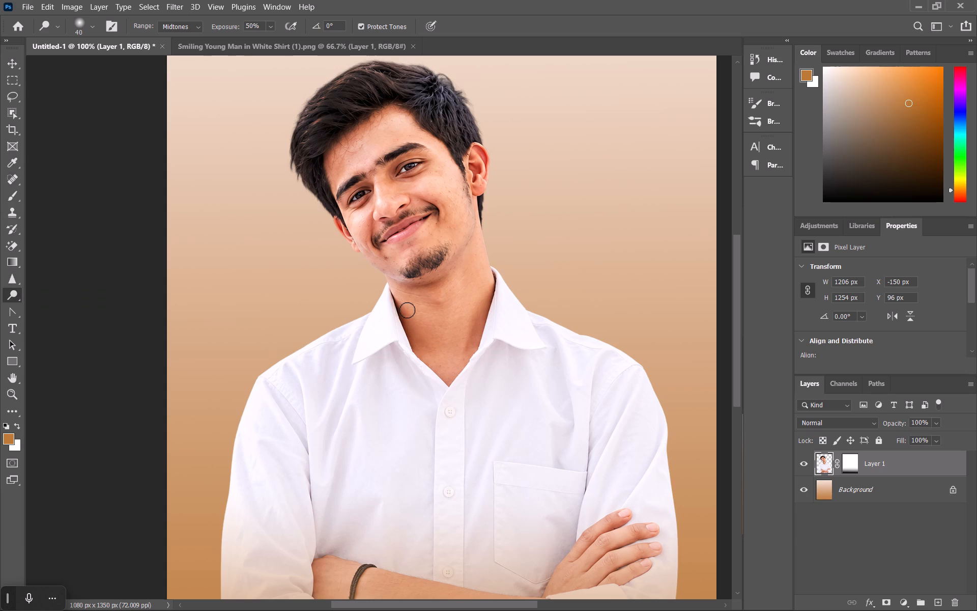
left_click_drag(405, 310, 412, 336)
left_click(407, 307)
left_click(393, 297)
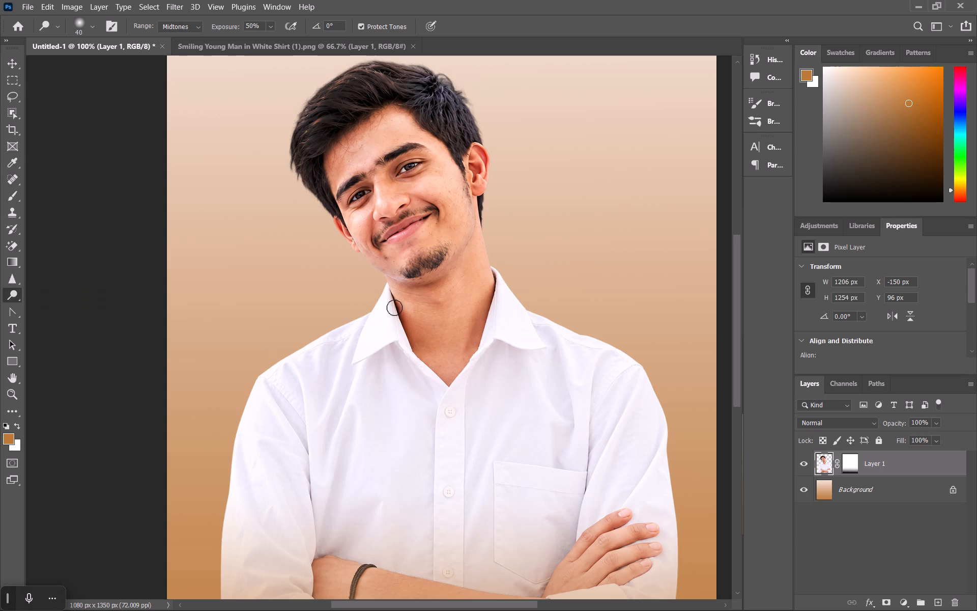
left_click(394, 308)
left_click(400, 307)
left_click(405, 318)
left_click_drag(407, 324, 409, 329)
left_click_drag(409, 329, 410, 336)
left_click(410, 336)
left_click_drag(414, 350, 397, 292)
left_click_drag(401, 300, 423, 344)
Dodge the right side of the neck along the collar down to the chest with the 40 px brush.
scroll(422, 321, "up", 3)
scroll(422, 321, "down", 1)
left_click_drag(480, 364, 489, 330)
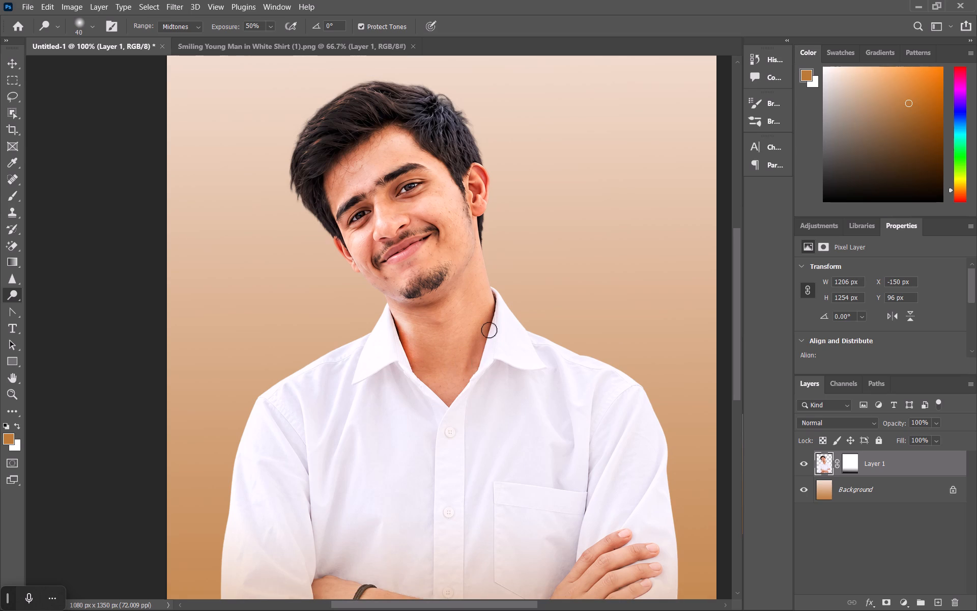
left_click_drag(489, 330, 488, 298)
left_click_drag(478, 327, 465, 381)
left_click_drag(494, 301, 460, 386)
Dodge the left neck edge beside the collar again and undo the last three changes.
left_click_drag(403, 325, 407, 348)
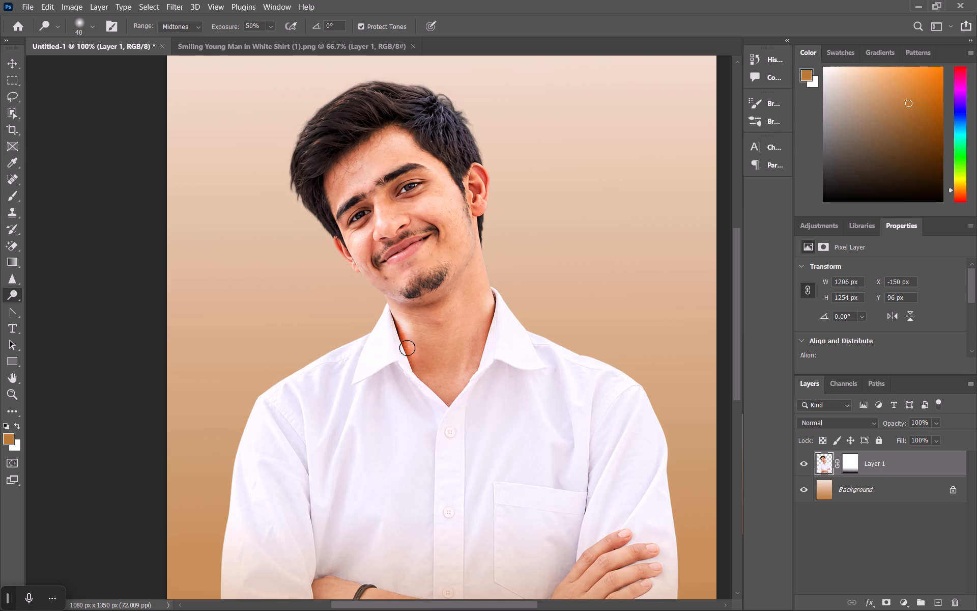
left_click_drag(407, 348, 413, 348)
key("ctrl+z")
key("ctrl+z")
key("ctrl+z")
Dodge the dark strip of skin where the left side of the neck meets the collar, with the 40 px brush.
key("ctrl+equal")
key("ctrl+equal")
key("ctrl+equal")
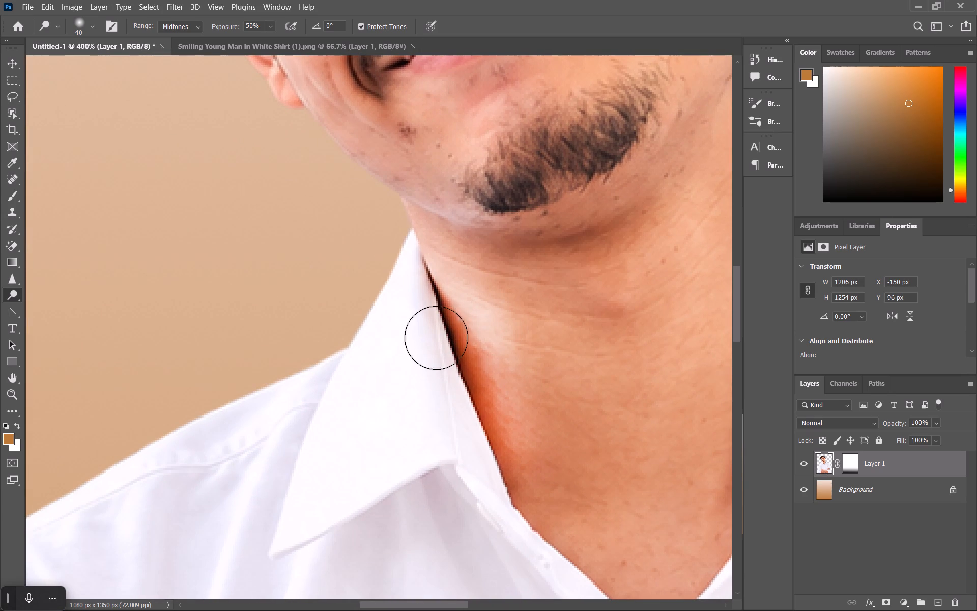
left_click(441, 329)
triple_click(442, 326)
triple_click(442, 326)
double_click(442, 326)
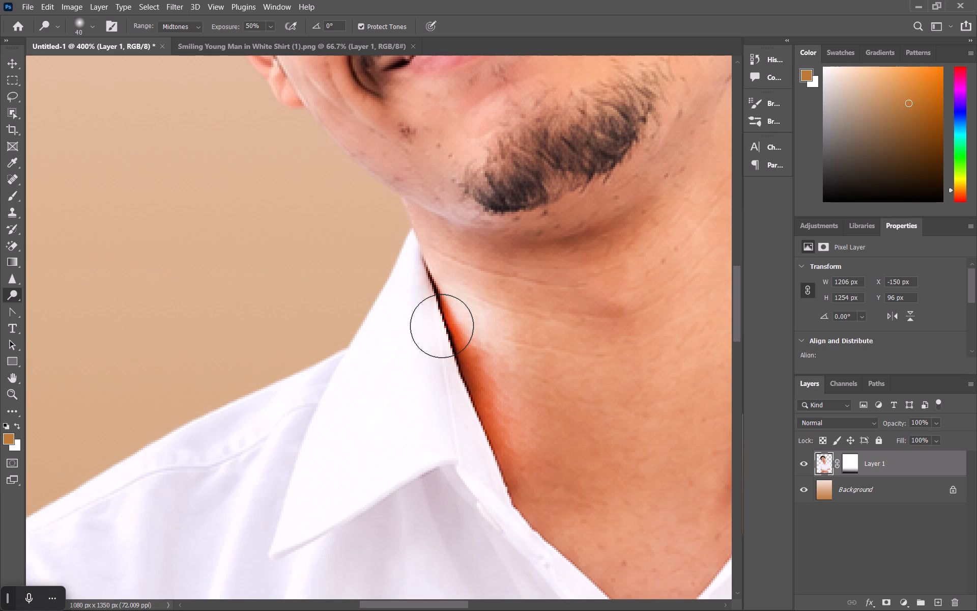
triple_click(467, 380)
left_click(467, 379)
triple_click(501, 454)
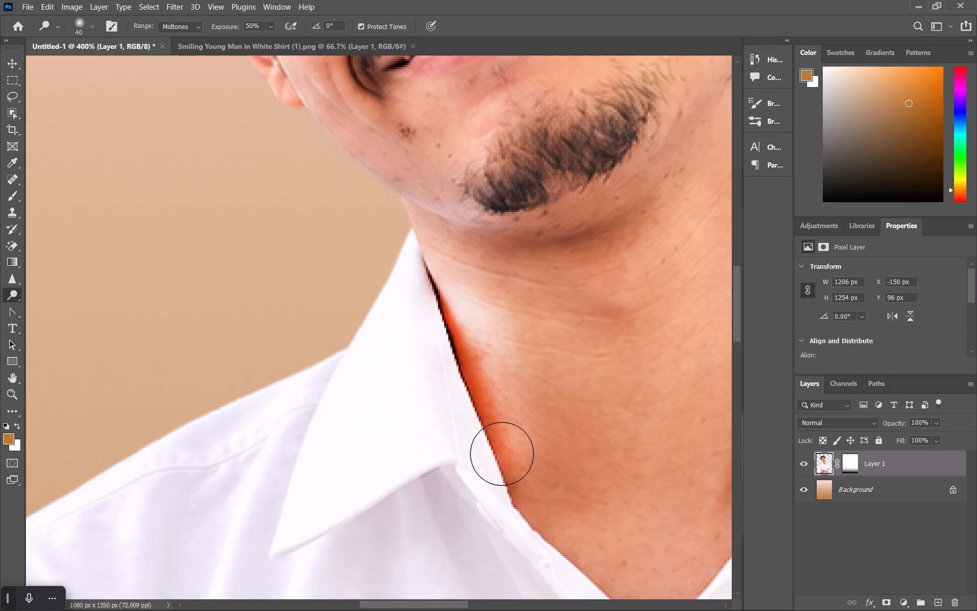
left_click_drag(516, 491, 520, 496)
left_click(521, 499)
double_click(435, 285)
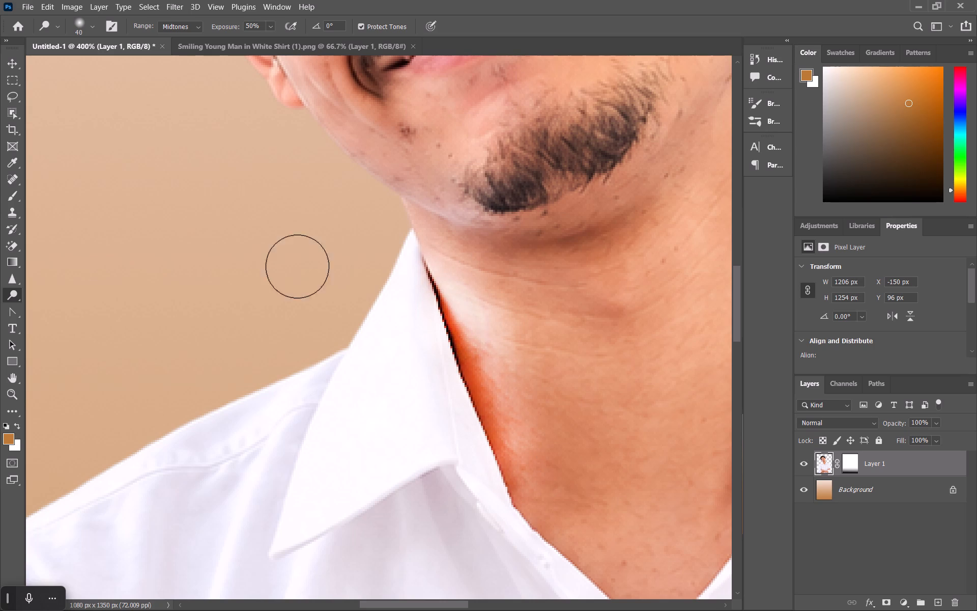
Burn the overbright patch of neck beside the left collar, reducing the Burn tool's brush size to 40 px.
right_click(16, 296)
left_click(54, 306)
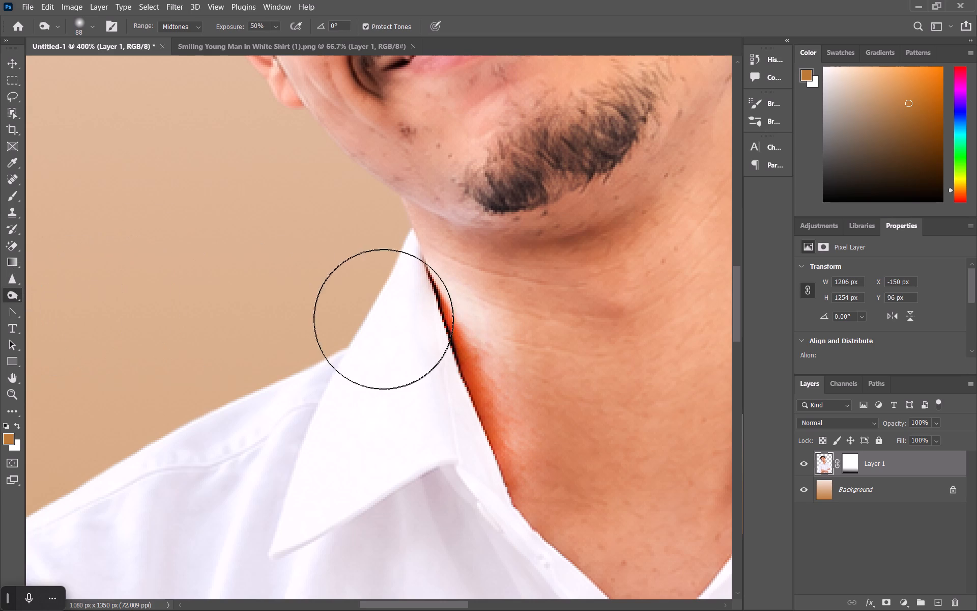
left_click(524, 333)
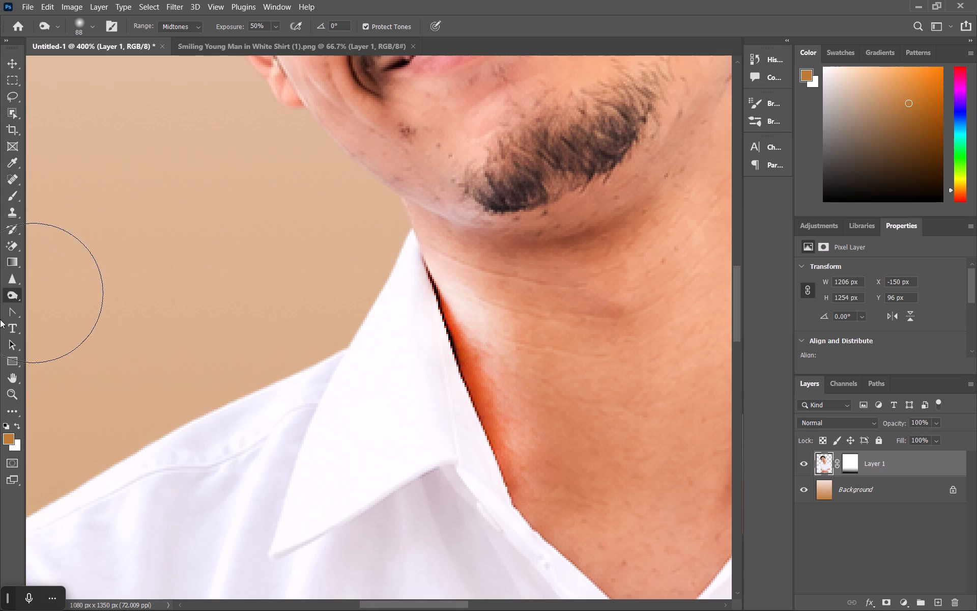
left_click(79, 22)
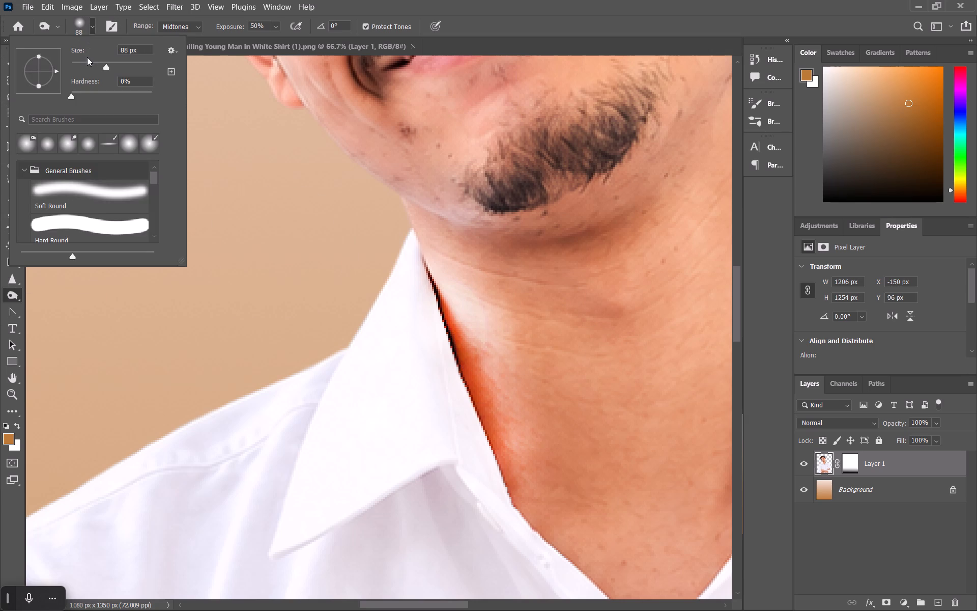
left_click(89, 60)
left_click(88, 64)
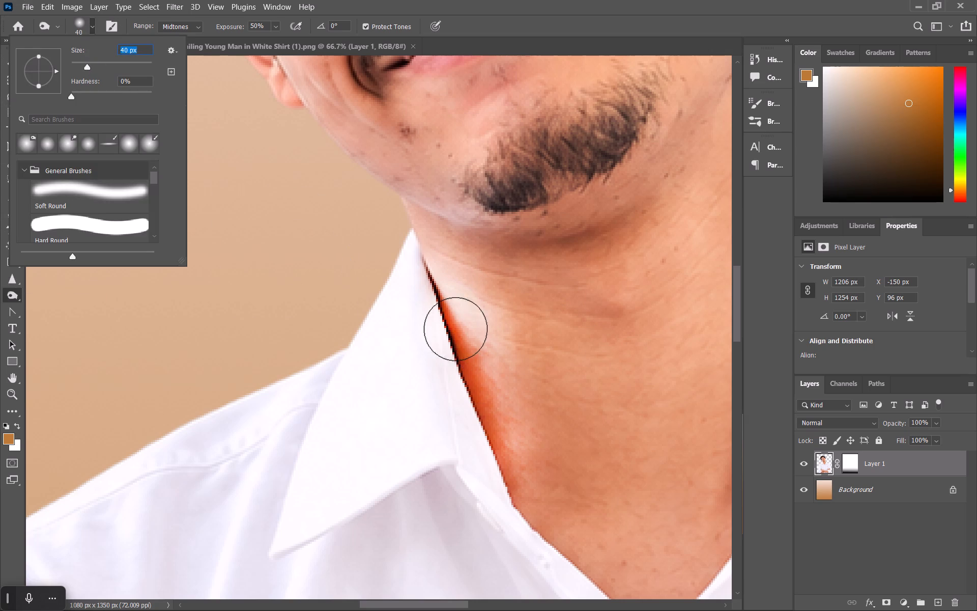
left_click_drag(465, 325, 434, 252)
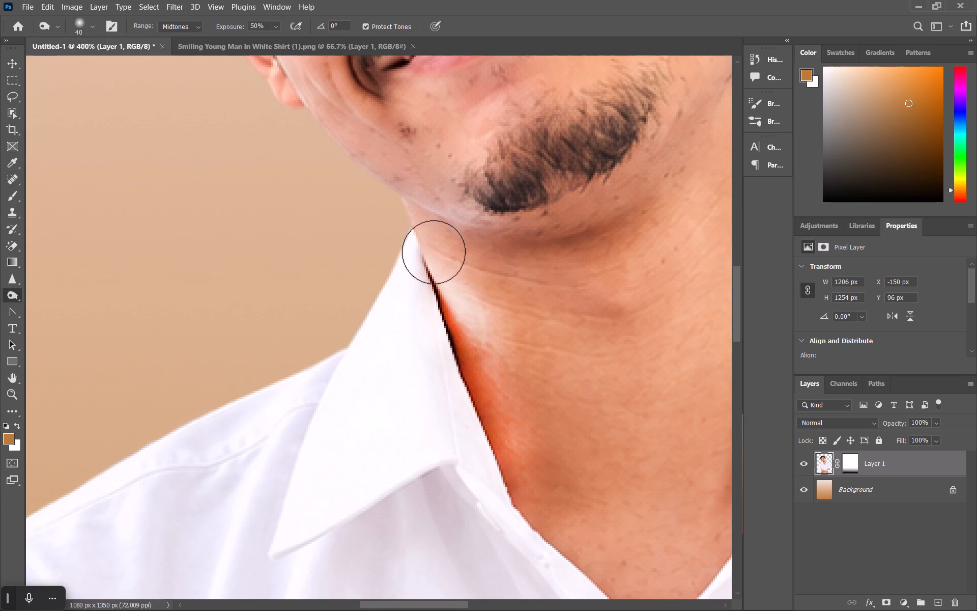
left_click_drag(434, 252, 464, 314)
triple_click(464, 314)
double_click(464, 314)
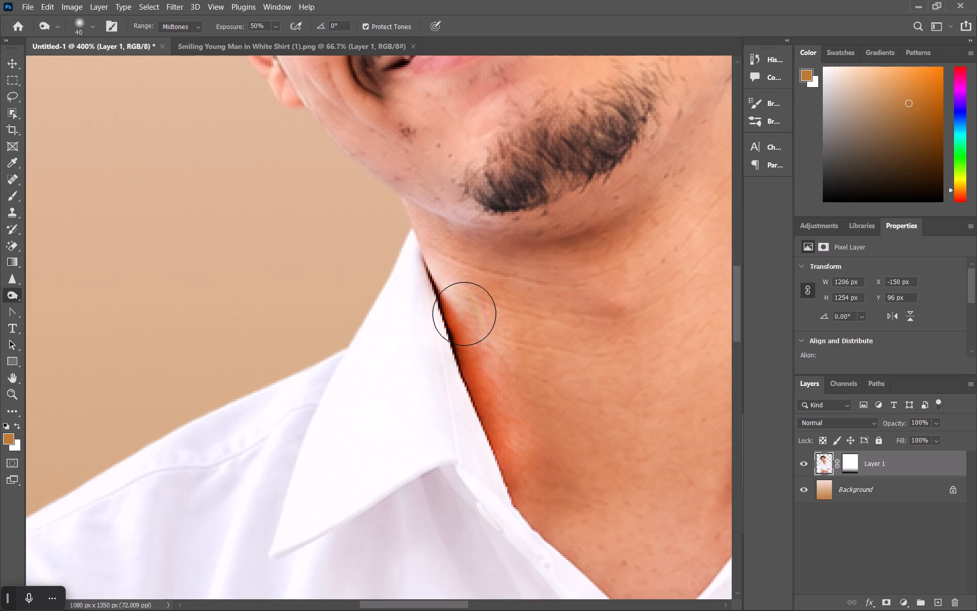
Examine the whole portrait at 50% zoom to judge the neck retouching.
scroll(464, 314, "up", 6)
scroll(462, 314, "down", 7)
scroll(459, 317, "up", 3)
key("ctrl+minus")
key("ctrl+minus")
key("ctrl+minus")
key("ctrl+minus")
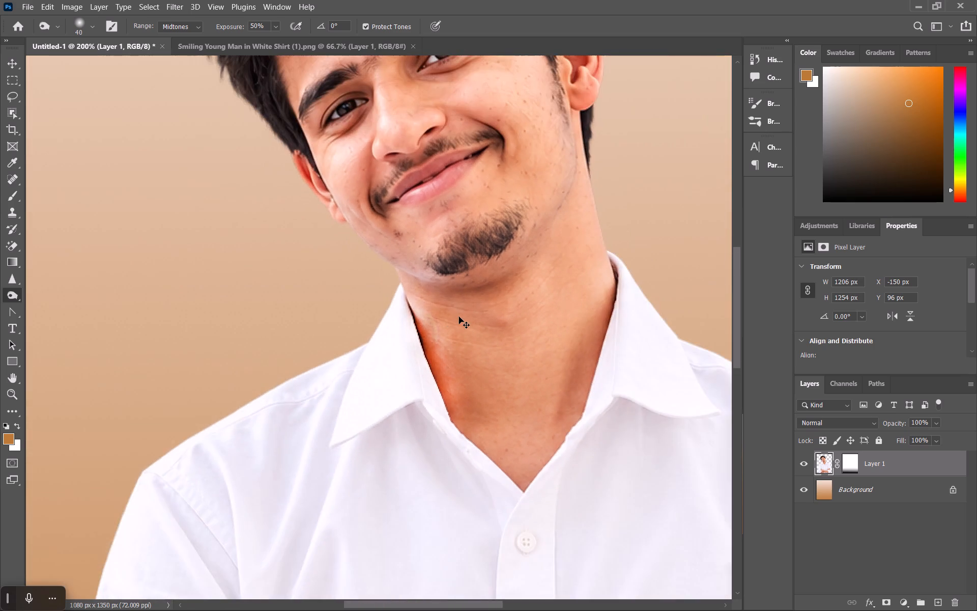
key("ctrl+minus")
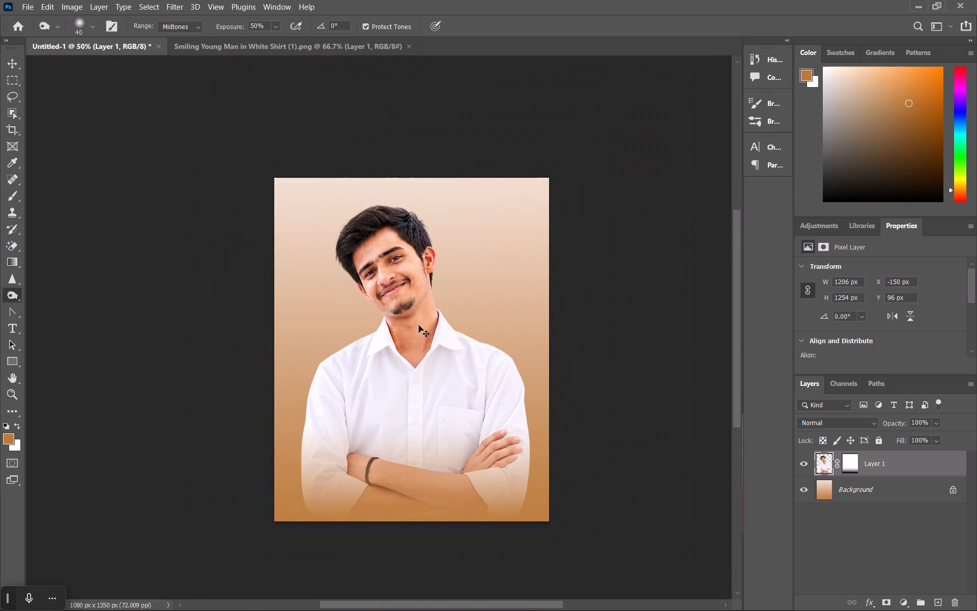
Burn both of the man's eyebrows again with the 40 px brush, Midtones, exposure 50%.
key("ctrl+equal")
key("ctrl+equal")
key("ctrl+equal")
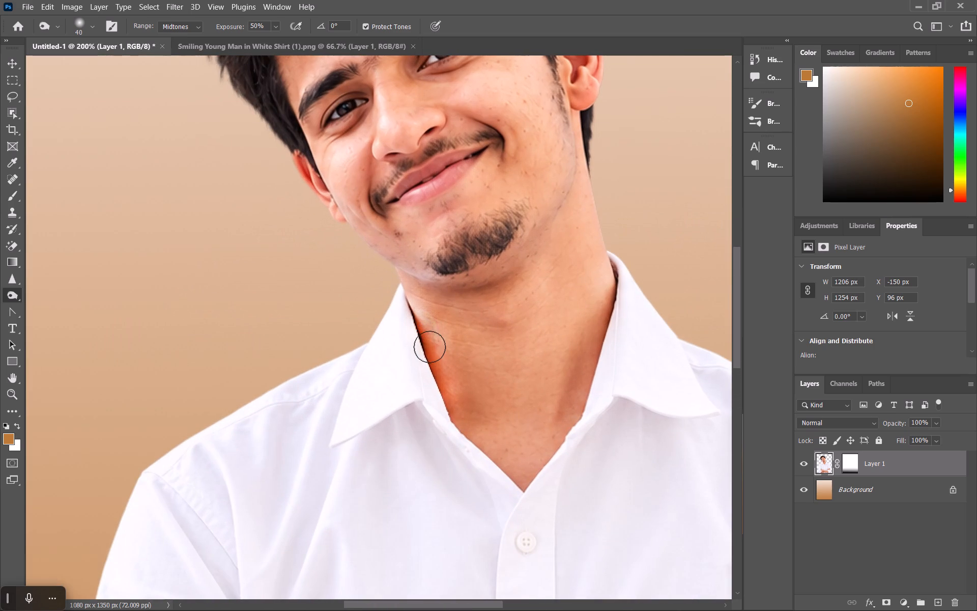
scroll(429, 347, "up", 20)
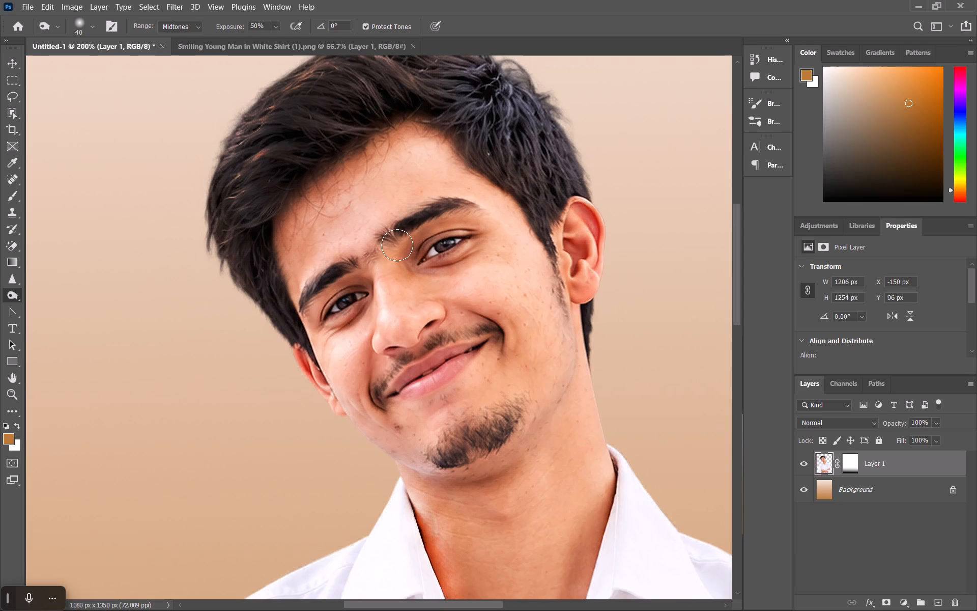
left_click(397, 245)
left_click(420, 231)
left_click(454, 215)
left_click(478, 220)
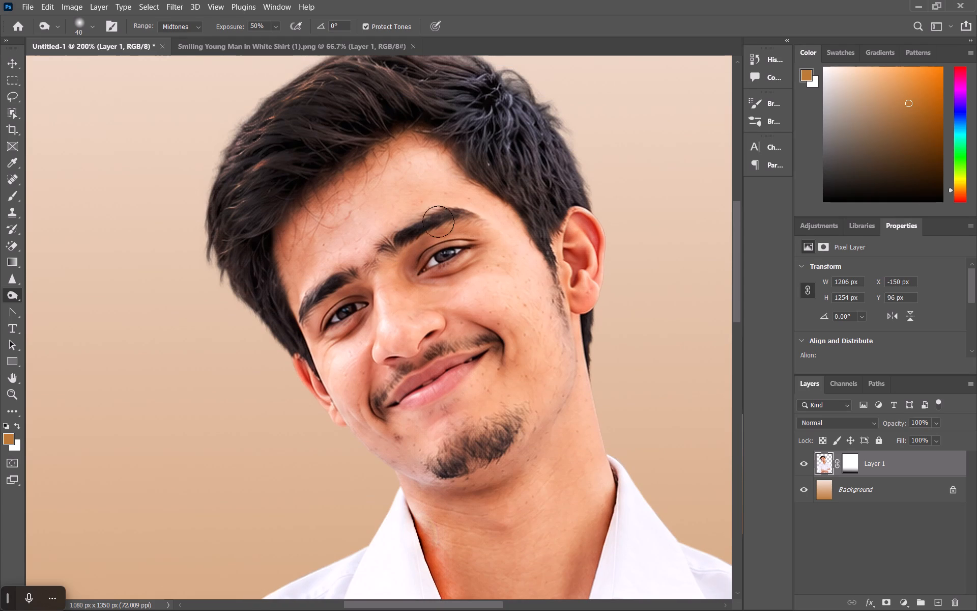
left_click(371, 268)
left_click(339, 279)
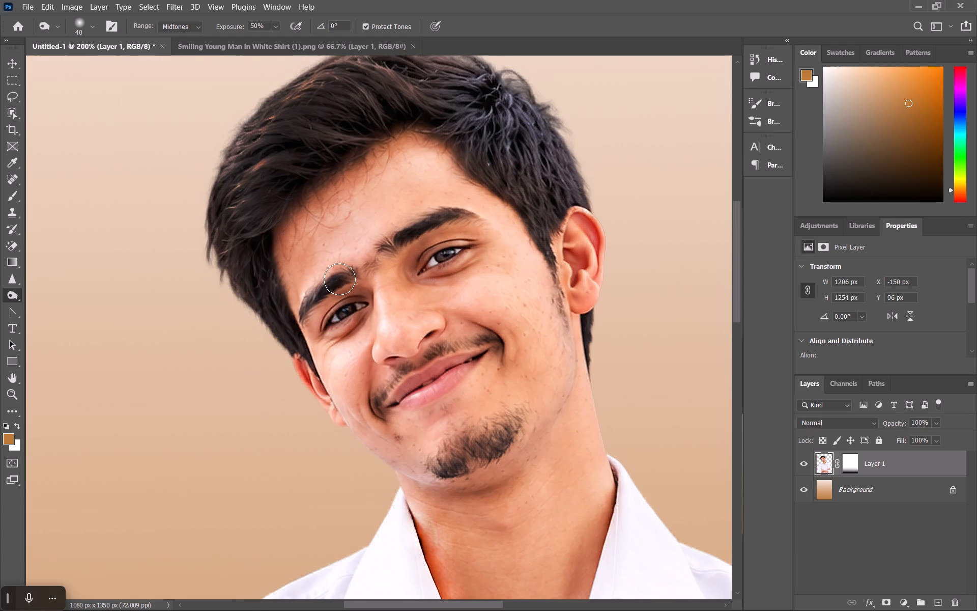
Undo the last two burn strokes and burn the left eyebrow again with the 40 px brush, Midtones, exposure 50%.
key("ctrl+z")
key("ctrl+z")
left_click(341, 278)
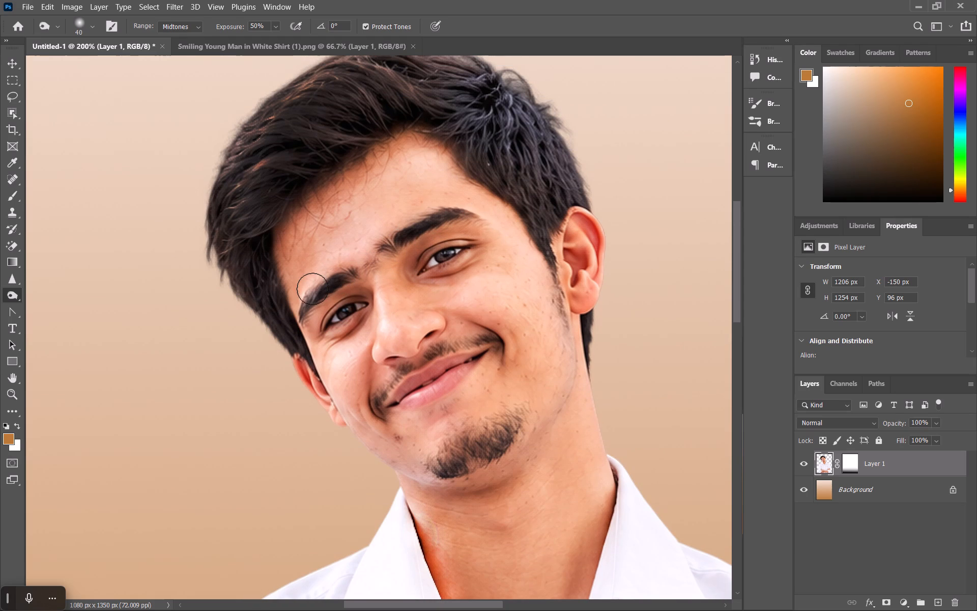
left_click(312, 289)
left_click(307, 300)
Burn the sideburn in front of the right-hand ear and the hair above that ear with the 40 px brush.
left_click(565, 321)
left_click(555, 301)
left_click(551, 284)
left_click(537, 241)
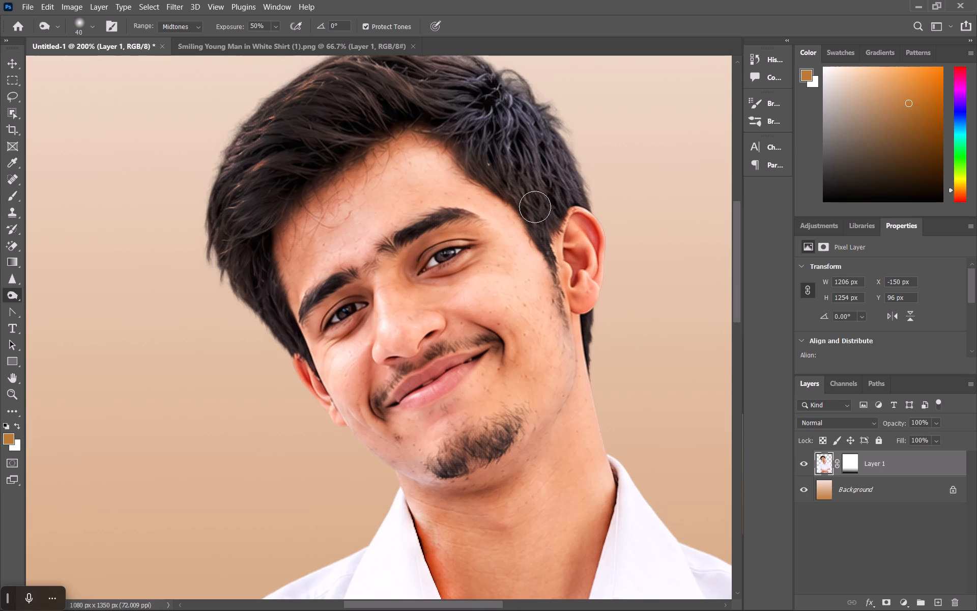
left_click(547, 207)
left_click(555, 179)
left_click_drag(567, 166, 580, 176)
left_click(583, 179)
left_click(565, 164)
Burn the greyish hair at the crown and down toward the right temple with the 40 px brush.
left_click(560, 144)
left_click(552, 122)
left_click(550, 108)
left_click(519, 89)
left_click(514, 75)
left_click(502, 114)
left_click(516, 132)
left_click_drag(489, 92, 520, 146)
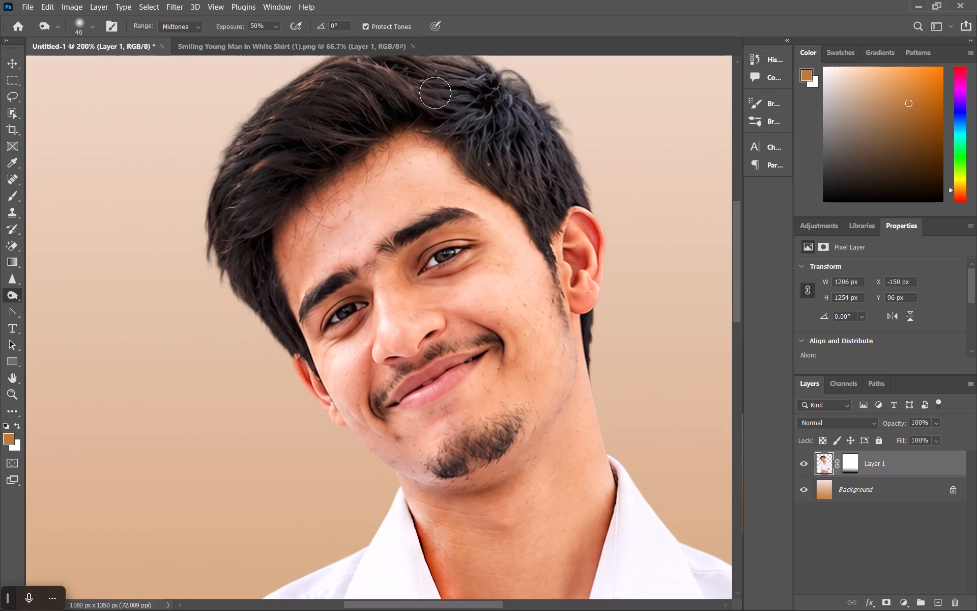
left_click_drag(437, 93, 531, 153)
left_click_drag(440, 99, 506, 177)
Burn the hair across the top of the head and down its left side with the 40 px brush.
scroll(485, 134, "up", 5)
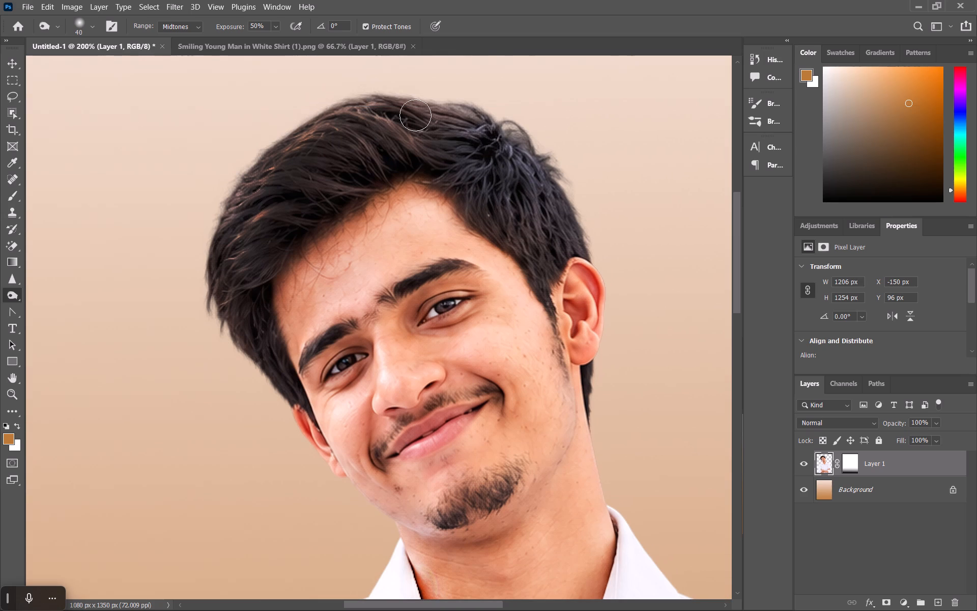
left_click_drag(358, 99, 270, 150)
left_click_drag(326, 117, 299, 126)
left_click(411, 113)
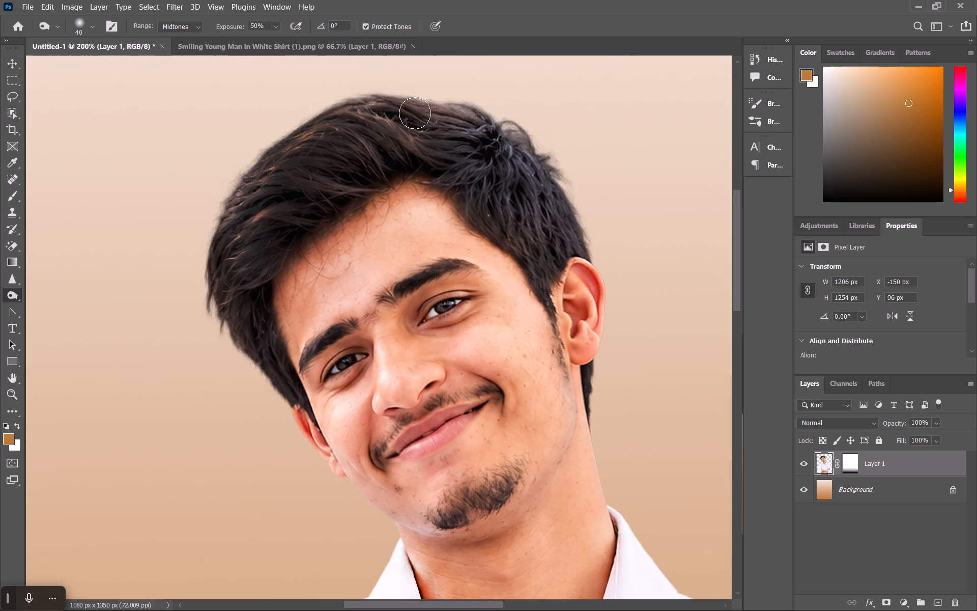
left_click_drag(356, 105, 239, 209)
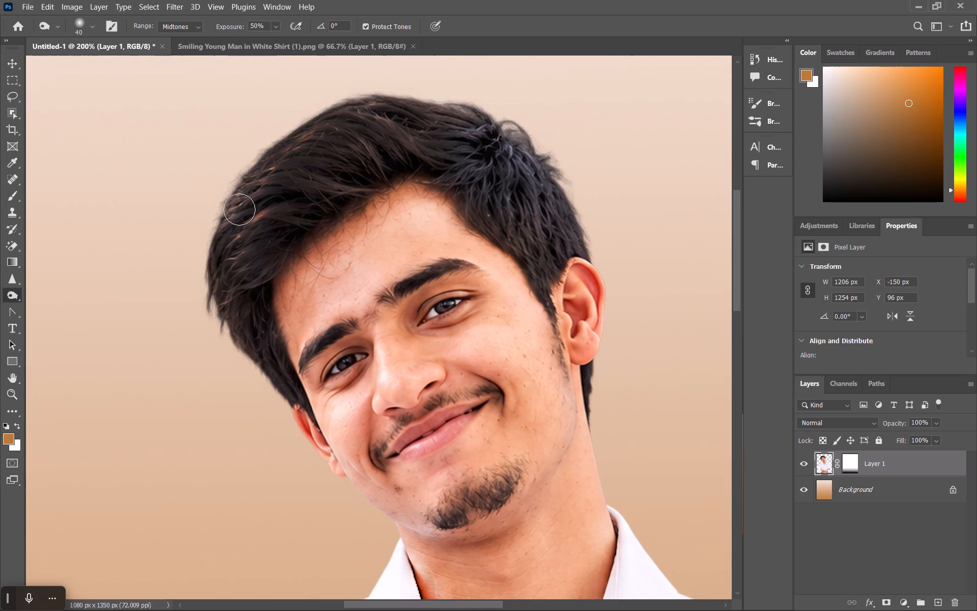
left_click_drag(239, 209, 236, 297)
left_click_drag(266, 192, 267, 244)
Burn the lower hair on the left side of the head down to the ear, and undo the last stroke.
scroll(268, 189, "down", 5)
left_click_drag(232, 220, 265, 325)
left_click_drag(234, 243, 305, 434)
left_click_drag(282, 354, 314, 429)
left_click_drag(295, 330, 327, 433)
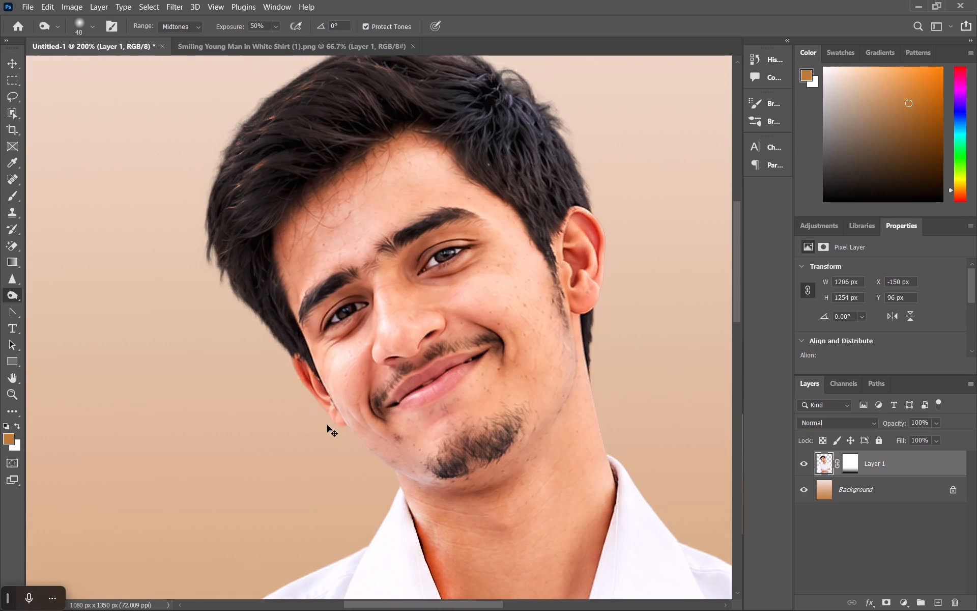
key("ctrl+z")
Examine the darkened hair up close and across the whole portrait to judge the burning.
scroll(133, 442, "up", 7)
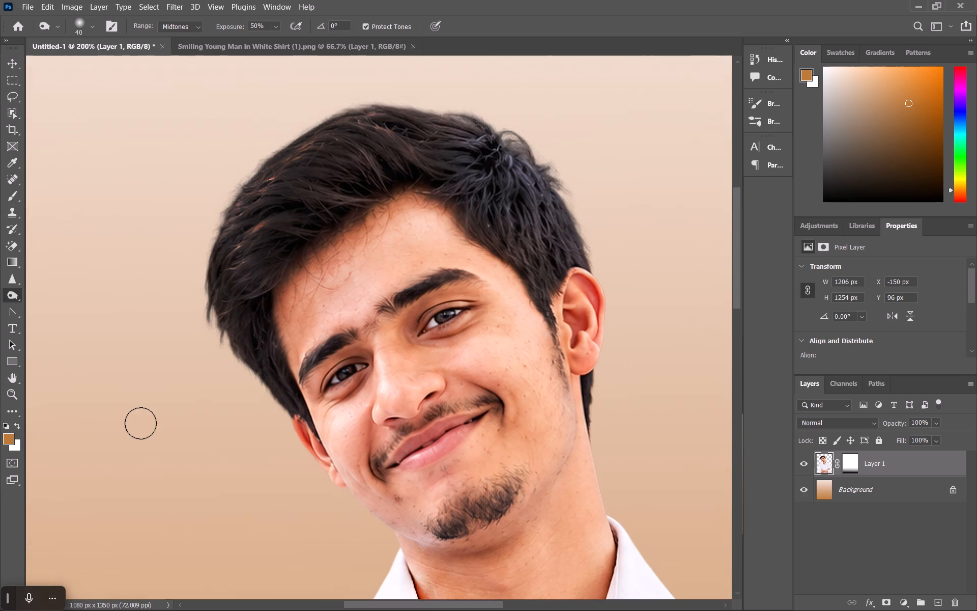
scroll(140, 423, "up", 4)
scroll(380, 266, "down", 12)
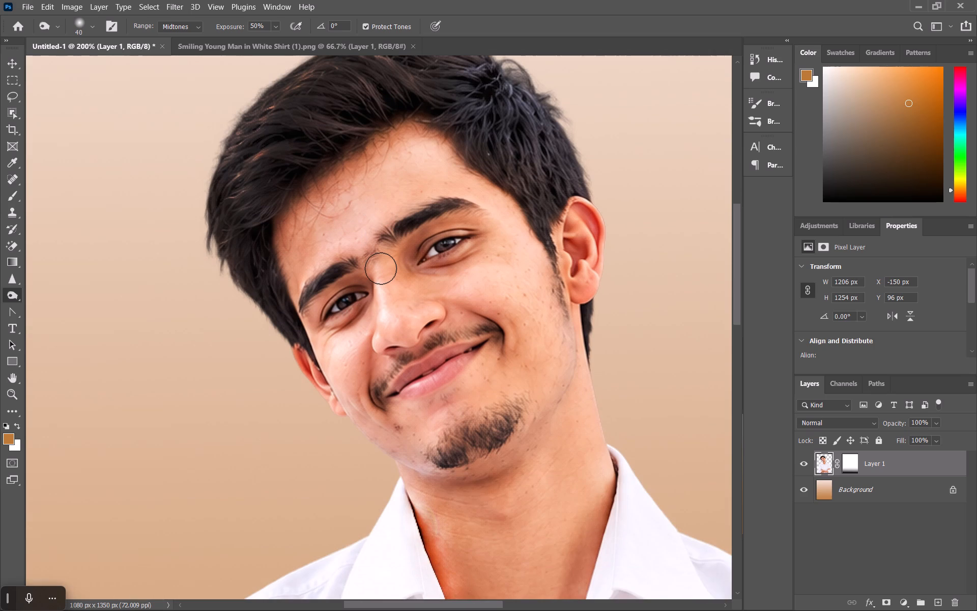
key("ctrl+Menu")
key("ctrl+minus")
key("ctrl+minus")
key("ctrl+minus")
key("ctrl+minus")
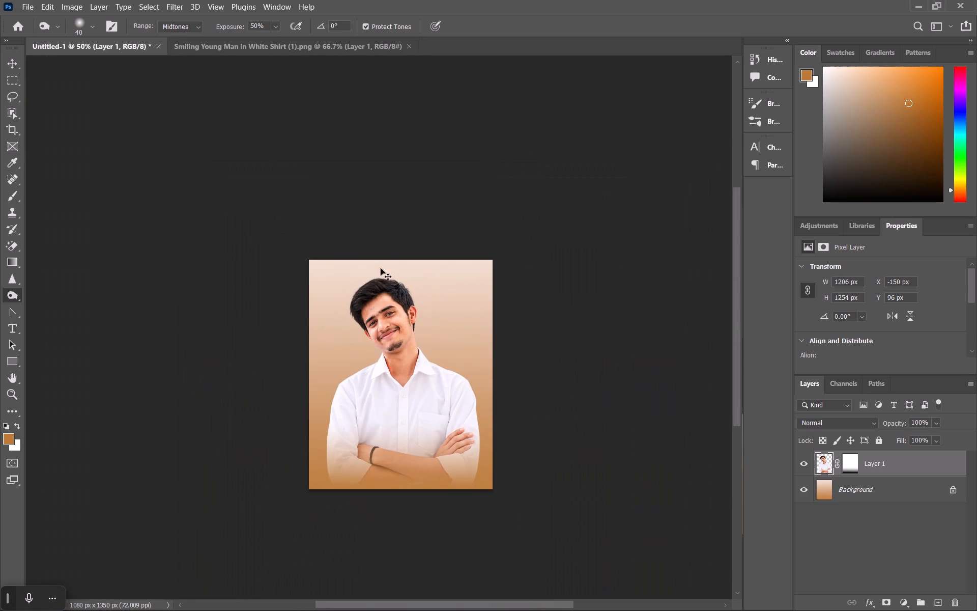
scroll(381, 268, "down", 5)
scroll(381, 268, "up", 5)
key("ctrl+equal")
key("ctrl+equal")
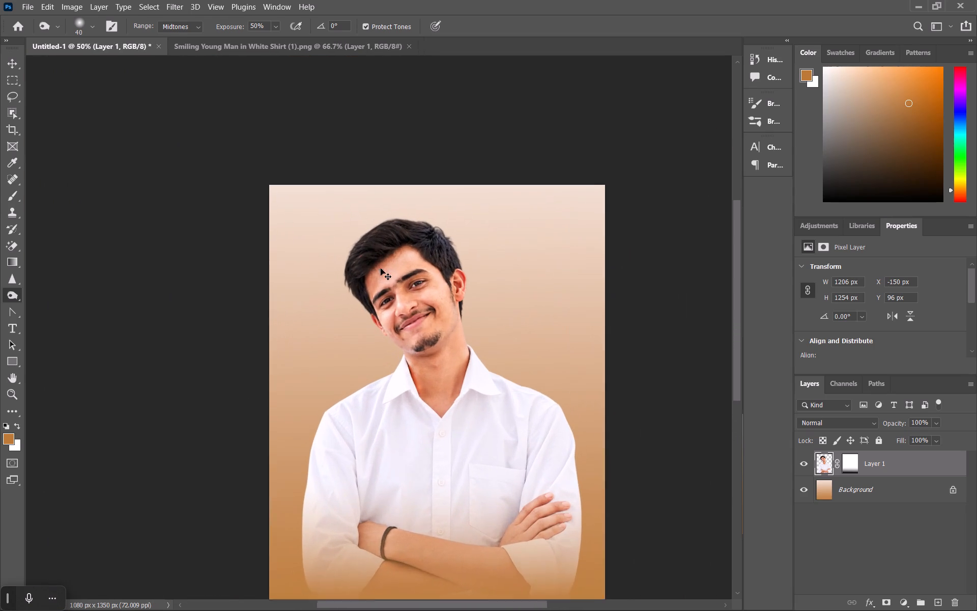
Copy the retouched man from Layer 1 and paste him into a new 1036 x 1254 px document made from the Clipboard preset.
key("ctrl+a")
key("ctrl+c")
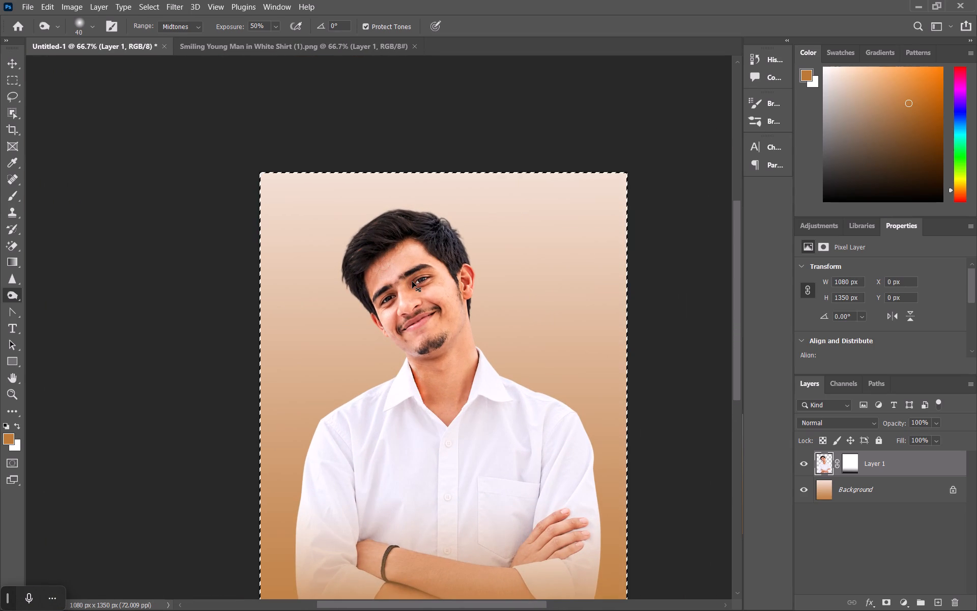
key("ctrl+d")
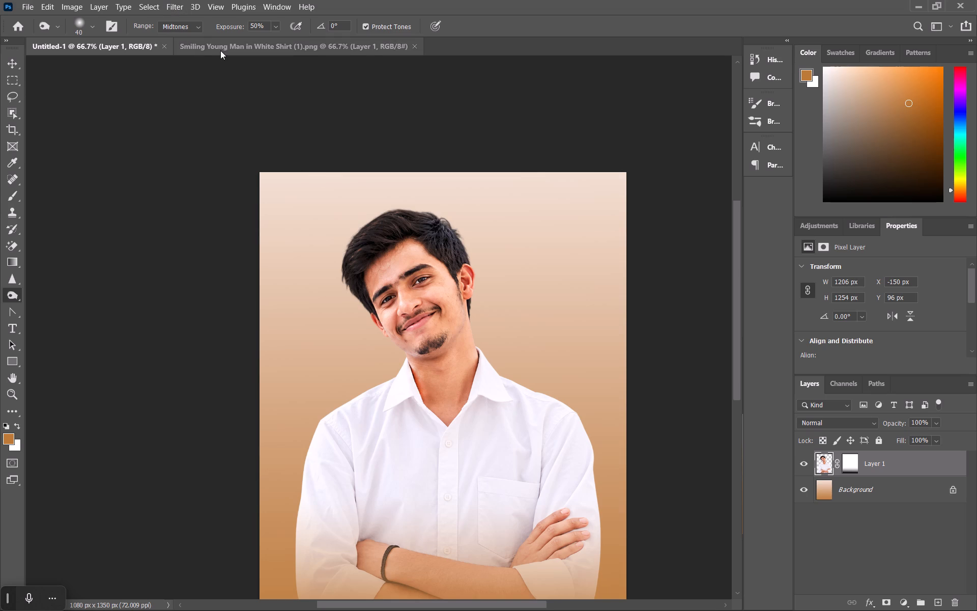
left_click(220, 50)
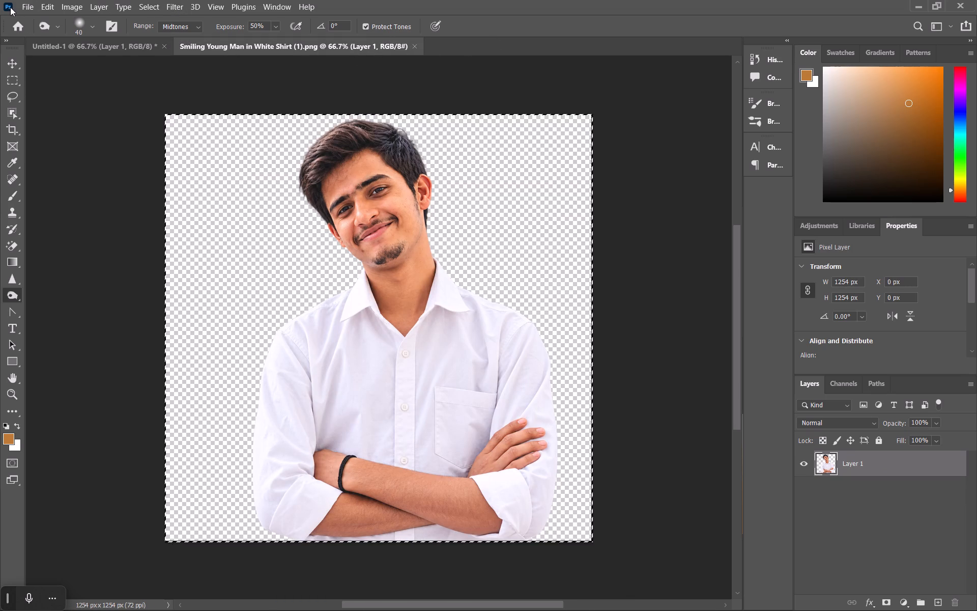
left_click(25, 7)
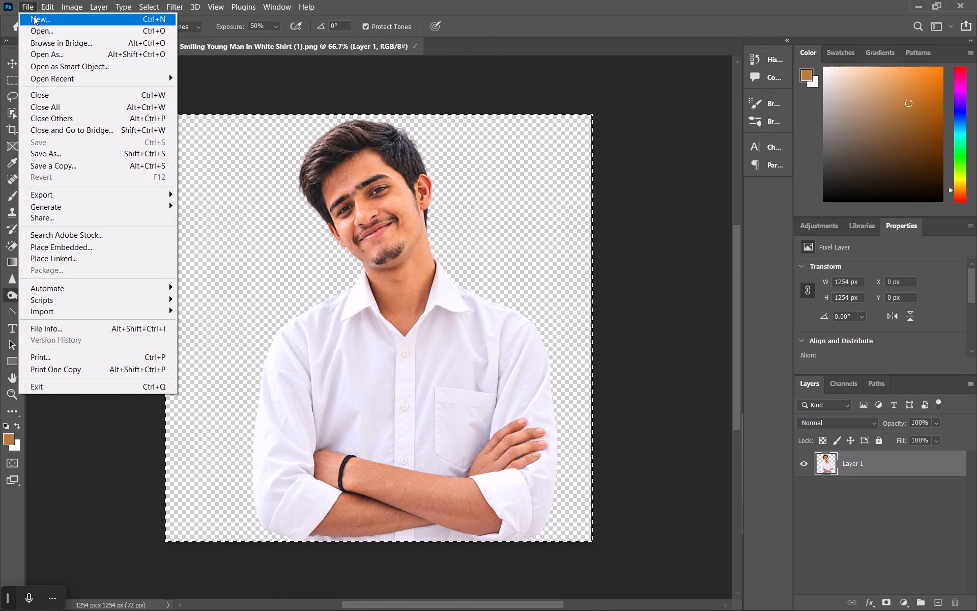
left_click(38, 23)
left_click(213, 188)
double_click(212, 182)
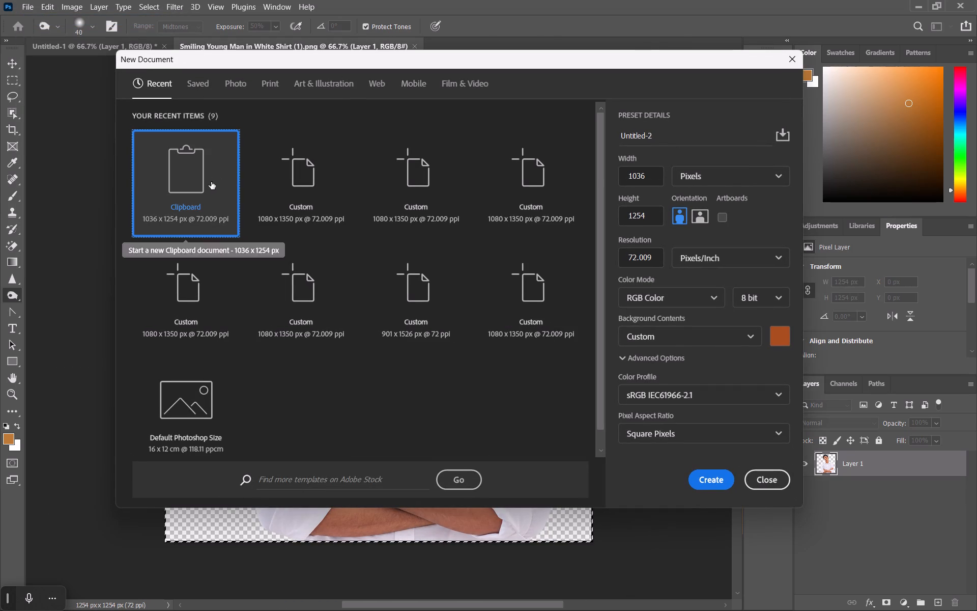
key("ctrl+v")
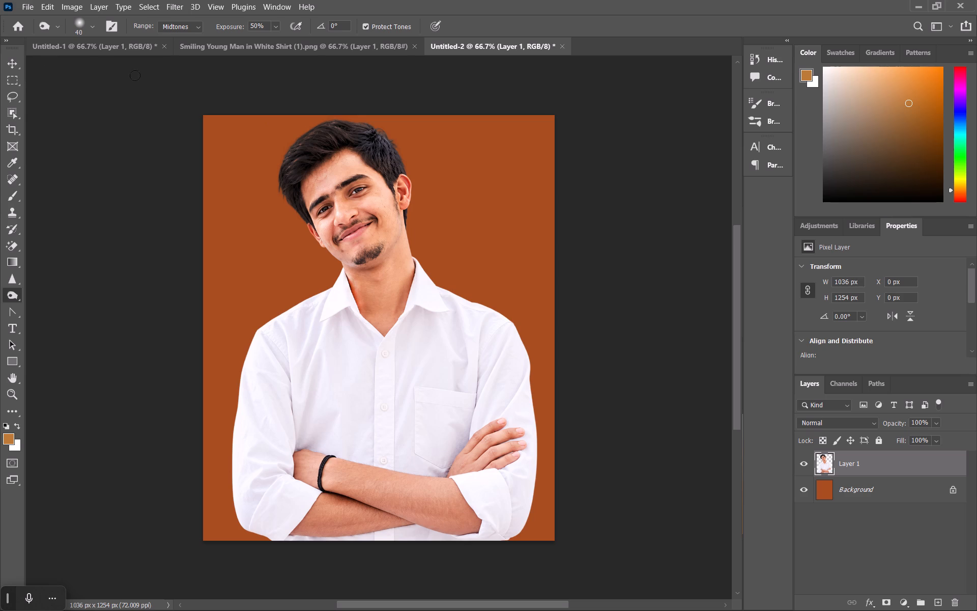
Return to the Untitled-1 gradient composition and view the full portrait.
left_click(44, 47)
scroll(346, 312, "down", 6)
scroll(346, 312, "up", 2)
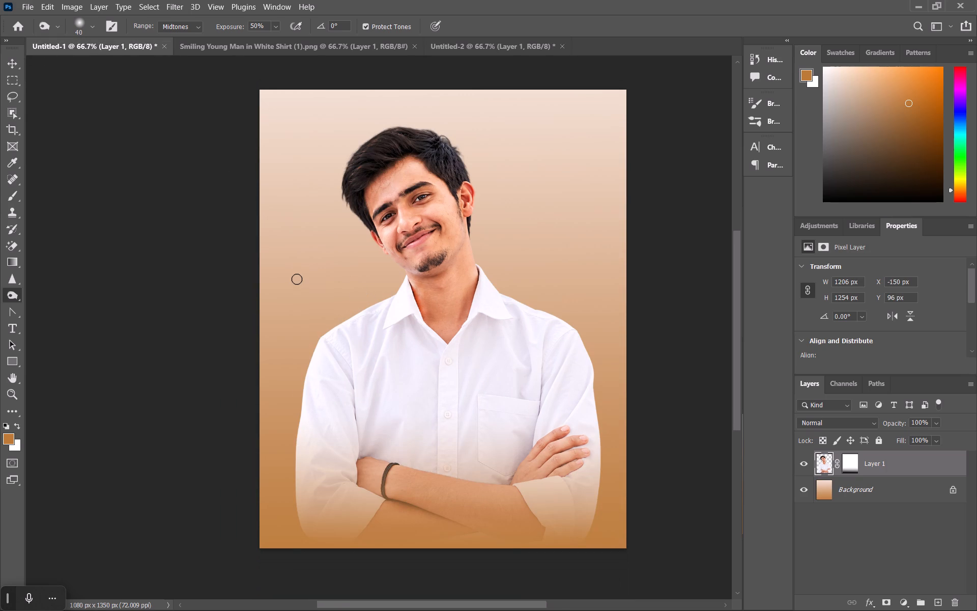
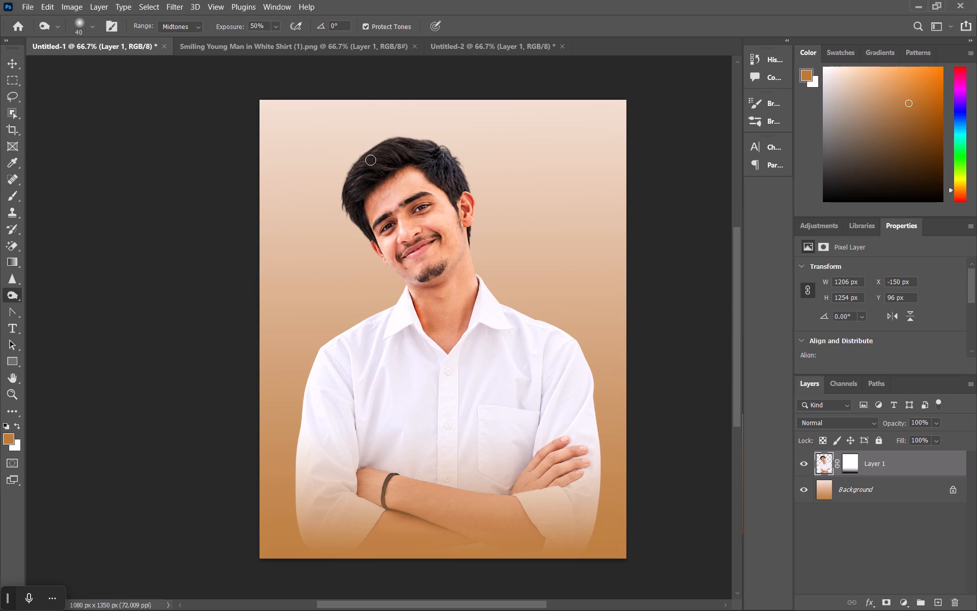
Burn the hair along the outer left edge of the man's head with short dabs.
left_click(348, 181)
left_click(350, 185)
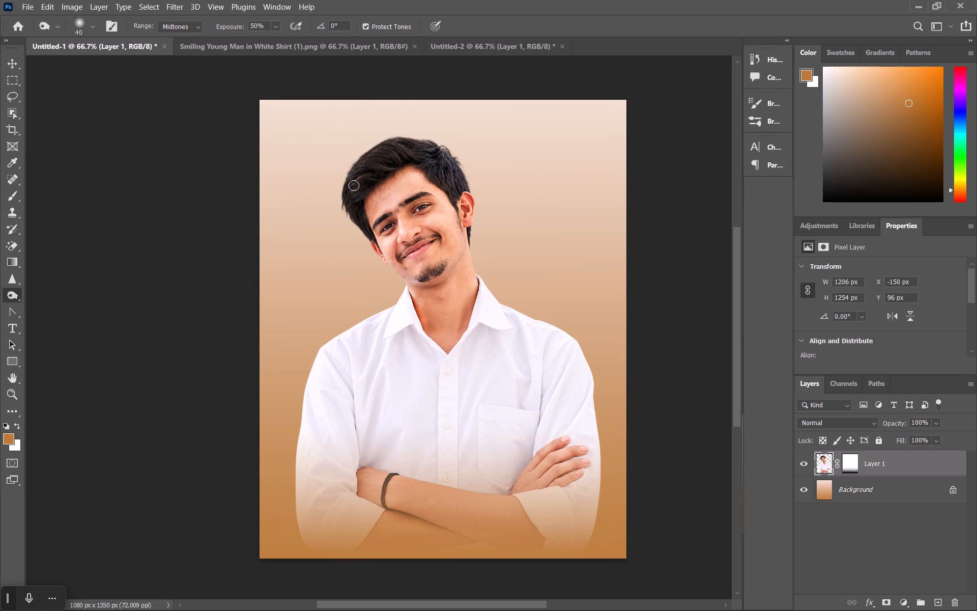
triple_click(354, 185)
left_click(348, 190)
Burn the stray orange strands in the upper-left part of the hair, working close up.
key("ctrl+equal")
key("ctrl+equal")
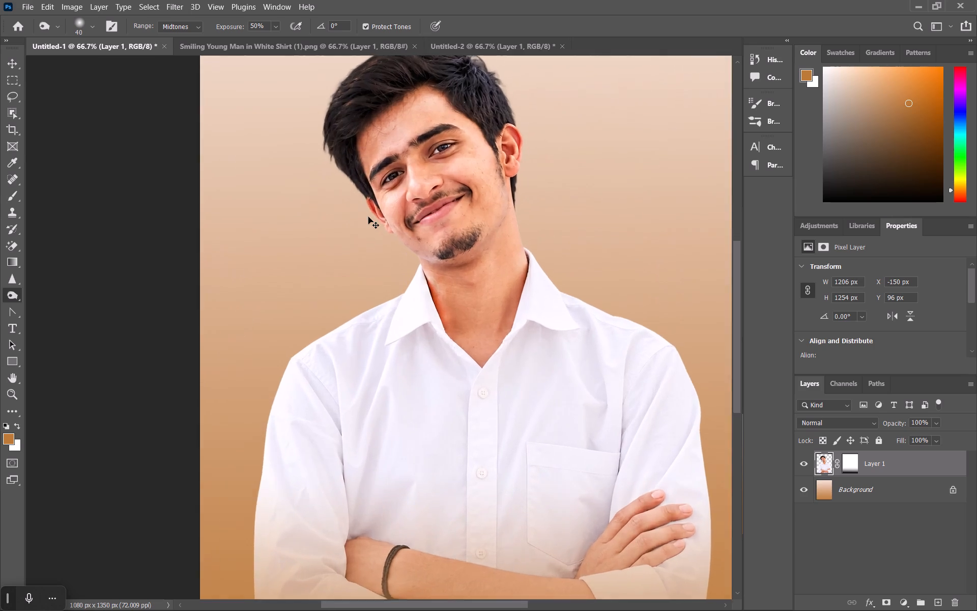
key("ctrl+equal")
scroll(368, 217, "up", 18)
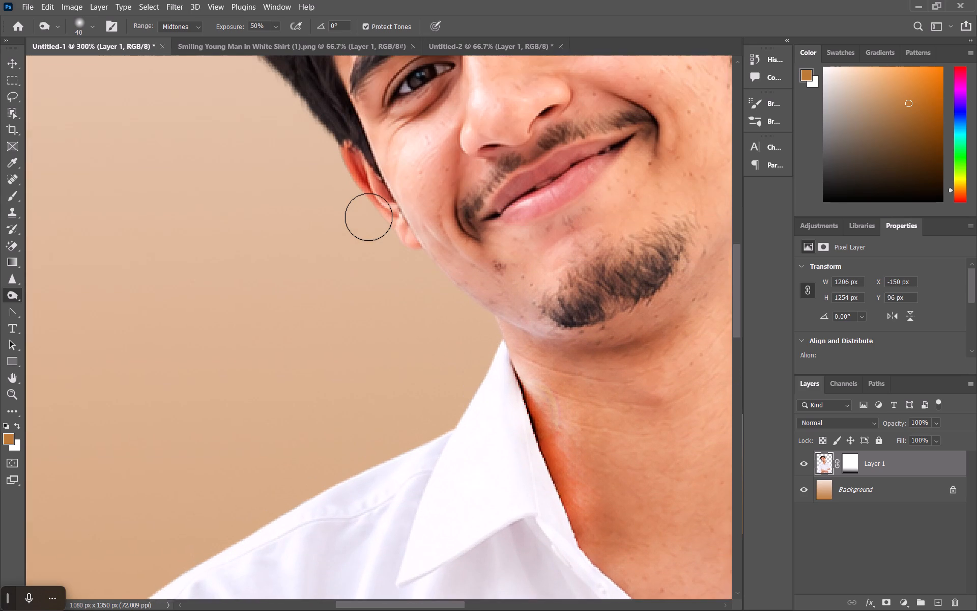
scroll(368, 217, "up", 20)
scroll(368, 217, "up", 13)
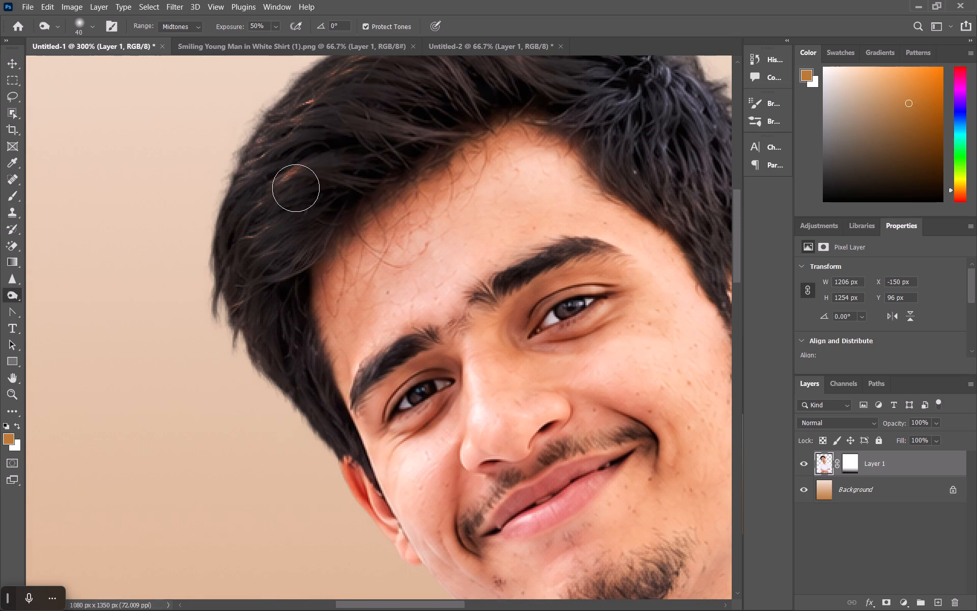
triple_click(293, 173)
left_click(293, 172)
double_click(301, 110)
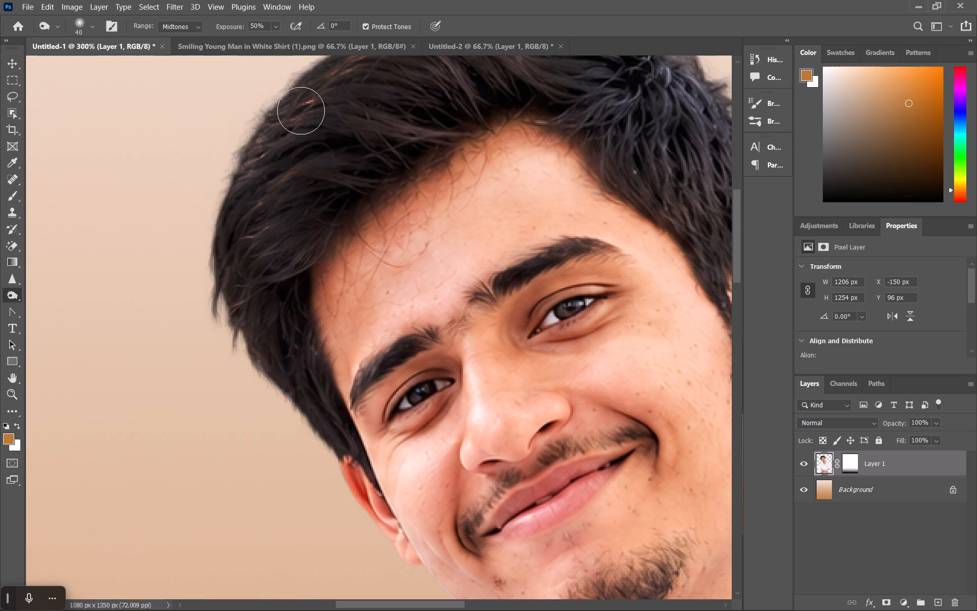
triple_click(311, 103)
left_click(279, 138)
left_click(277, 145)
Burn the lighter strands down the left side of the hair above the temple.
left_click(268, 157)
left_click(265, 168)
left_click_drag(262, 174, 259, 178)
left_click_drag(259, 178, 260, 203)
left_click(261, 209)
left_click_drag(253, 191, 255, 237)
left_click_drag(294, 171, 279, 181)
Burn the hair across the crown, sweeping from the upper left toward the swirl on the right.
scroll(287, 180, "up", 5)
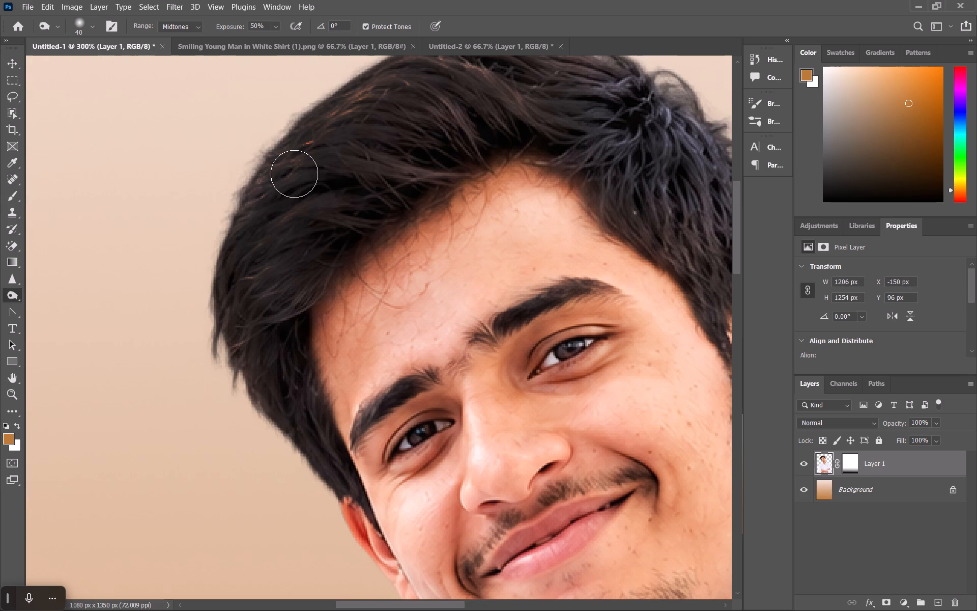
left_click_drag(314, 161, 437, 86)
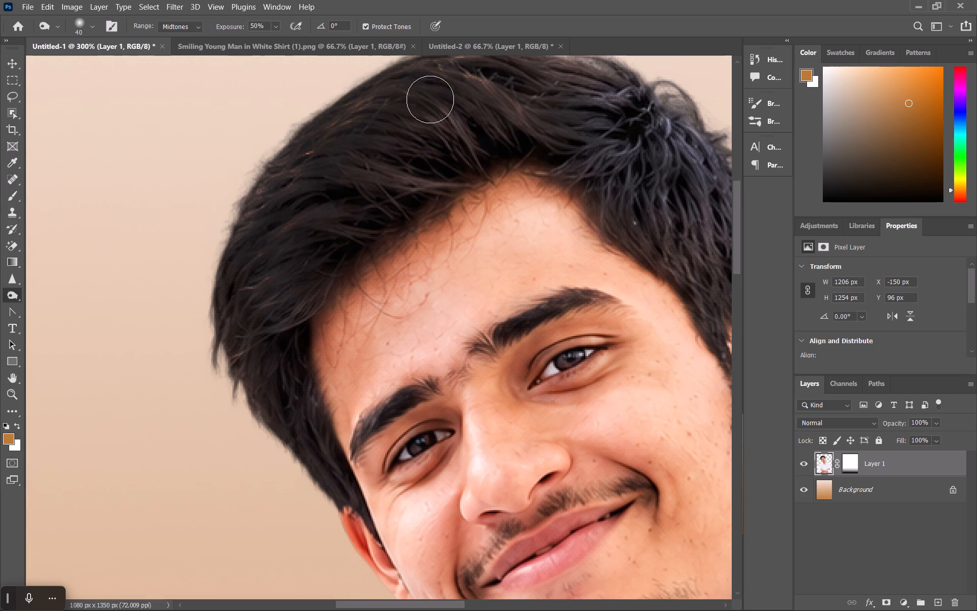
scroll(407, 197, "up", 5)
left_click_drag(438, 117, 521, 121)
left_click_drag(466, 114, 657, 128)
left_click_drag(524, 134, 645, 141)
left_click_drag(394, 142, 615, 170)
Burn the bluish hair on the right side of the head, from the swirl down toward the ear.
left_click_drag(551, 171, 689, 192)
left_click_drag(663, 143, 796, 293)
left_click_drag(704, 188, 740, 313)
left_click_drag(660, 163, 713, 401)
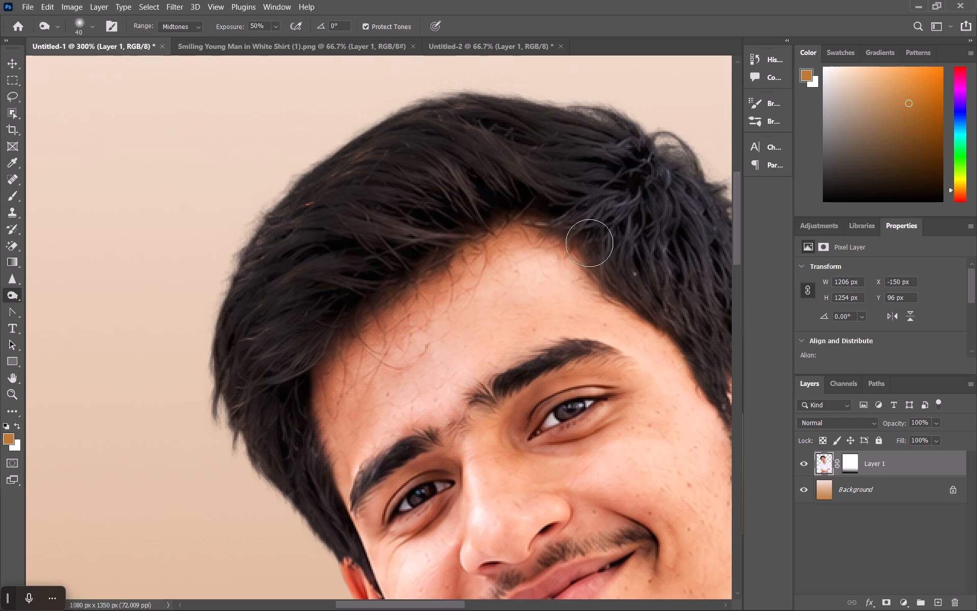
left_click_drag(597, 248, 674, 311)
Burn the outer hair edge on the left side of the head with long downward strokes.
left_click_drag(257, 224, 196, 443)
left_click_drag(248, 321, 245, 452)
With the whole head in view, burn the remaining lighter hair on the right side and upper-right crown.
scroll(311, 194, "down", 12)
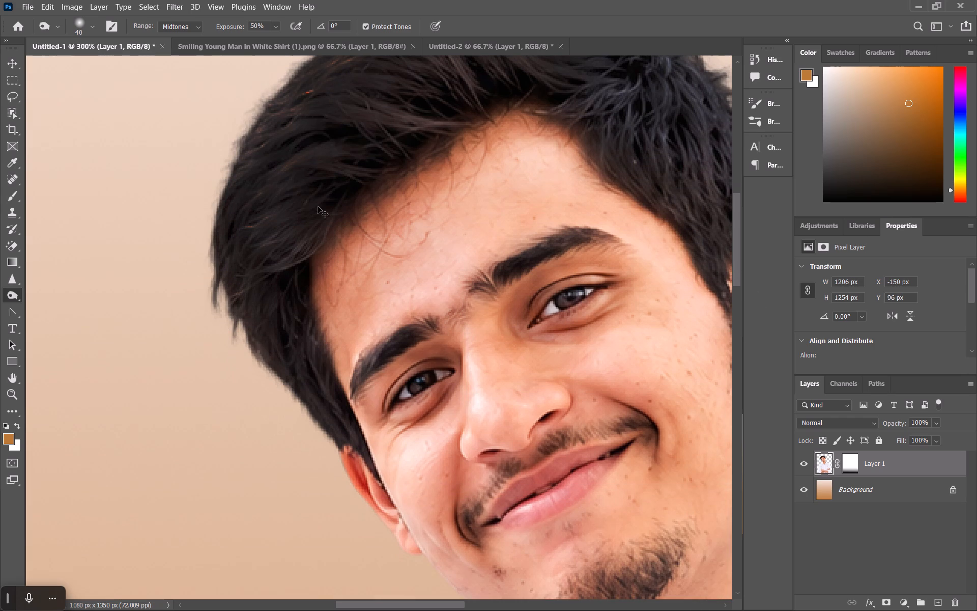
key("ctrl+minus")
key("ctrl+minus")
key("ctrl+minus")
key("ctrl+minus")
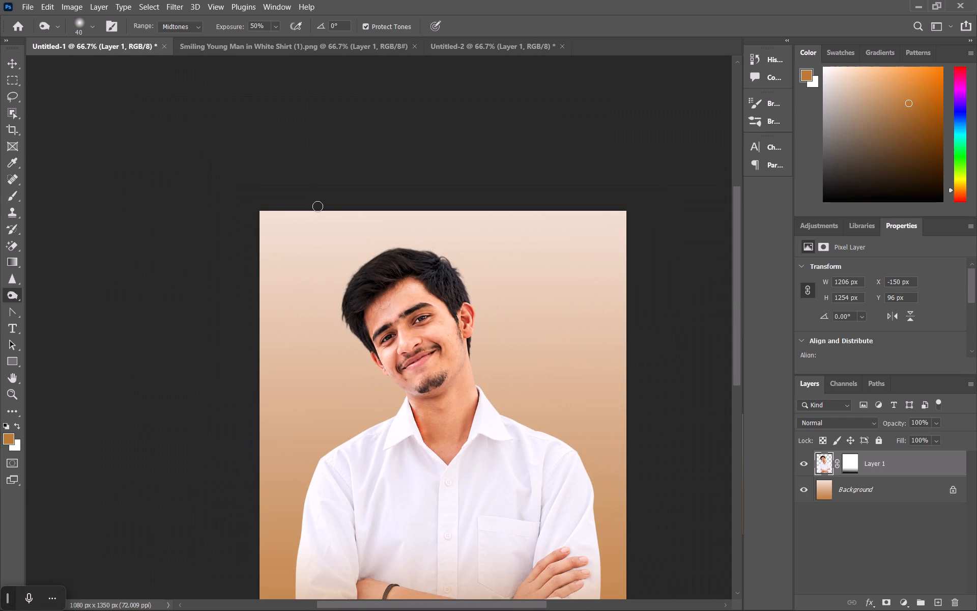
left_click_drag(434, 275, 459, 321)
left_click_drag(445, 275, 461, 316)
left_click_drag(450, 263, 473, 300)
left_click_drag(430, 249, 460, 271)
left_click_drag(423, 267, 448, 302)
left_click_drag(406, 264, 442, 295)
left_click_drag(478, 227, 557, 262)
scroll(475, 353, "down", 13)
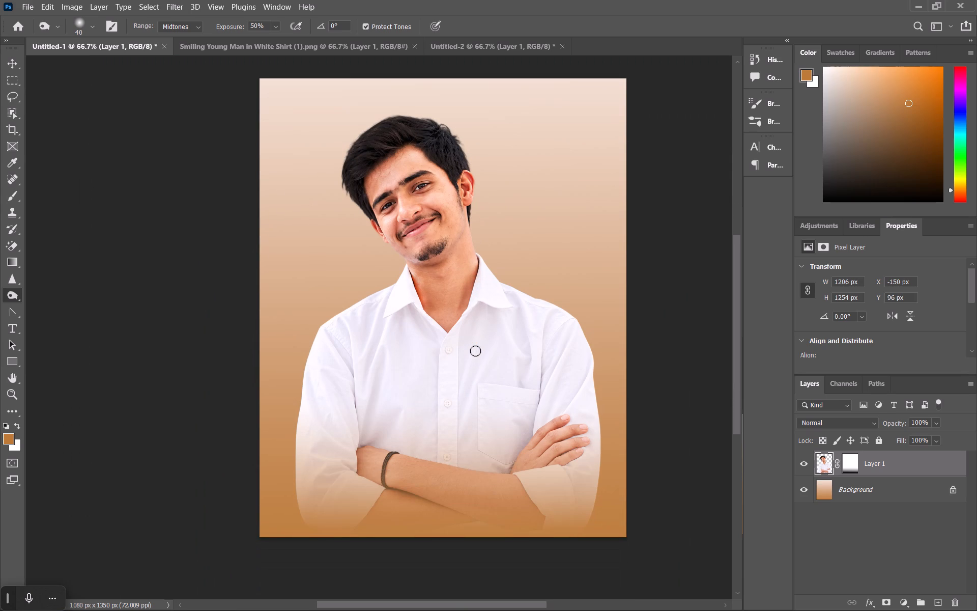
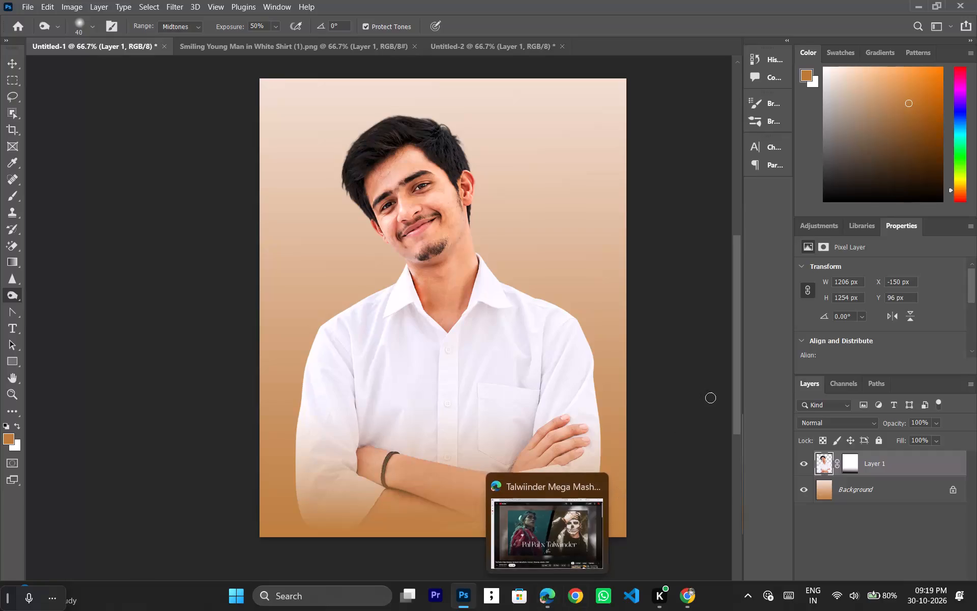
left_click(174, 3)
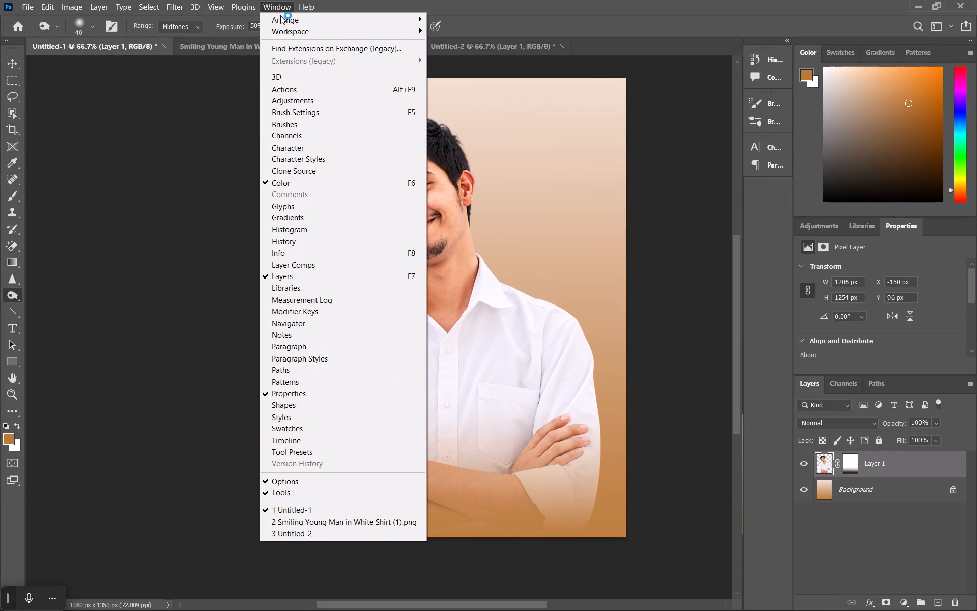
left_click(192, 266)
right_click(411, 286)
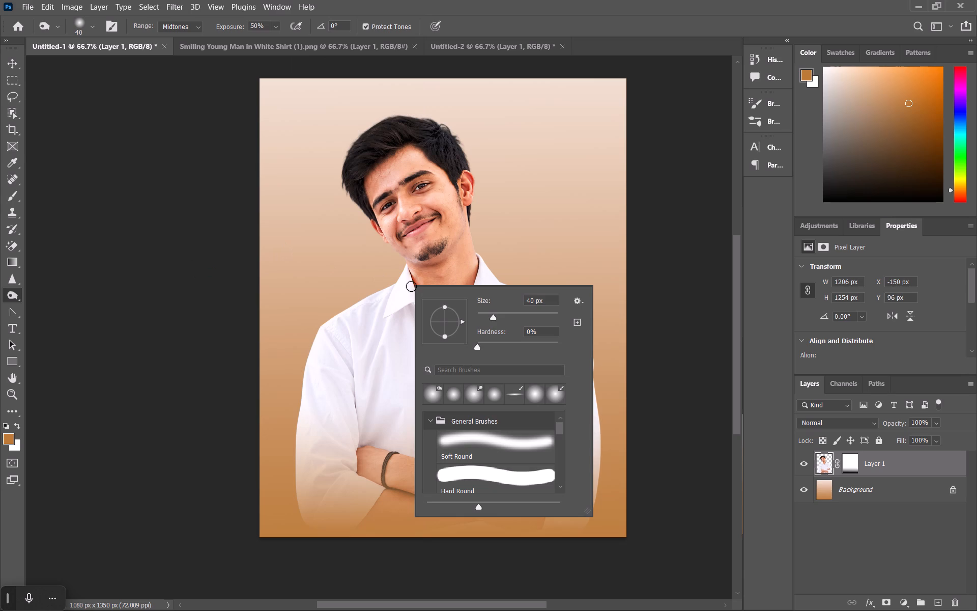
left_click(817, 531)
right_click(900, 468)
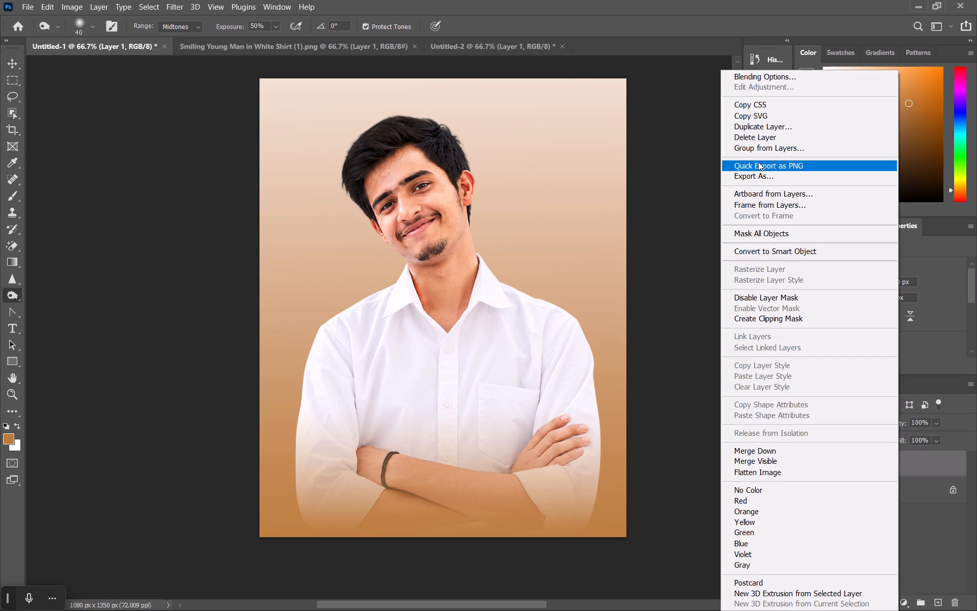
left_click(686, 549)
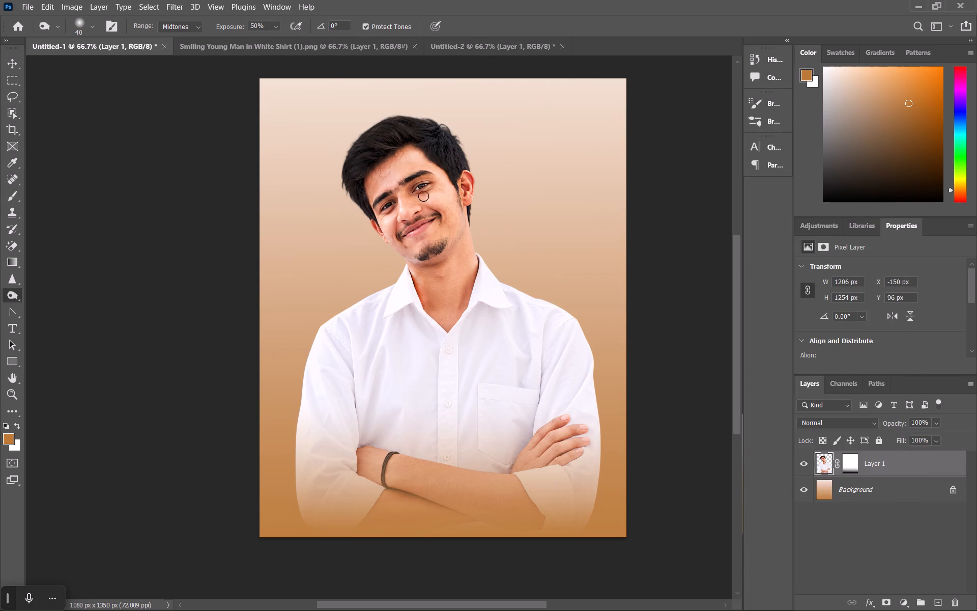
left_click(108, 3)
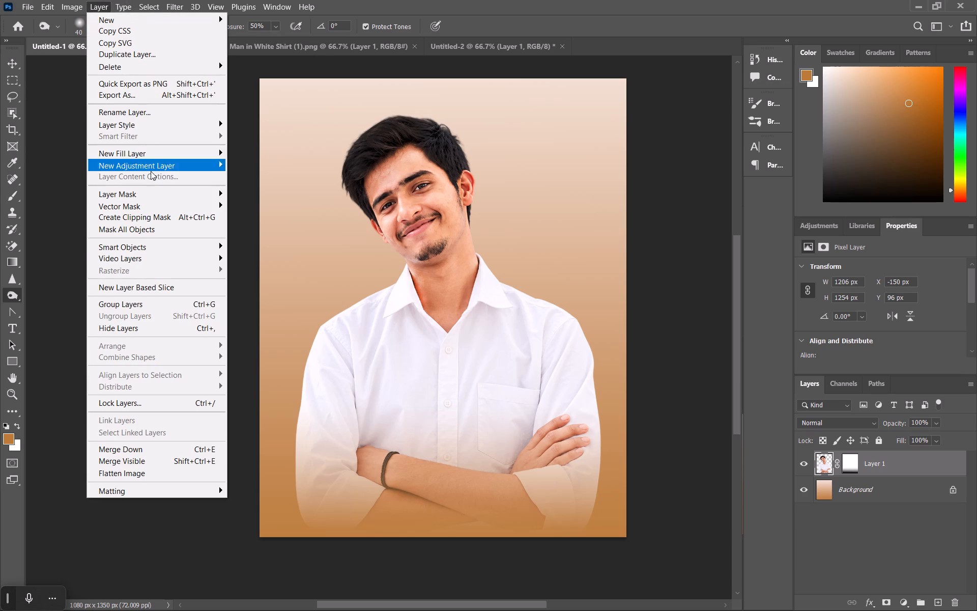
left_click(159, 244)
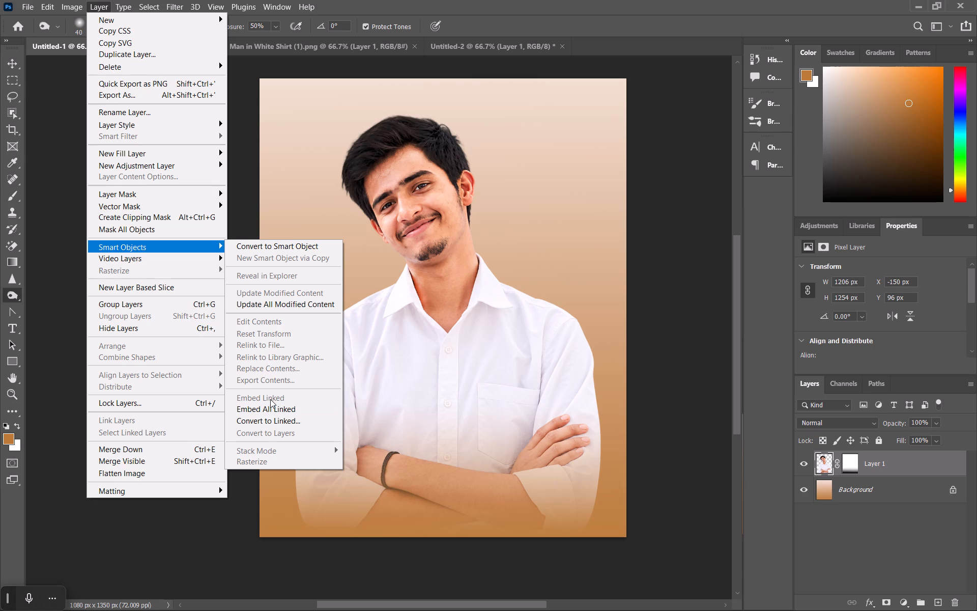
Duplicate the man's cutout layer together with its mask.
left_click(898, 465)
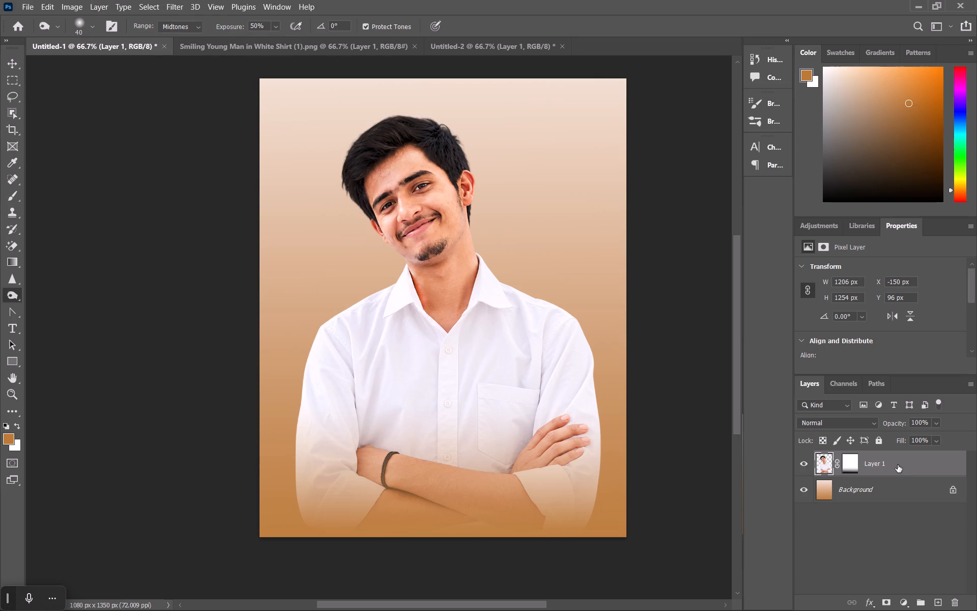
key("ctrl+j")
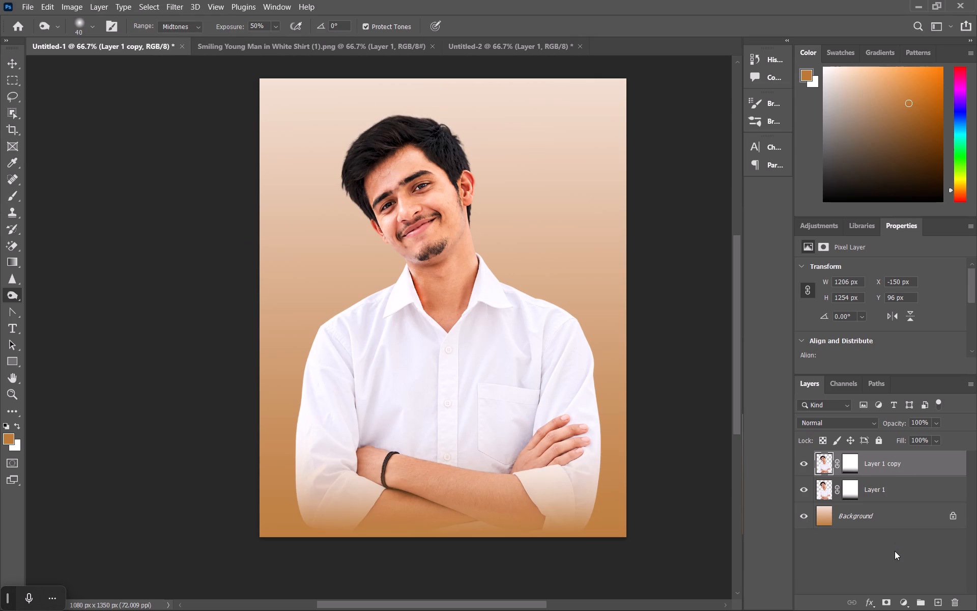
Convert the duplicated cutout layer to a smart object.
left_click(895, 551)
left_click(884, 486)
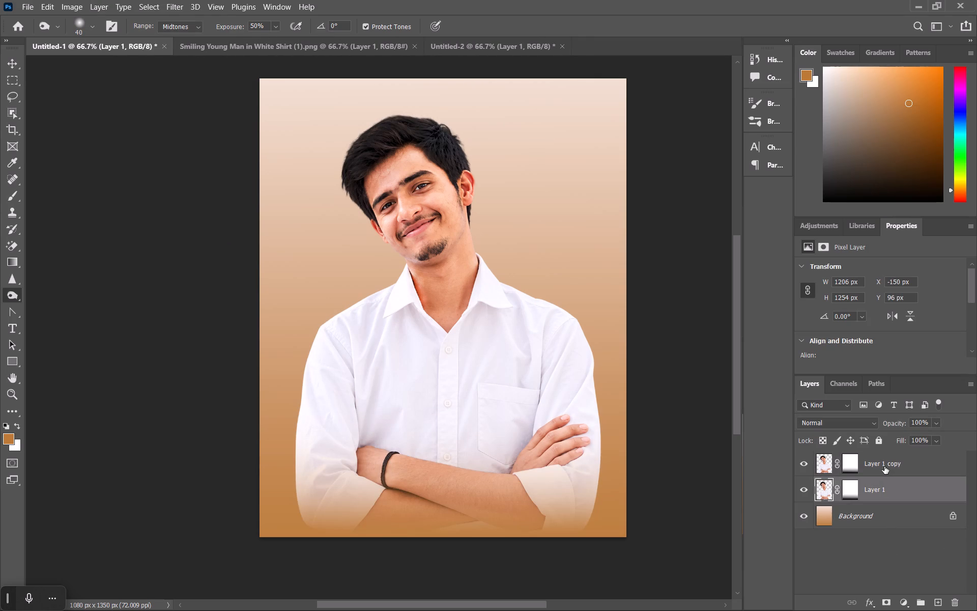
left_click(884, 466)
left_click(889, 487)
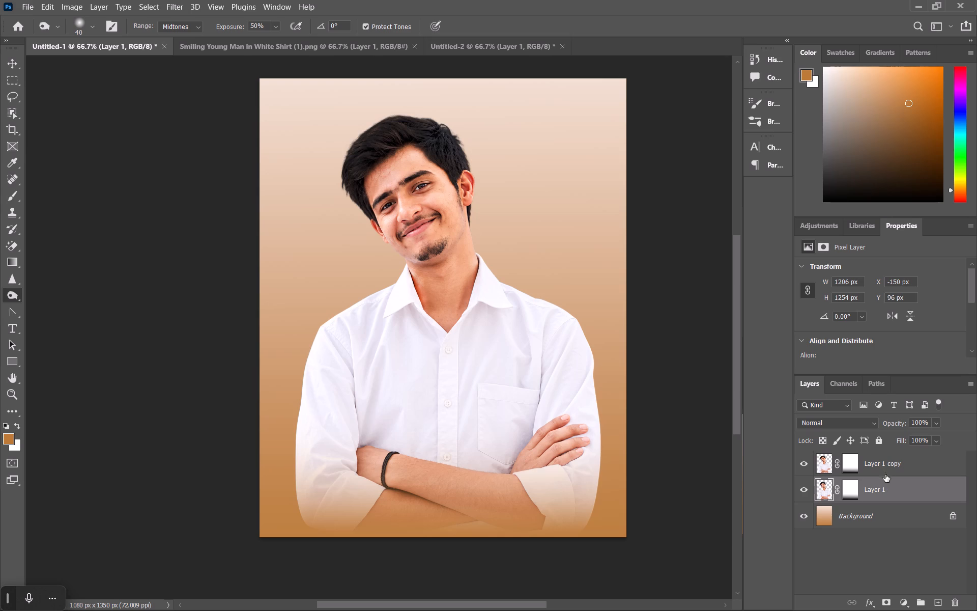
left_click(884, 467)
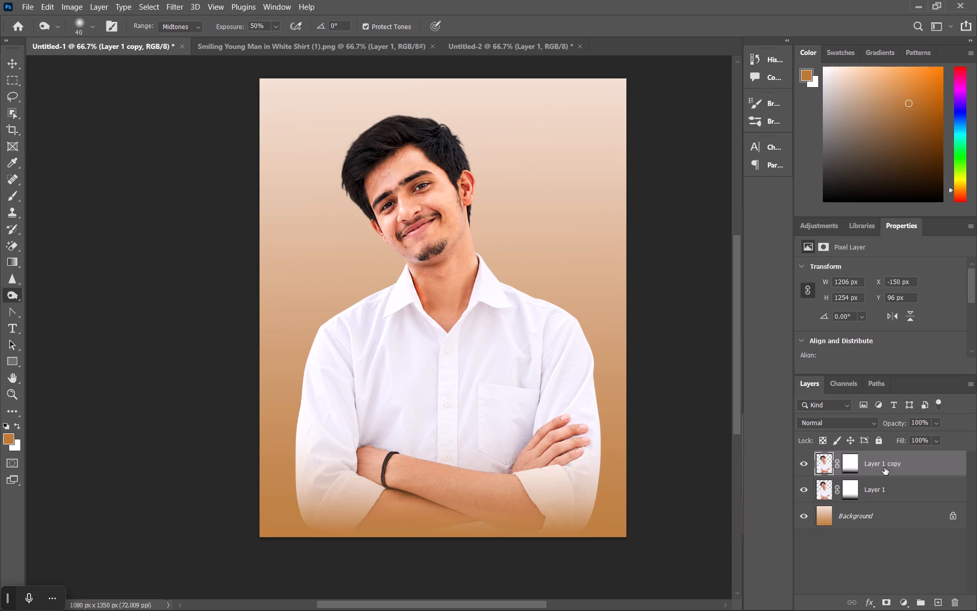
right_click(889, 467)
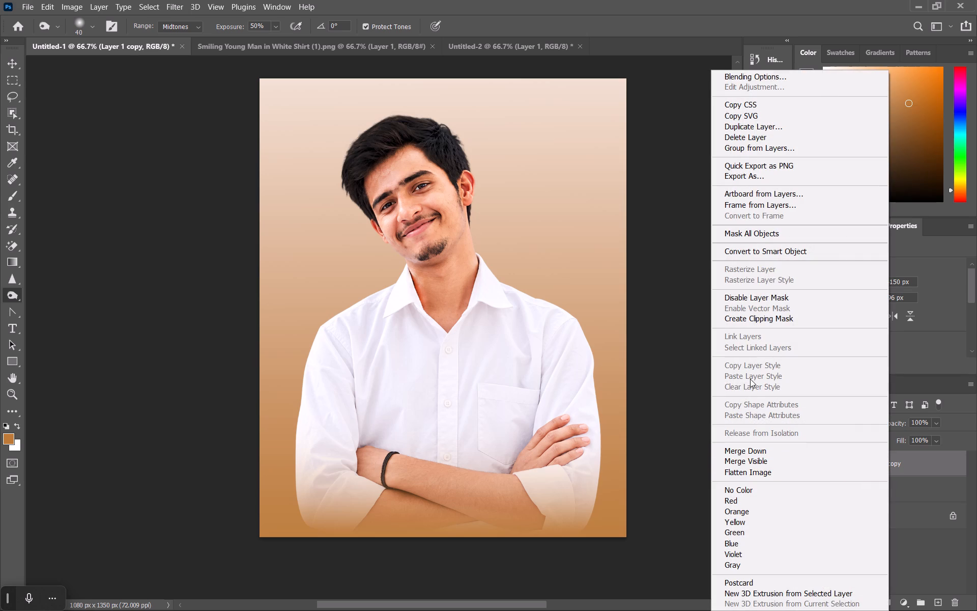
scroll(779, 480, "down", 5)
scroll(779, 480, "up", 5)
left_click(778, 247)
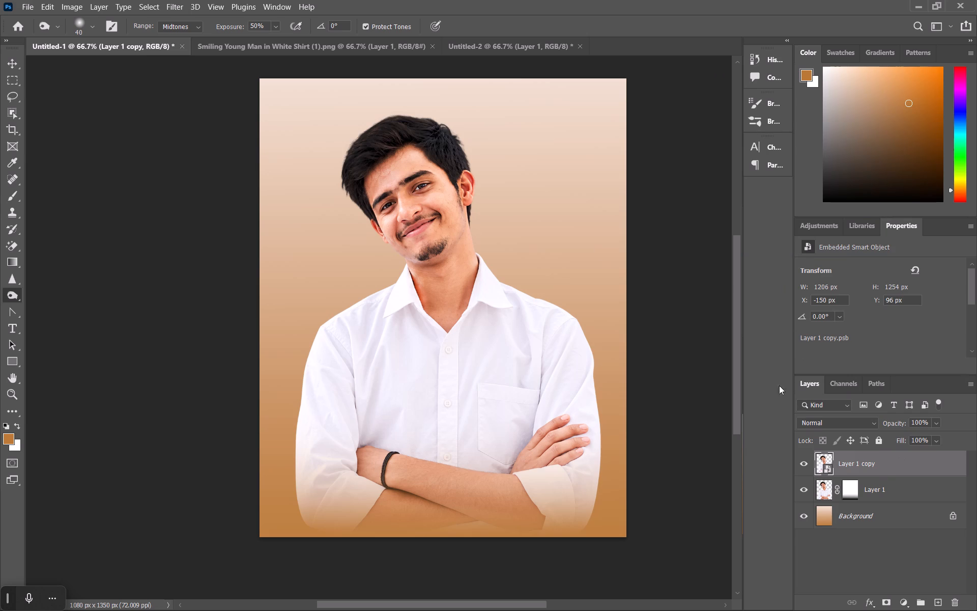
Apply the Tiles stylize filter to the duplicated cutout with 5 tiles and a maximum offset of 86%.
left_click(173, 2)
left_click(229, 246)
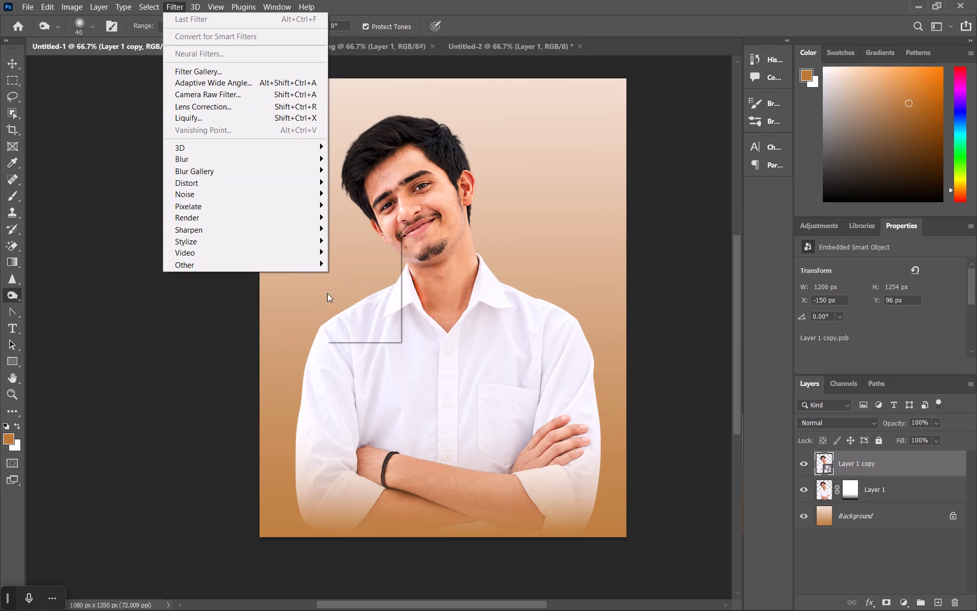
left_click(315, 245)
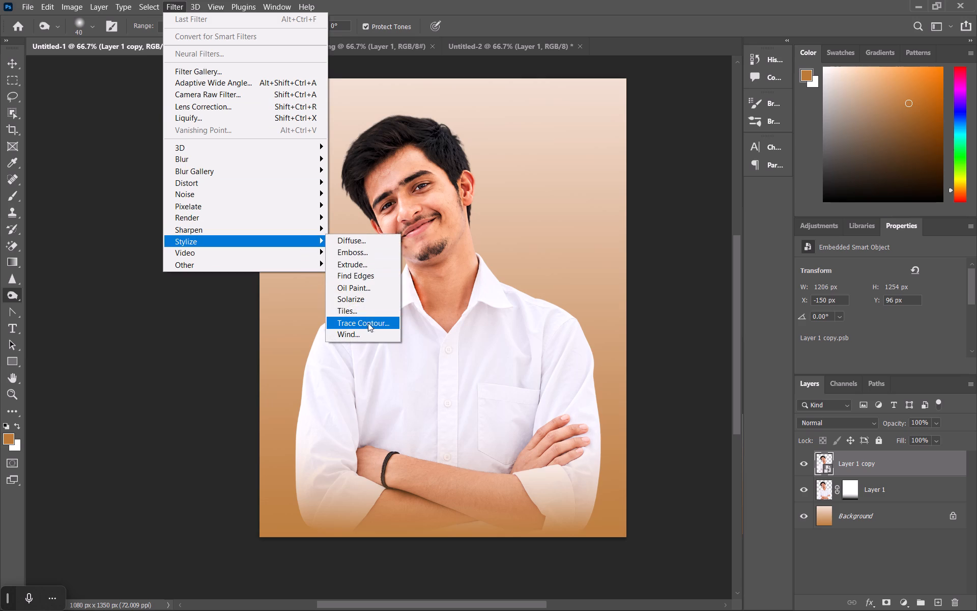
left_click(363, 314)
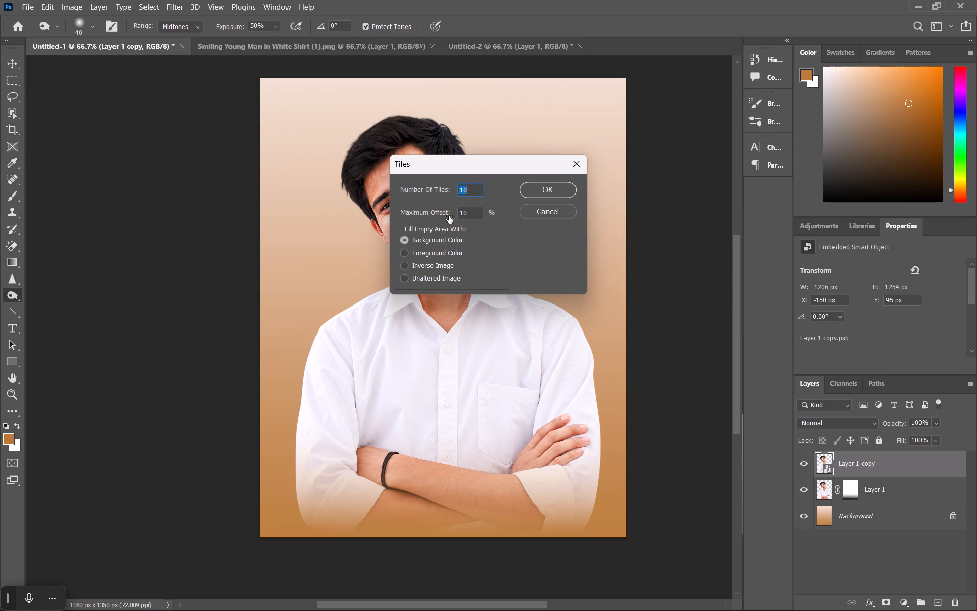
left_click_drag(469, 219, 461, 214)
type("86")
left_click_drag(468, 192, 434, 187)
key("5")
left_click(543, 193)
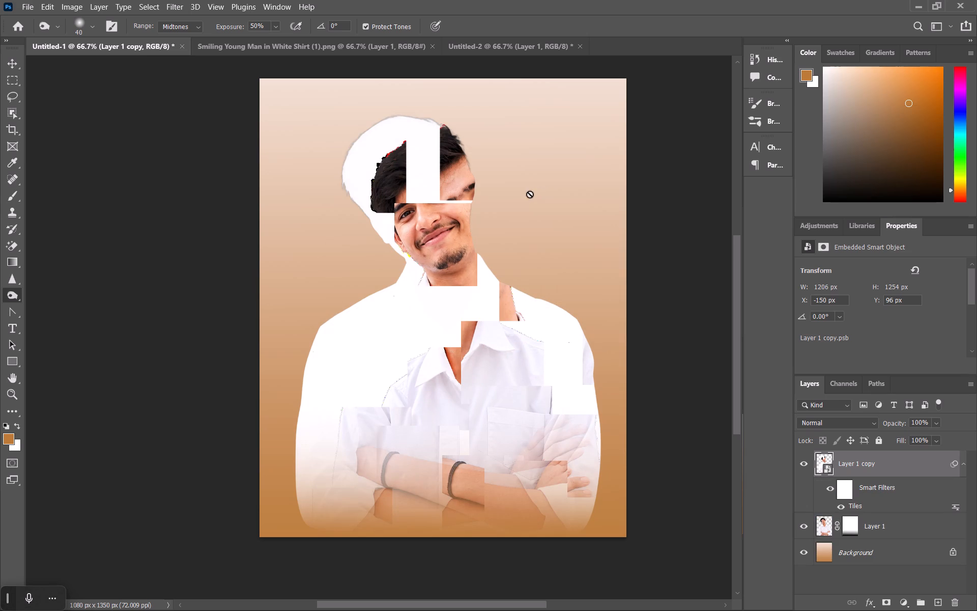
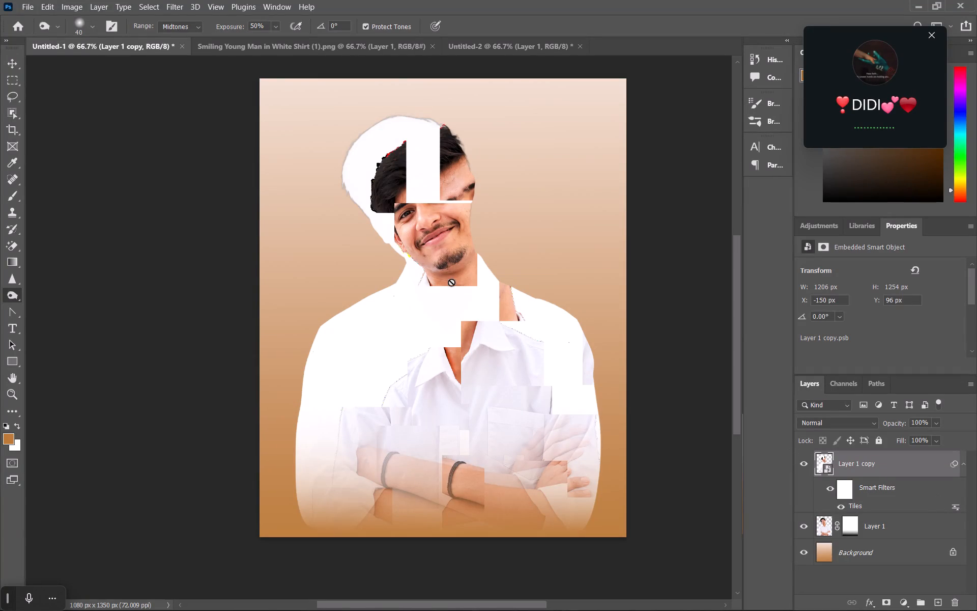
Look through the transparent portrait document and the Untitled-2 document with the man on an orange-brown background.
left_click(268, 48)
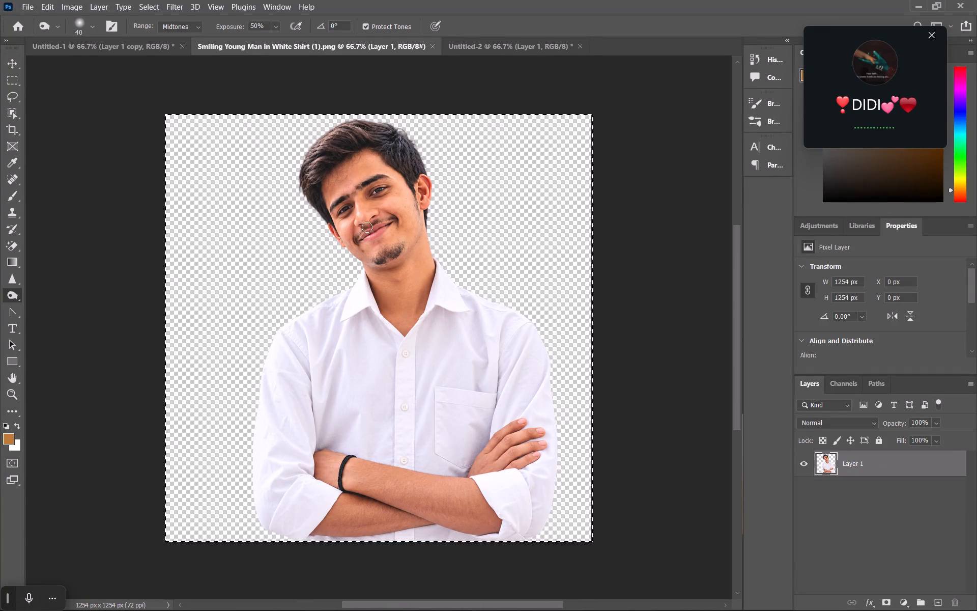
left_click(366, 225)
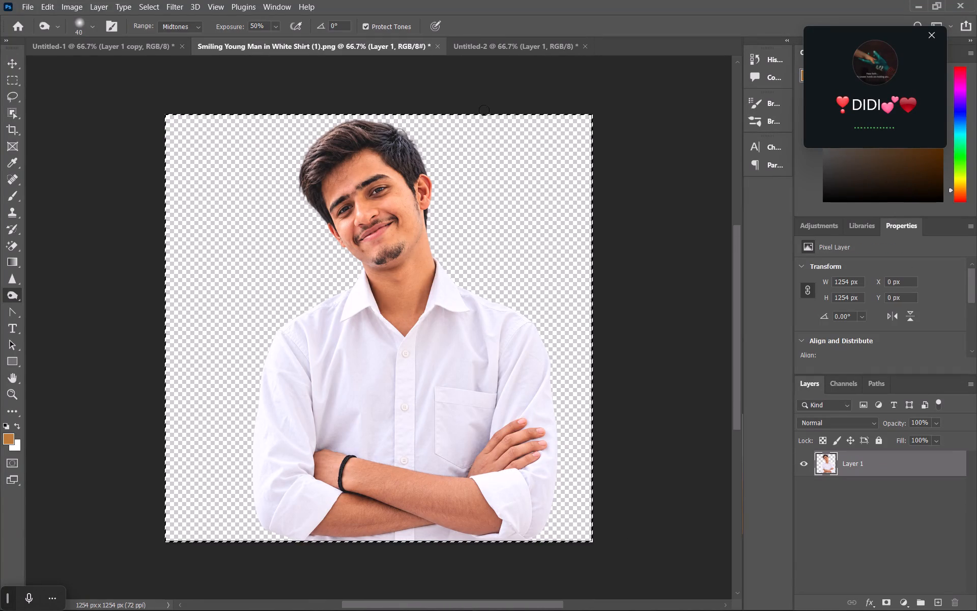
left_click(520, 47)
left_click(407, 241)
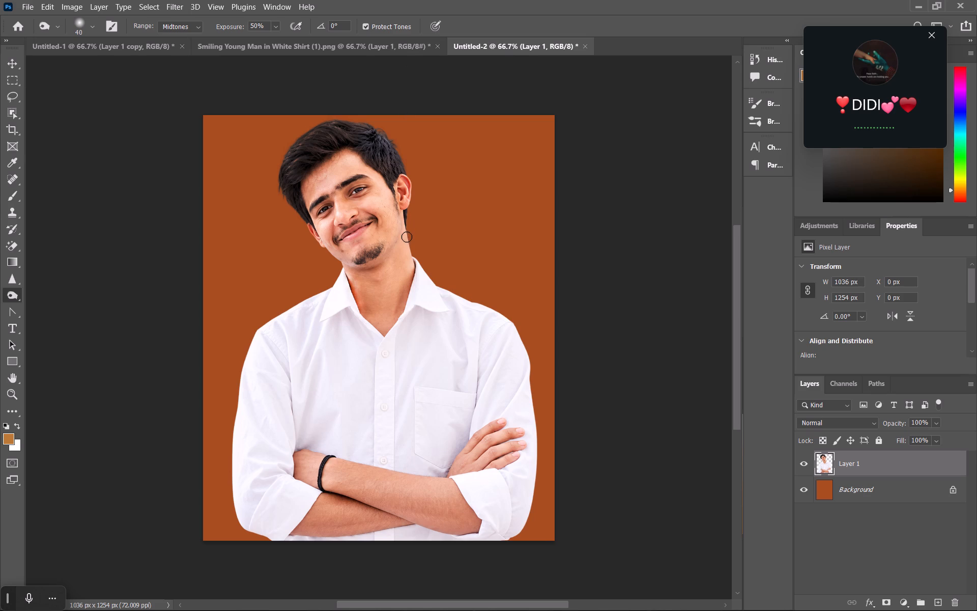
Select both the man's Layer 1 and the Background layer together in the Untitled-2 document.
left_click(858, 473)
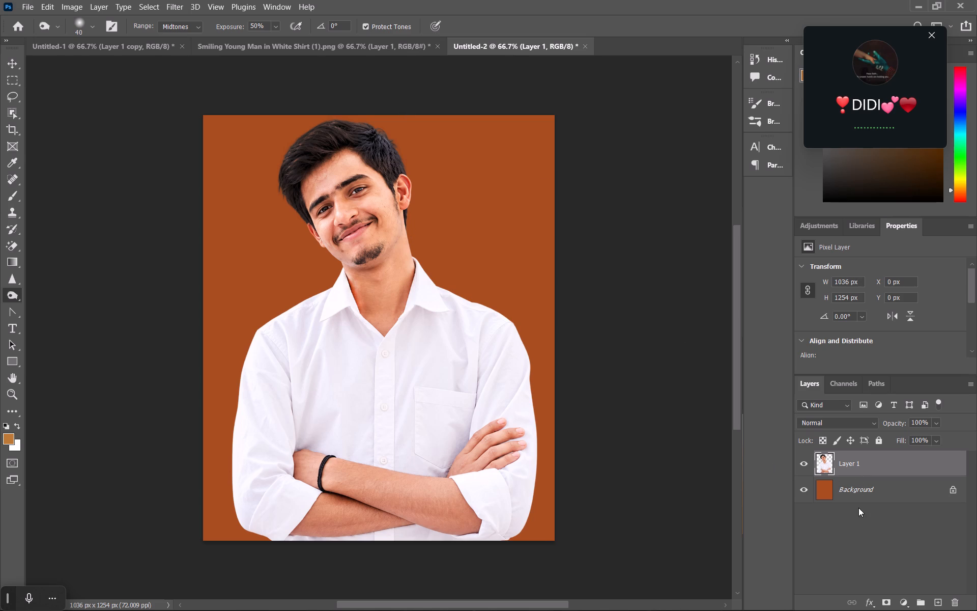
left_click(858, 498)
left_click(858, 521)
left_click_drag(858, 514, 846, 458)
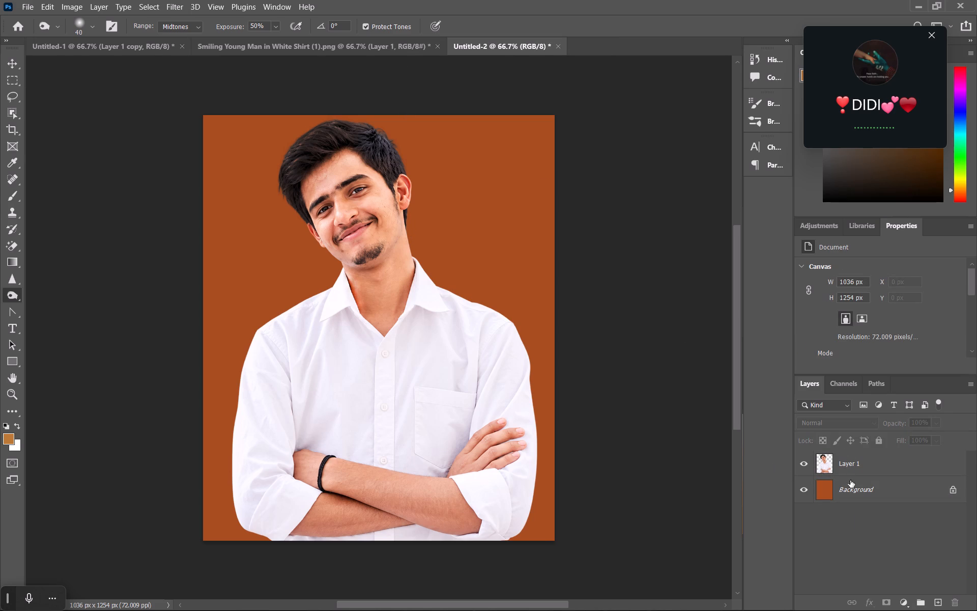
left_click(853, 464)
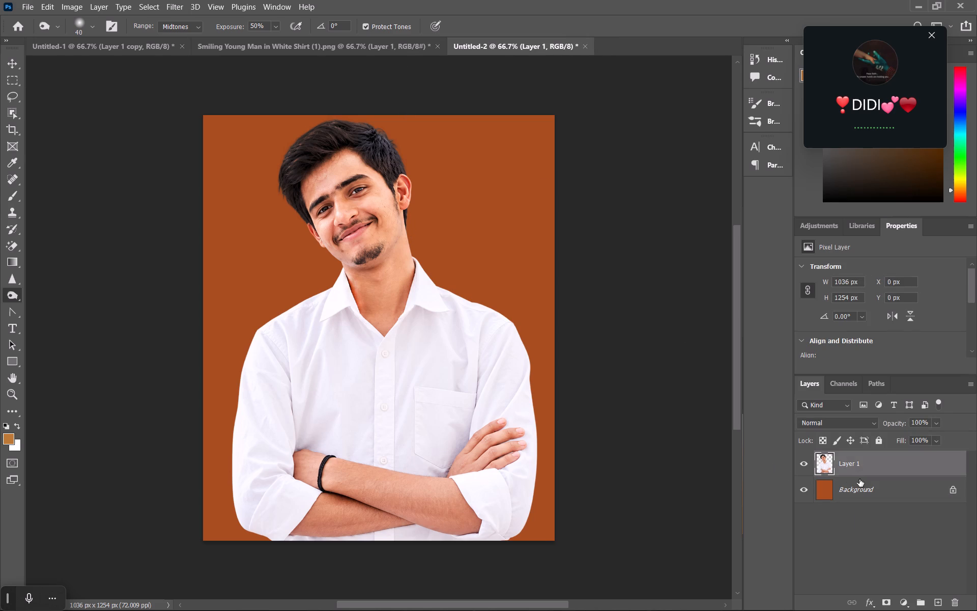
left_click(865, 486)
left_click(863, 467)
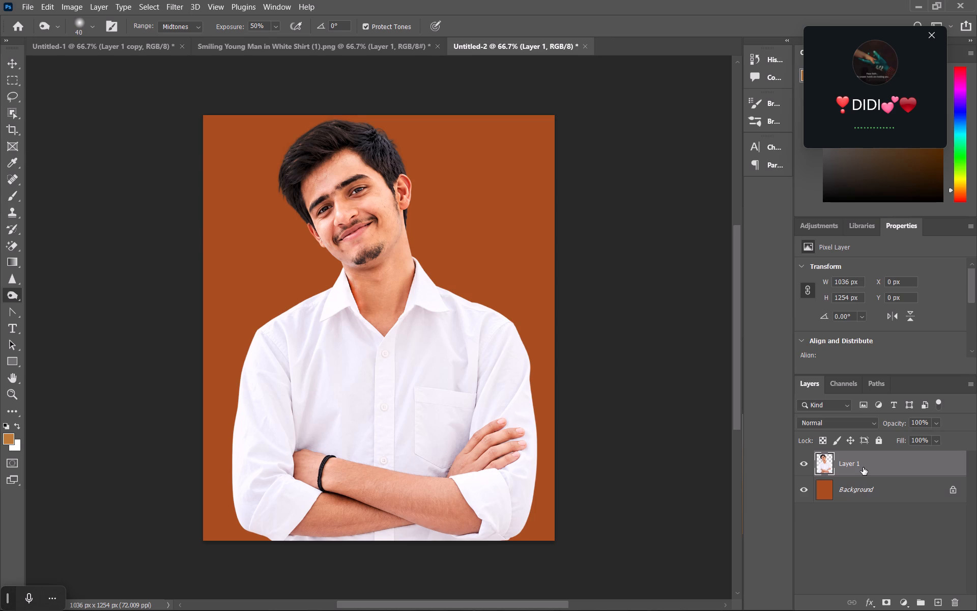
left_click(863, 467, "ctrl+shift")
left_click(867, 480, "ctrl+shift")
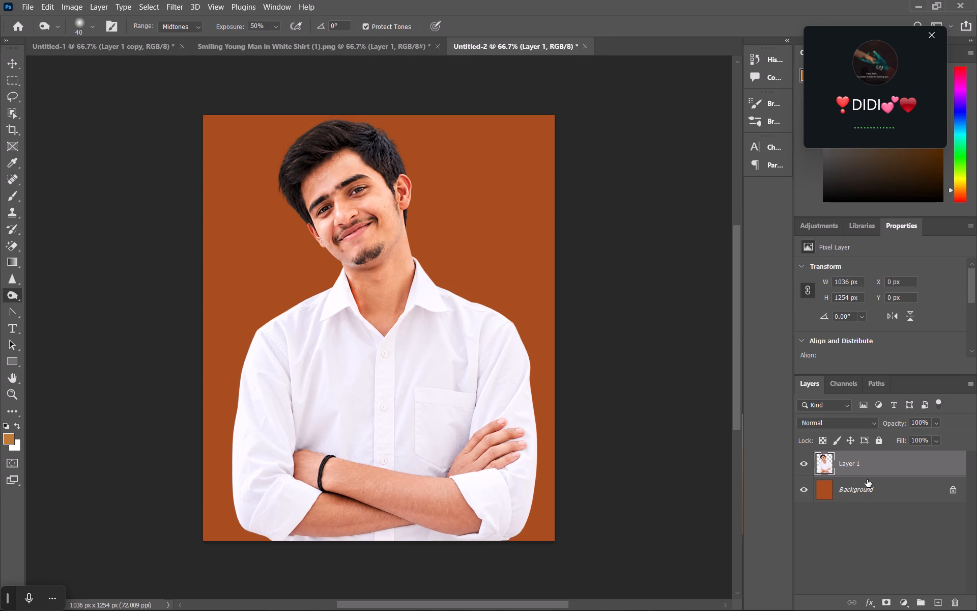
left_click(865, 471)
left_click(866, 487, "shift")
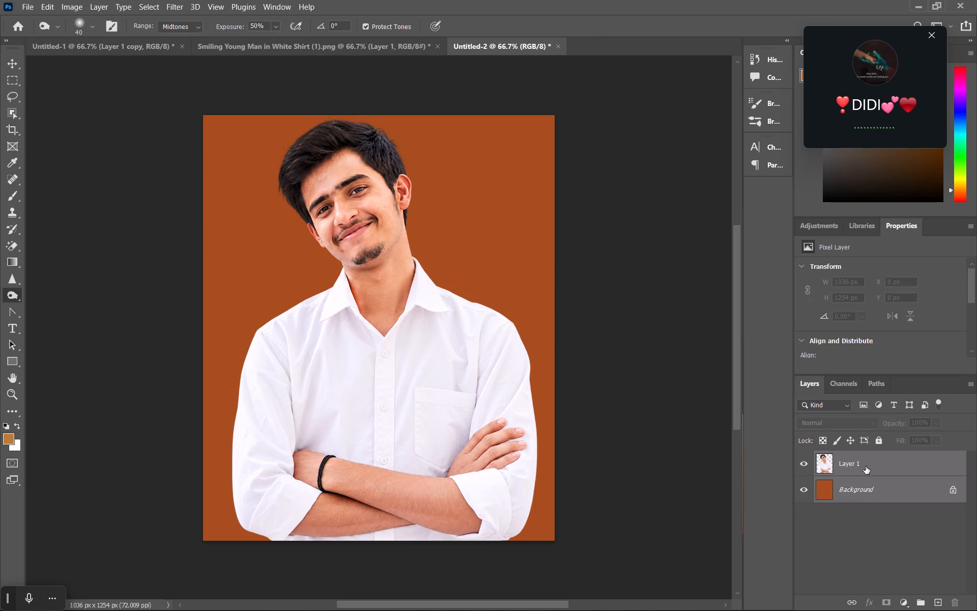
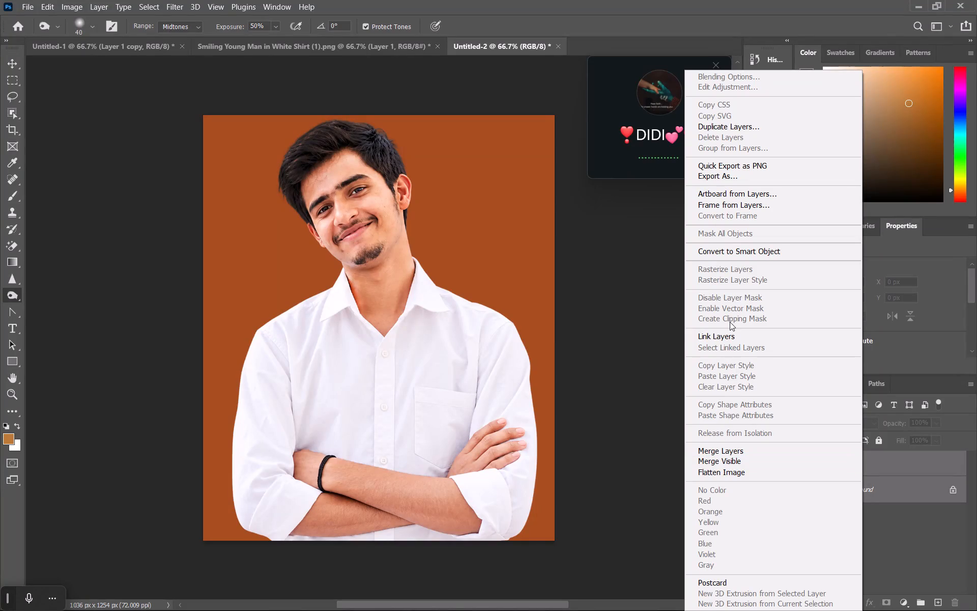
Merge the selected portrait layer and the Background into a single layer.
scroll(723, 409, "down", 6)
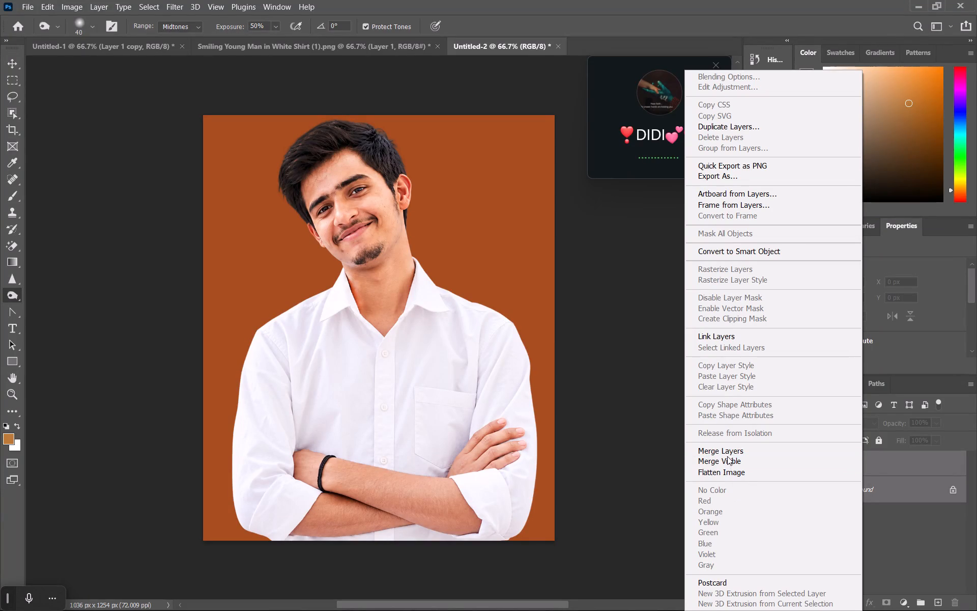
left_click(727, 453)
left_click(951, 491)
Duplicate the merged Background layer containing the man on the orange backdrop.
right_click(852, 456)
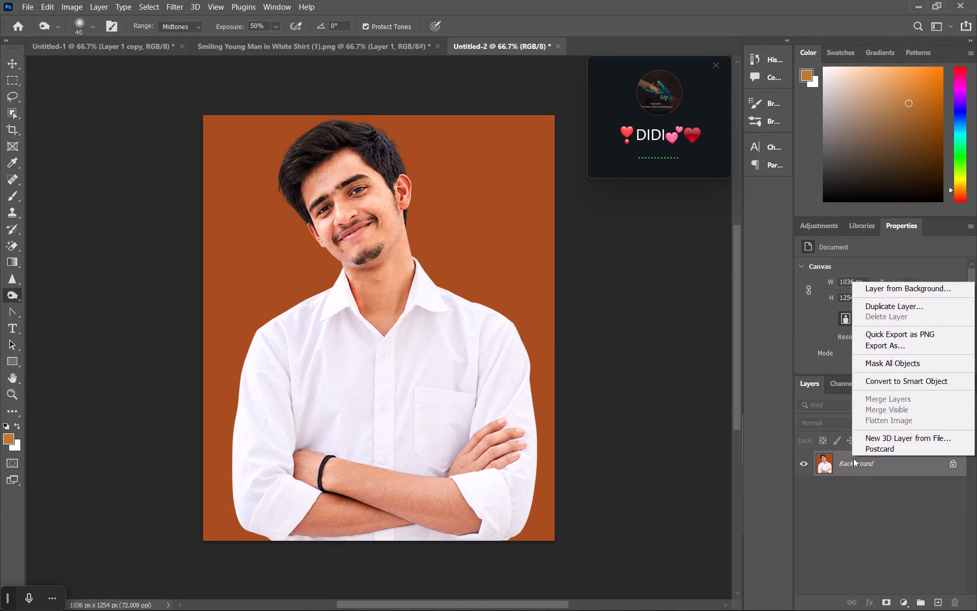
double_click(853, 458)
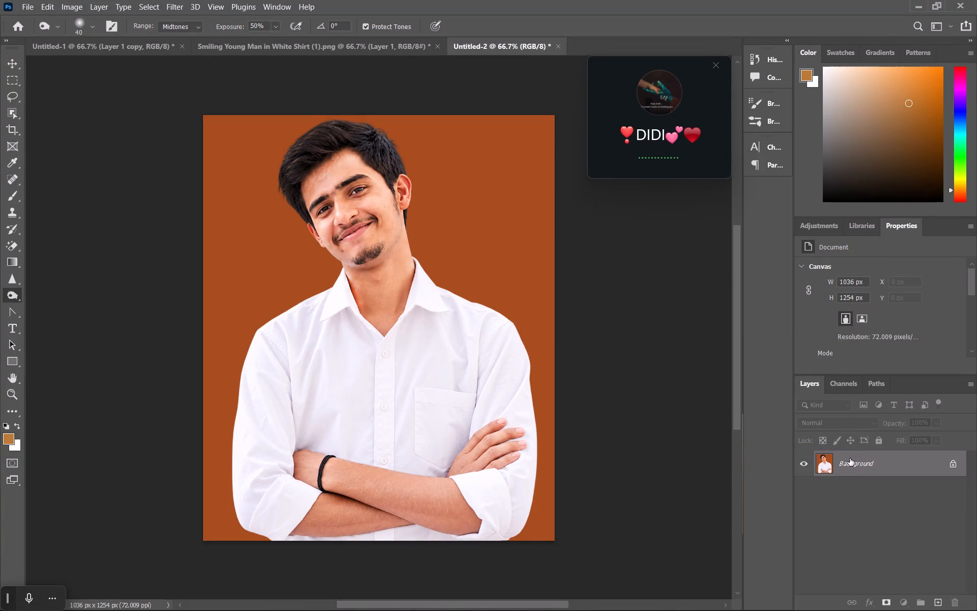
key("ctrl+j")
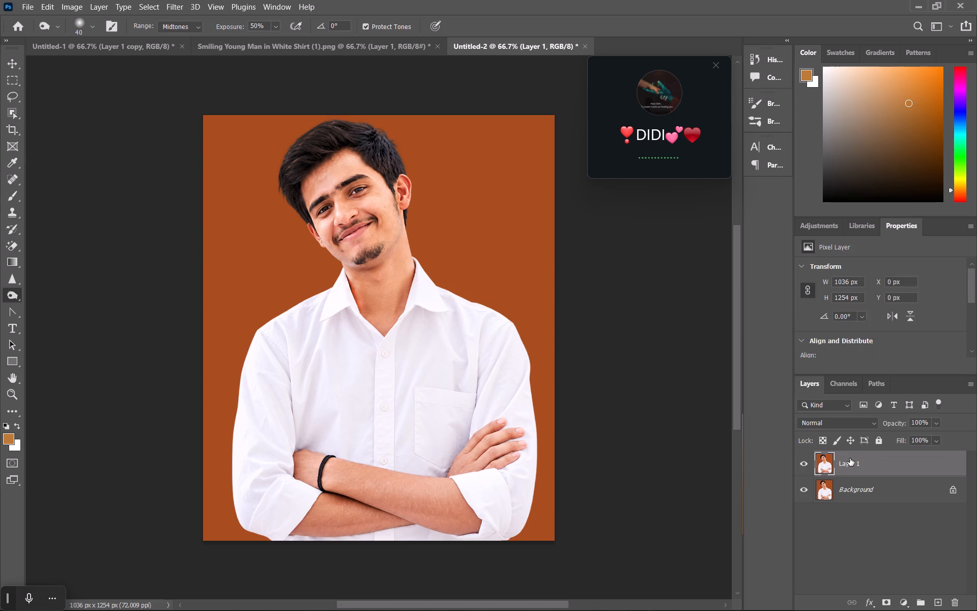
Convert the duplicated portrait layer to a smart object.
left_click(853, 460)
right_click(853, 460)
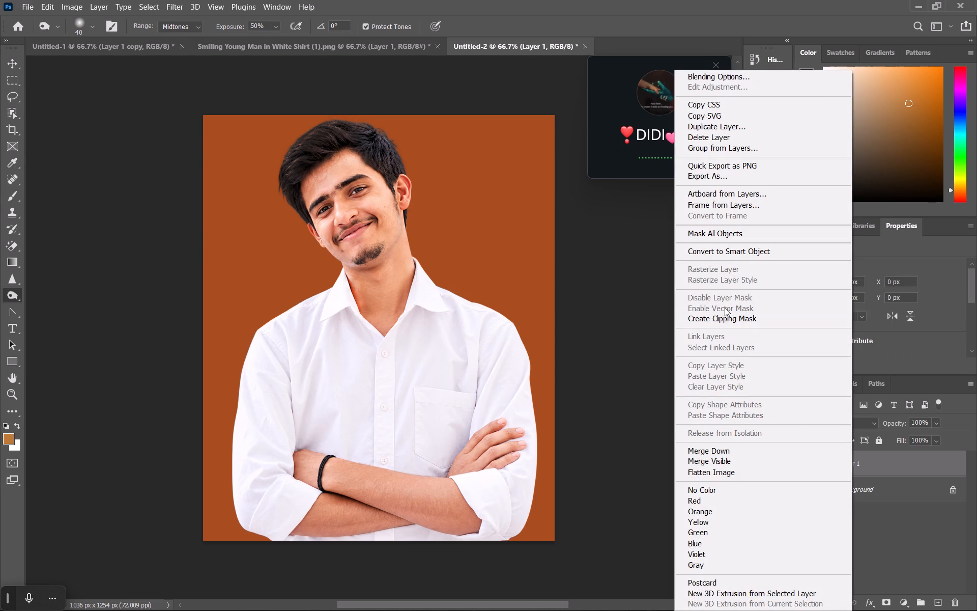
left_click(727, 255)
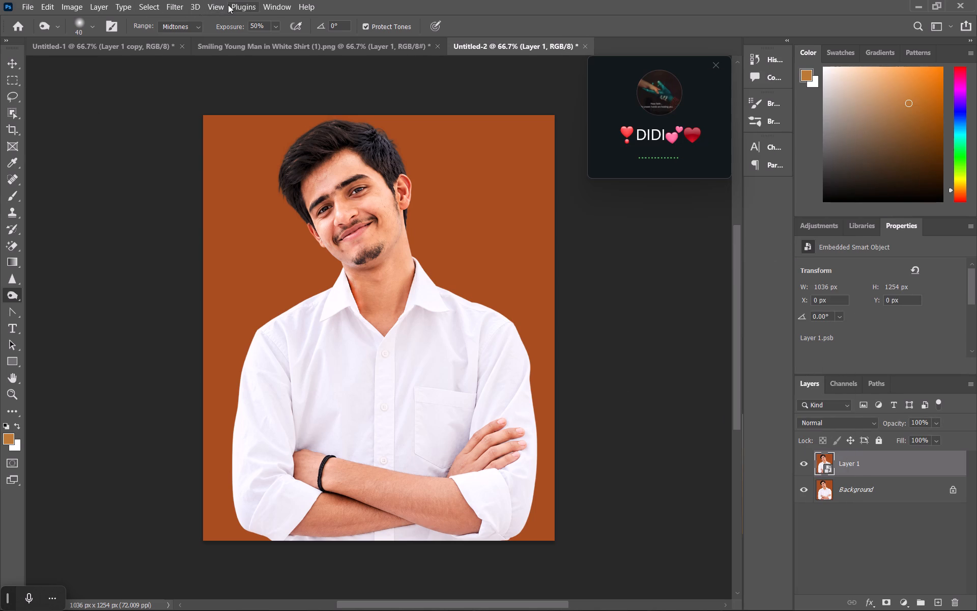
Open the Tiles stylize filter settings for the duplicated portrait smart object.
left_click(179, 0)
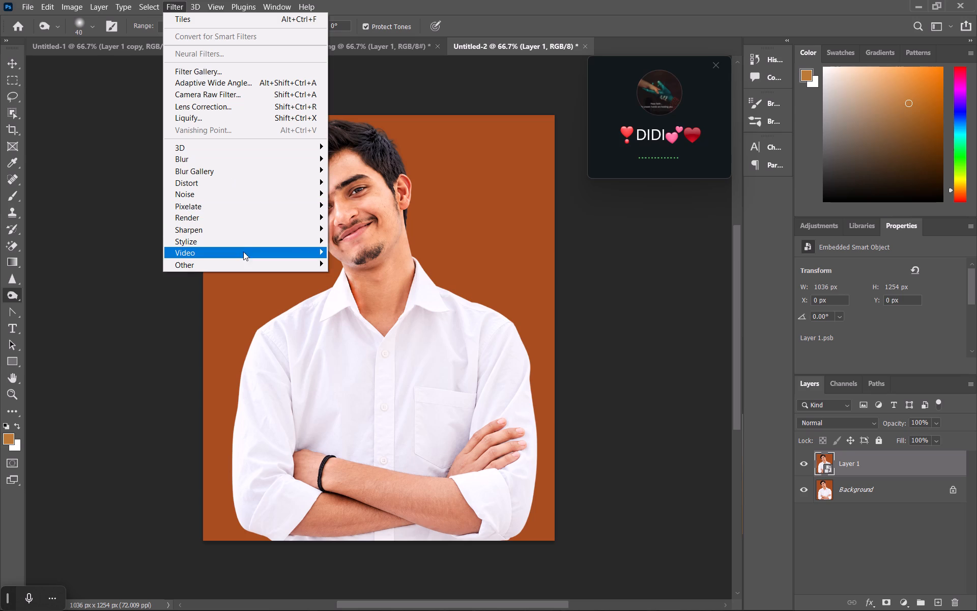
left_click(243, 242)
left_click(358, 310)
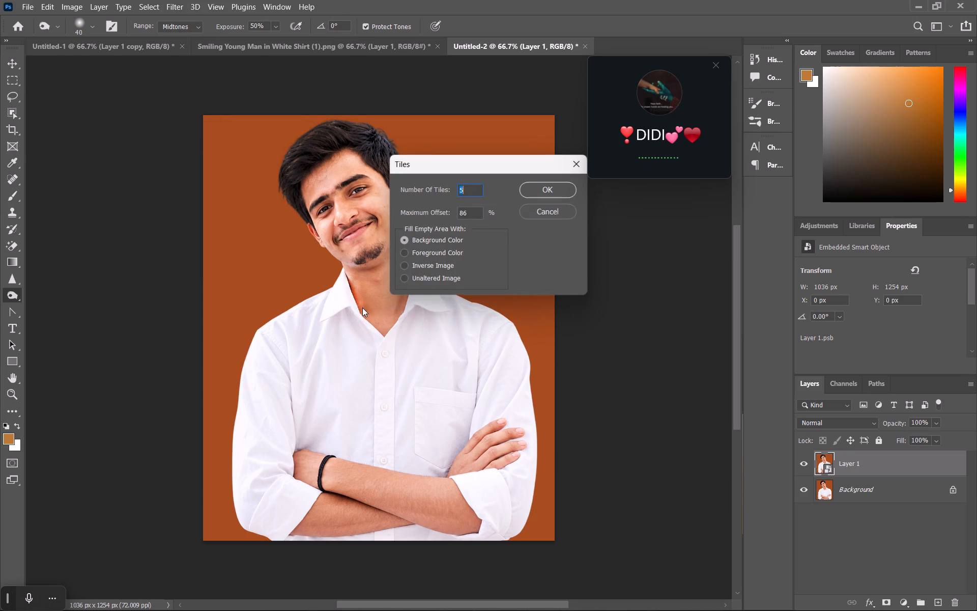
Apply the Tiles filter to the Layer 1 smart object with 5 tiles, 86% maximum offset and background color filling the empty areas.
left_click(541, 195)
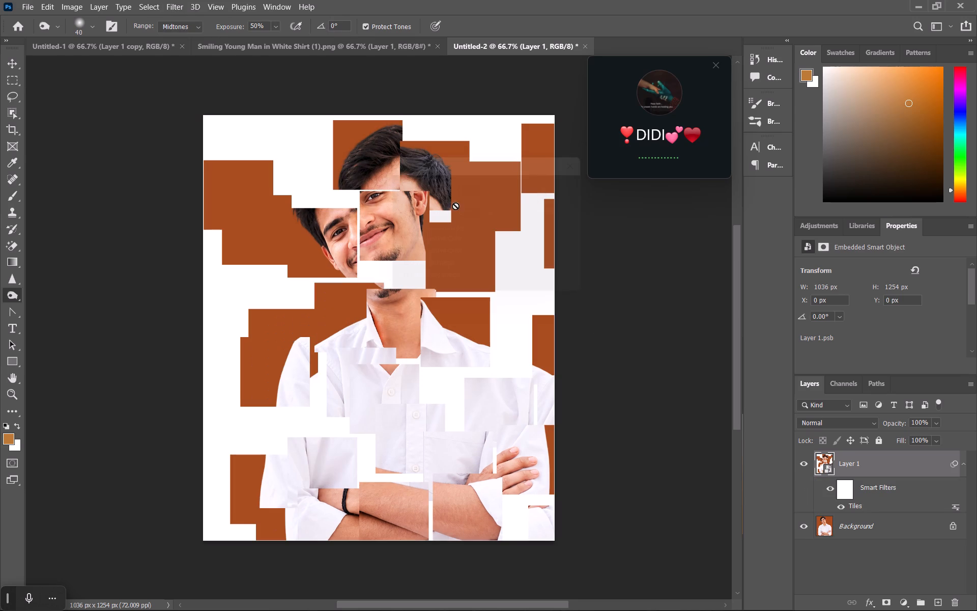
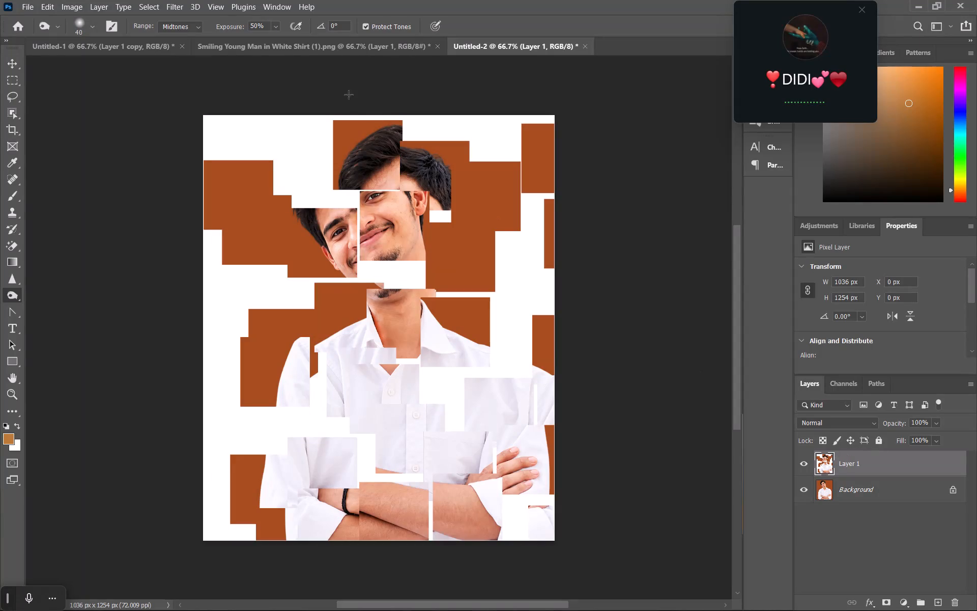
Darken the forehead and nearby orange-brown areas of Layer 1 with three Burn tool strokes.
left_click_drag(384, 168, 342, 168)
left_click_drag(328, 166, 370, 157)
left_click_drag(336, 195, 347, 302)
Move the tiled Layer 1 about 16 px to the left and deselect the layer.
left_click(9, 60)
left_click(380, 161)
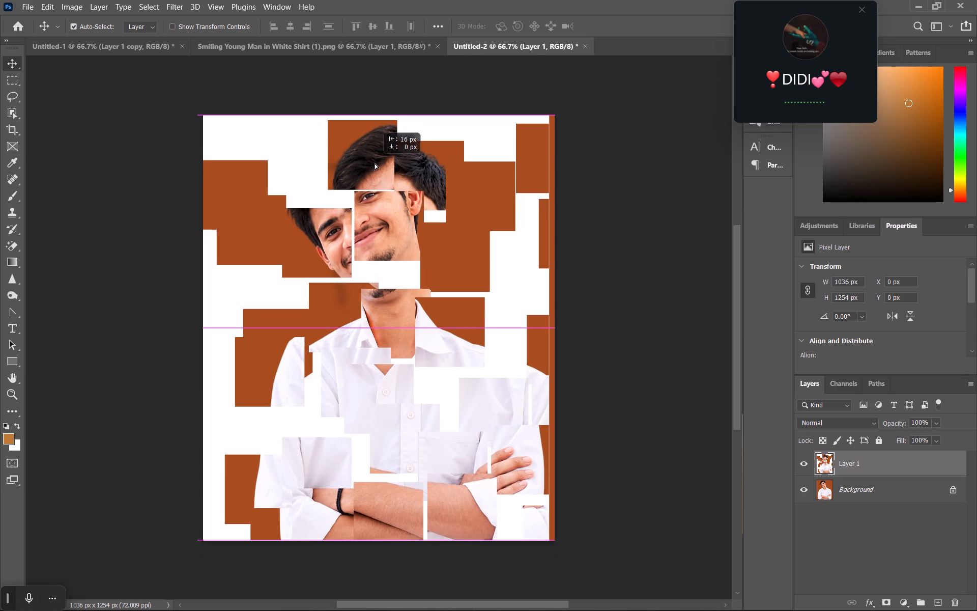
left_click(117, 98)
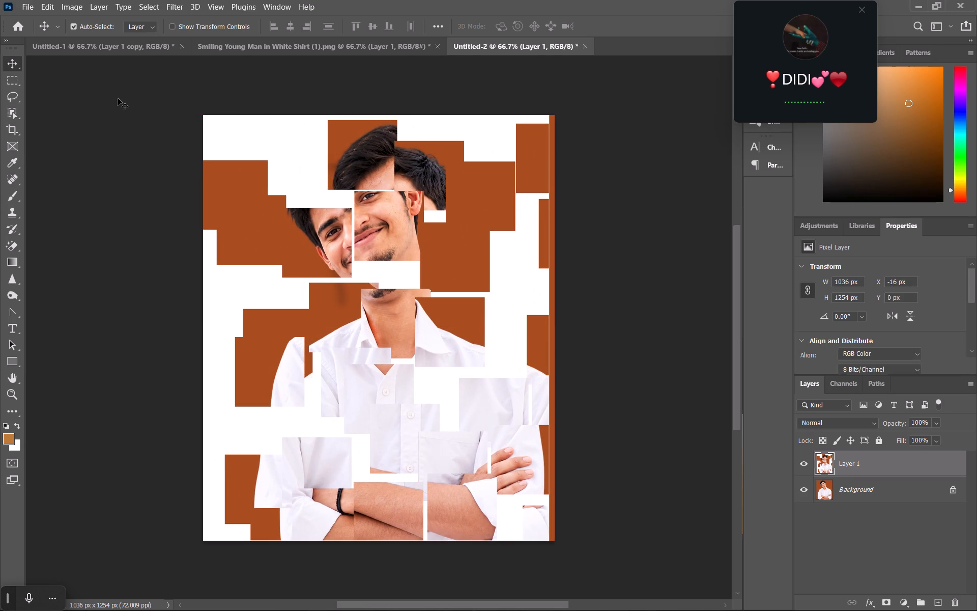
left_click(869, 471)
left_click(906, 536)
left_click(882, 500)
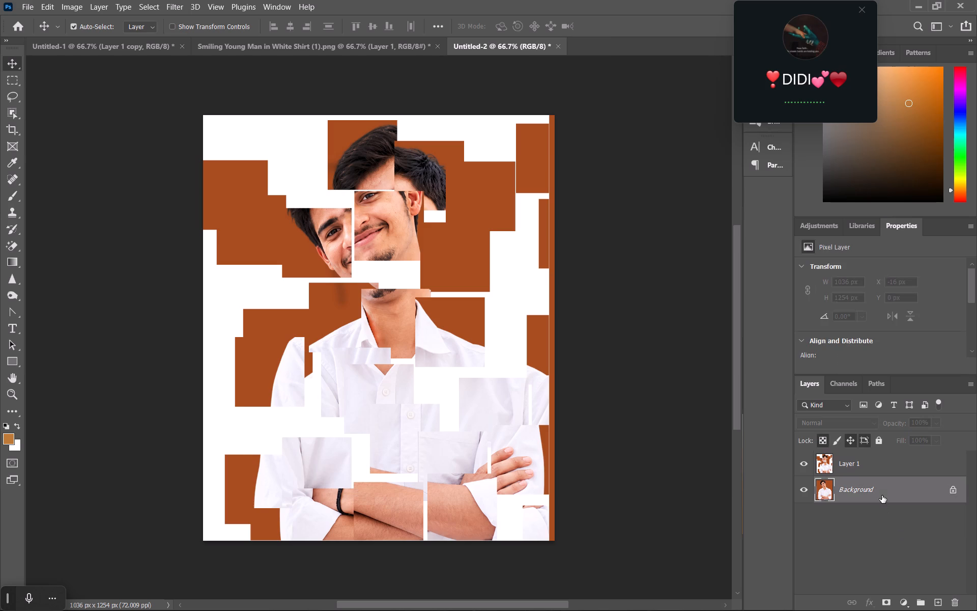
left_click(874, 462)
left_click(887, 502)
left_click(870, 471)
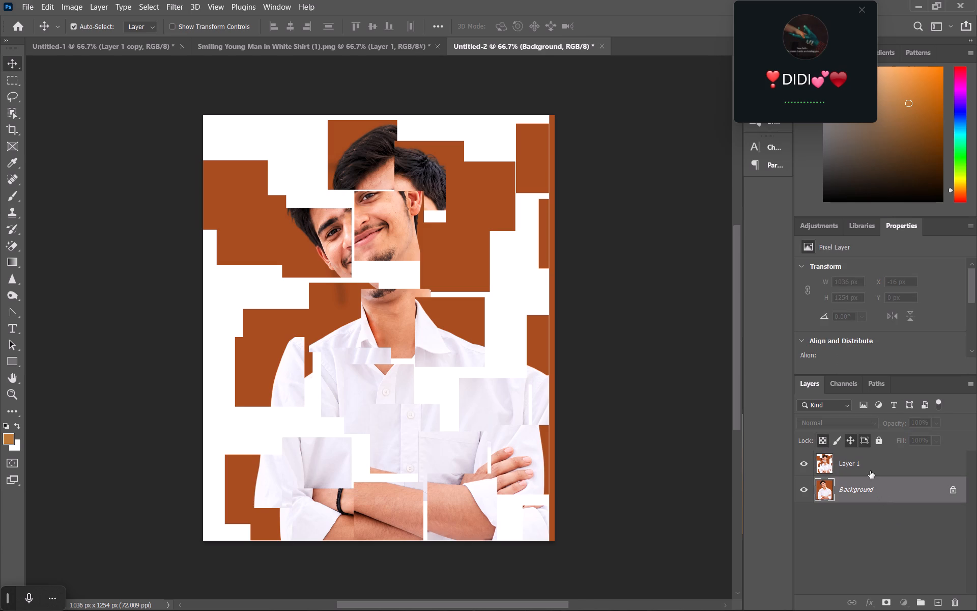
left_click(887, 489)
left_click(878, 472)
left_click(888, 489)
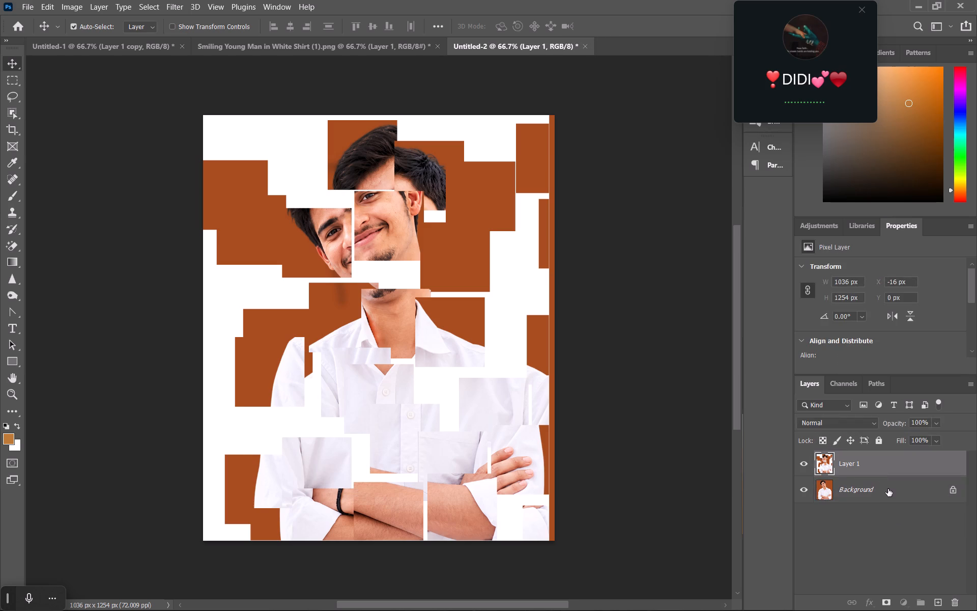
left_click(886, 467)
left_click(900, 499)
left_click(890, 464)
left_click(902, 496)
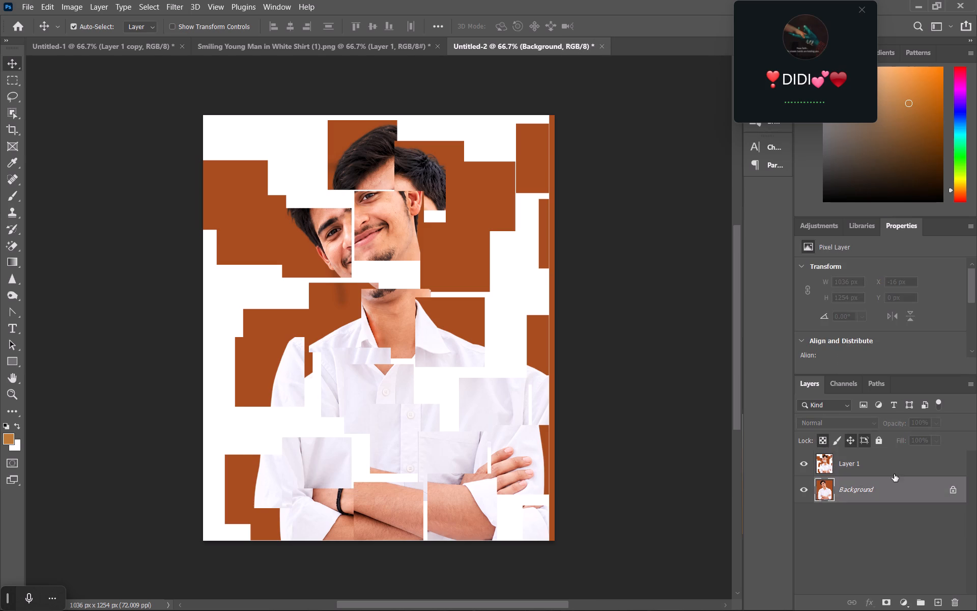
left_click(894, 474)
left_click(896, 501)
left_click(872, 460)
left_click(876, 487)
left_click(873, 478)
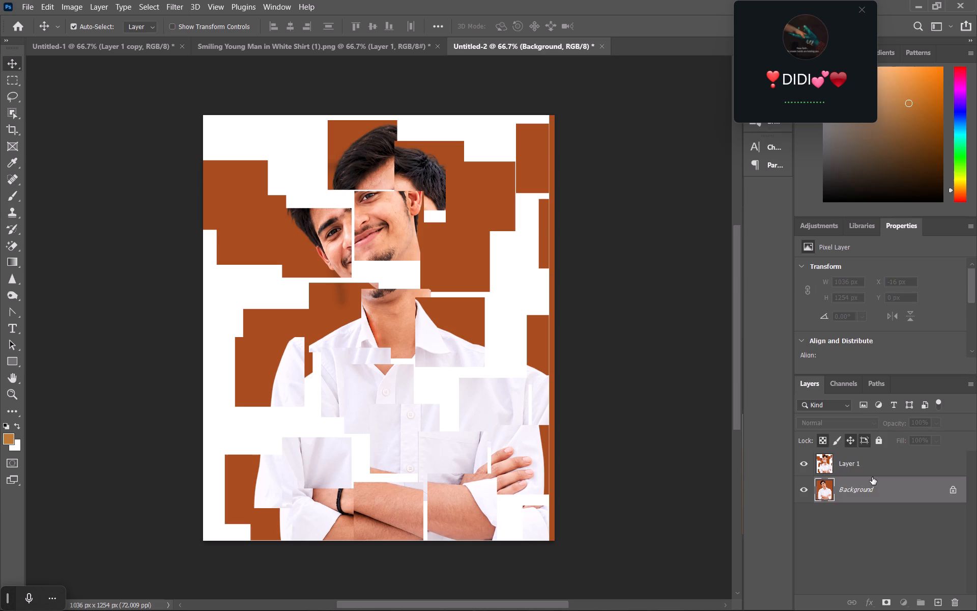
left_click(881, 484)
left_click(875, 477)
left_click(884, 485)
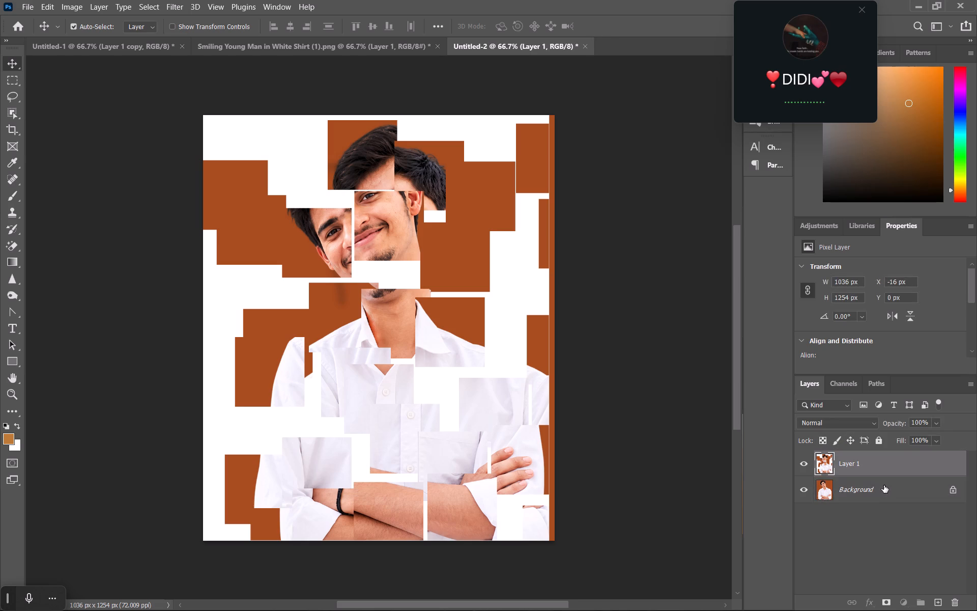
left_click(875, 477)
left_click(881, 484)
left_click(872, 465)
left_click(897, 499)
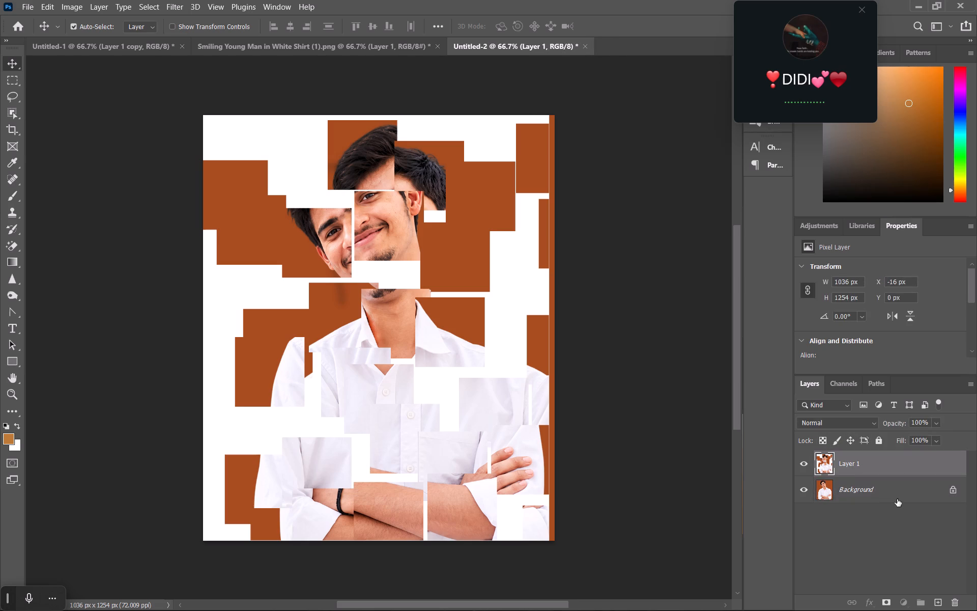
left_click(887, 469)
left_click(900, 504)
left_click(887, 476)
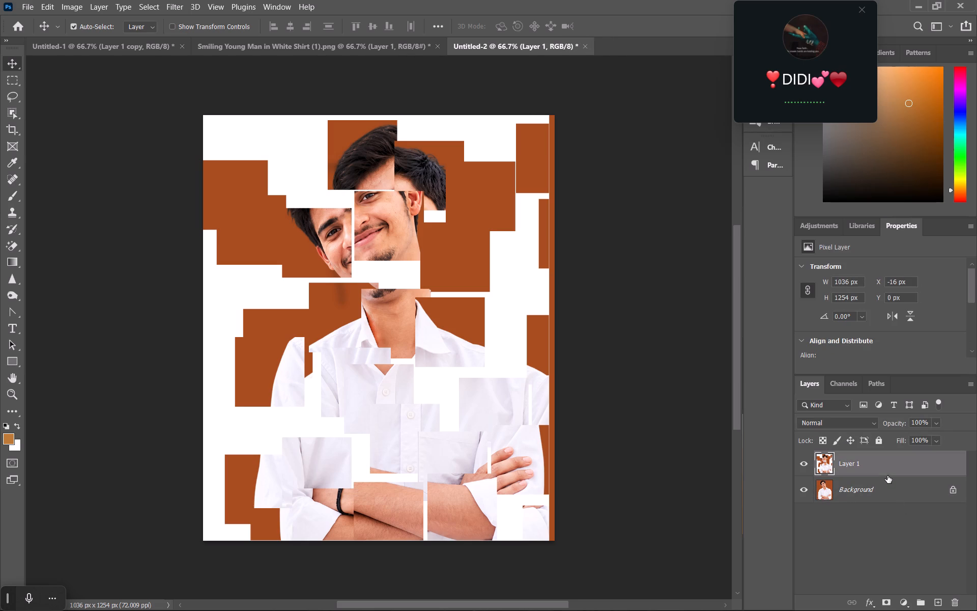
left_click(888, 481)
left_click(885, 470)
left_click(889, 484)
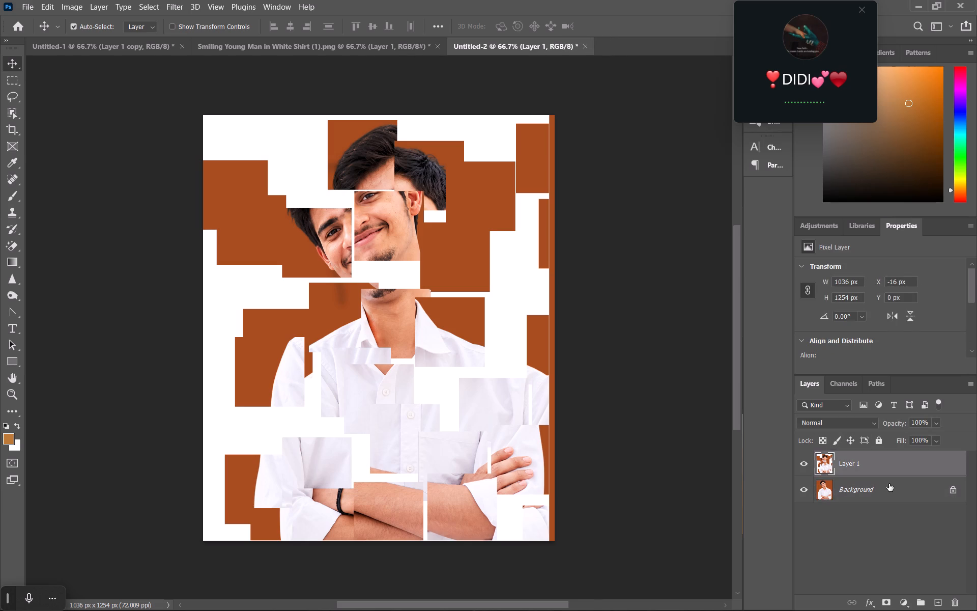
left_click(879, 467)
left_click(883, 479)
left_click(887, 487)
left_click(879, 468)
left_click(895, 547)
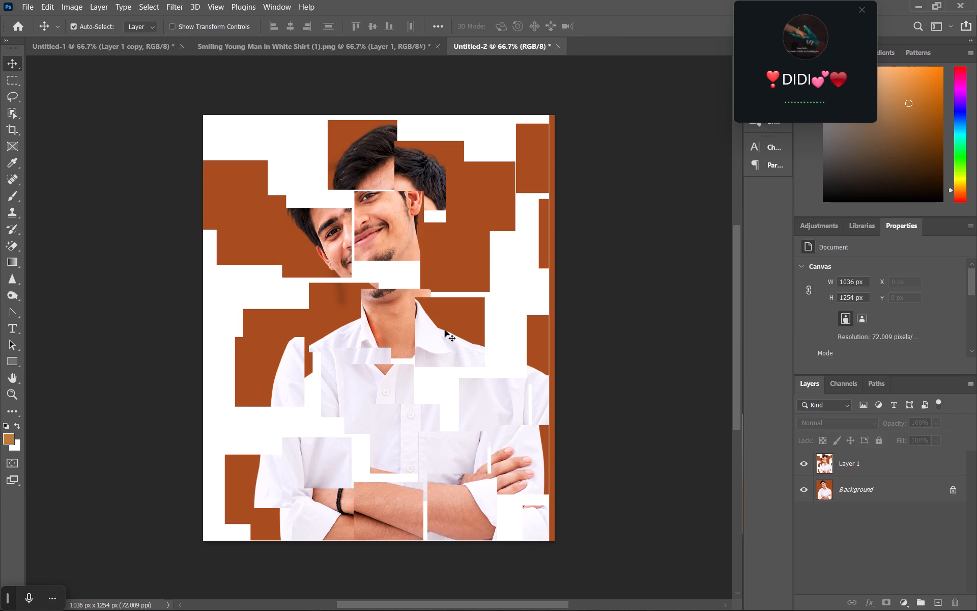
Clear the selection in the Smiling Young Man in White Shirt (1).png document and return to Untitled-2.
left_click(351, 47)
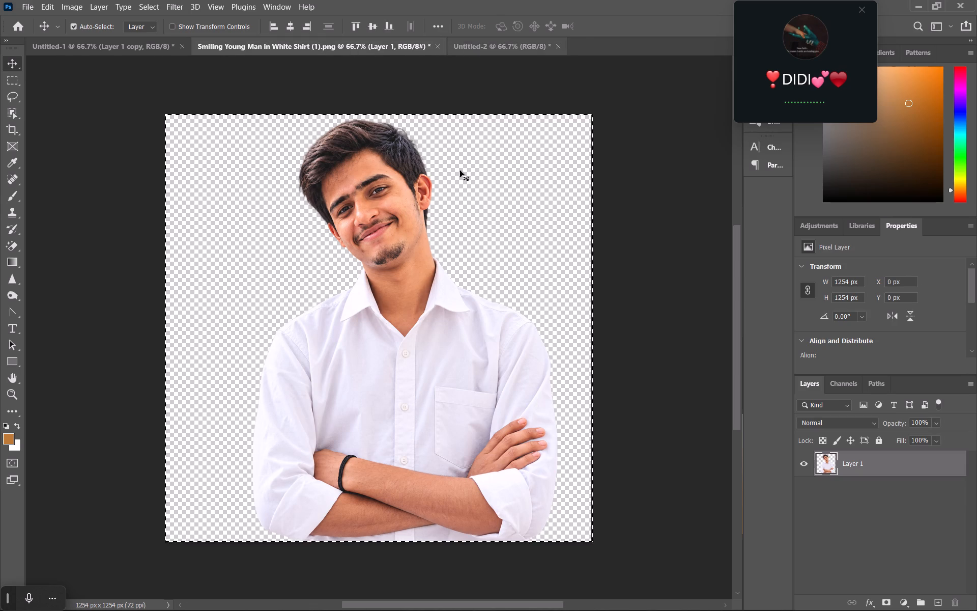
key("ctrl+d")
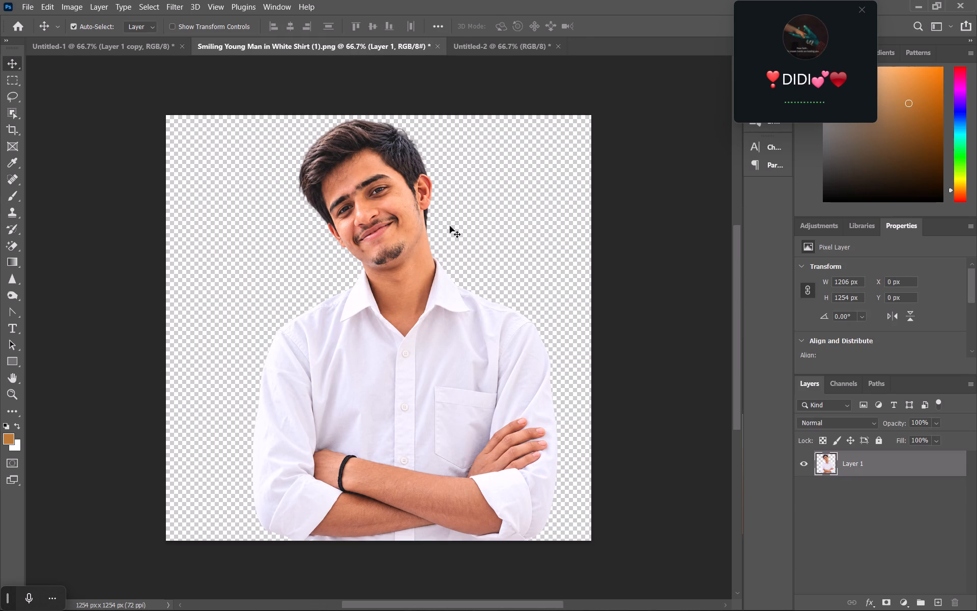
left_click(485, 39)
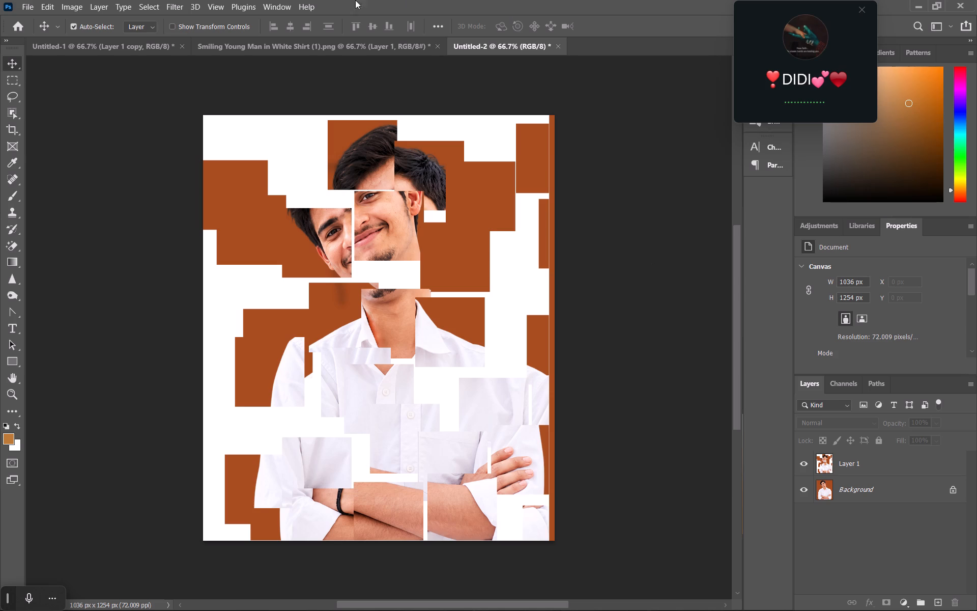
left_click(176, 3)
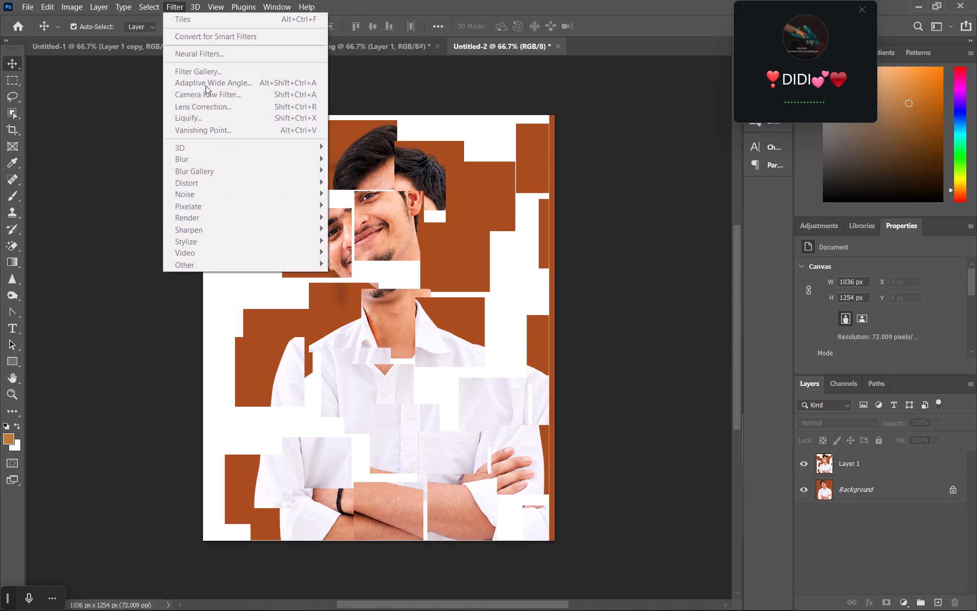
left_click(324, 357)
Start a Color Range selection on Layer 1 with fuzziness 67, sampling white areas, the dark hair and the skin.
left_click(888, 459)
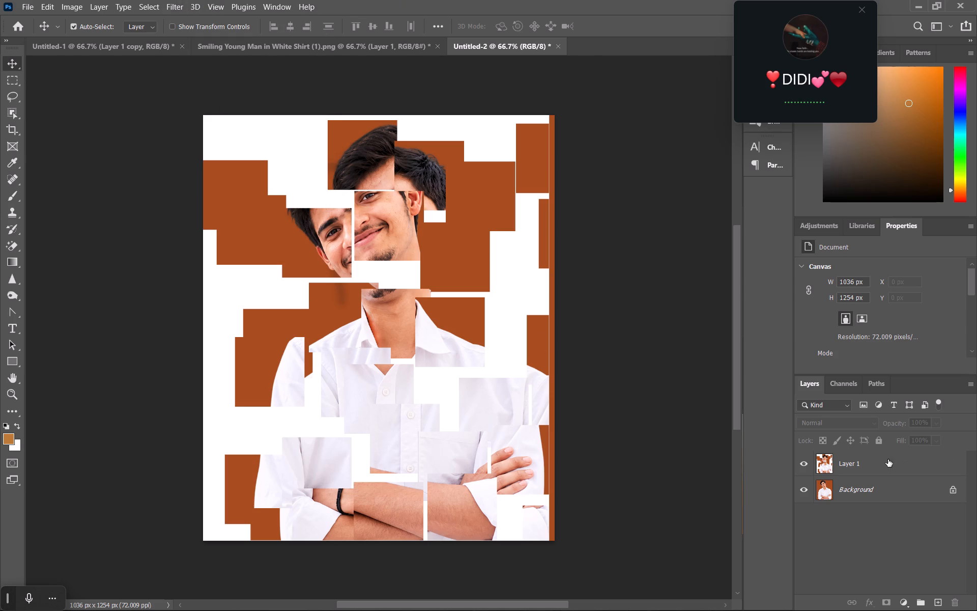
left_click(182, 3)
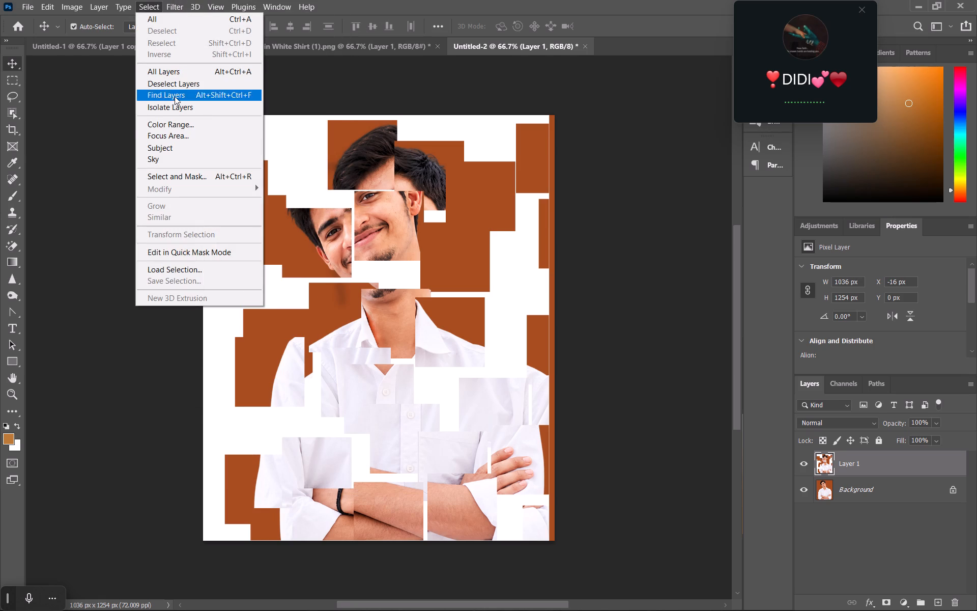
left_click(183, 123)
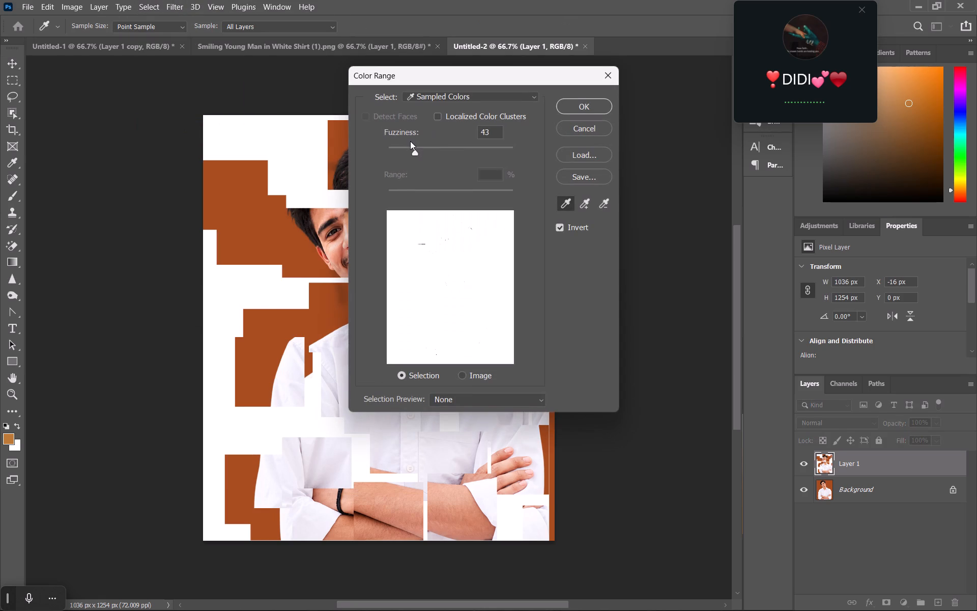
left_click_drag(418, 154, 405, 154)
left_click_drag(405, 154, 430, 155)
left_click(447, 287)
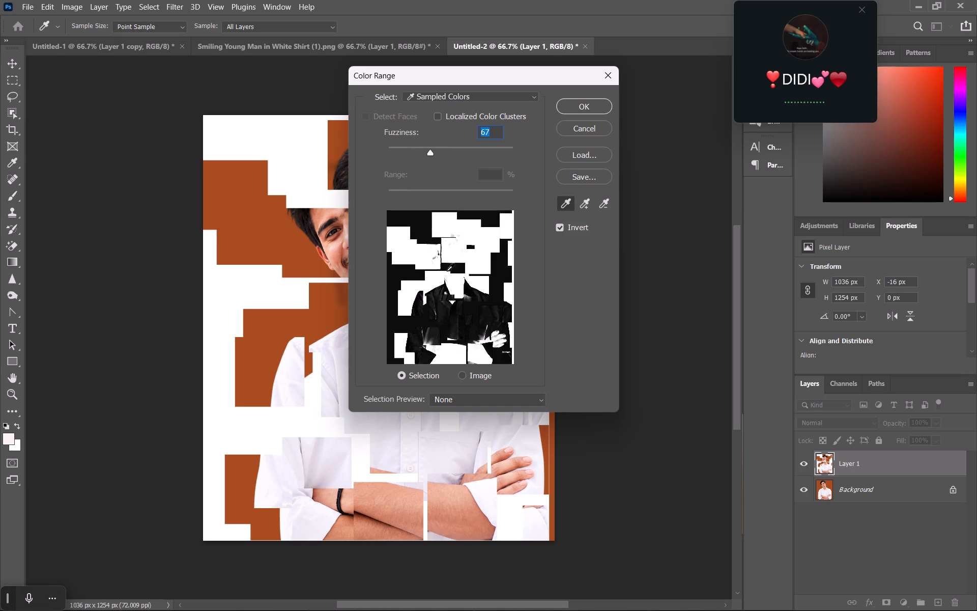
left_click(451, 249)
left_click(454, 272)
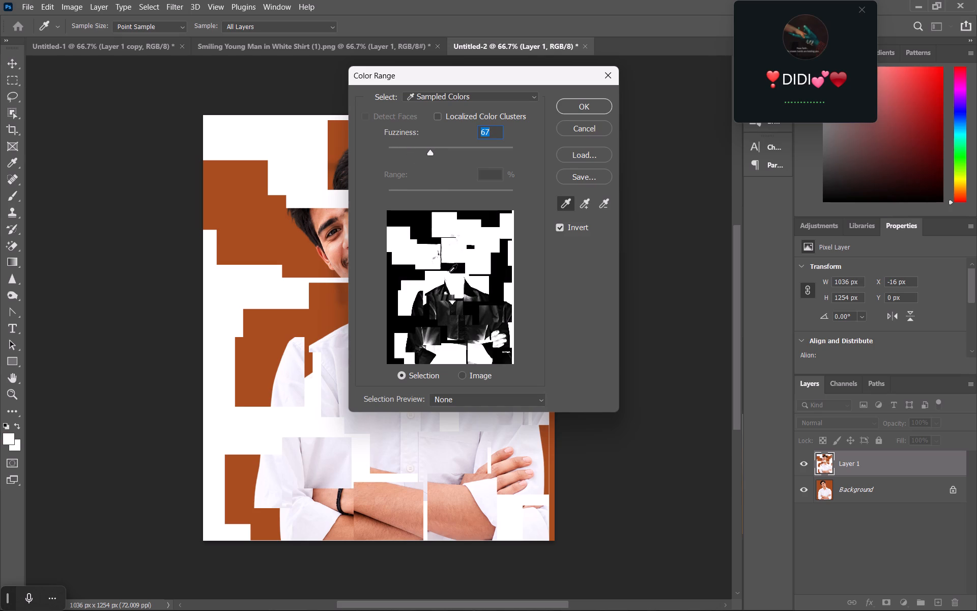
left_click(467, 235)
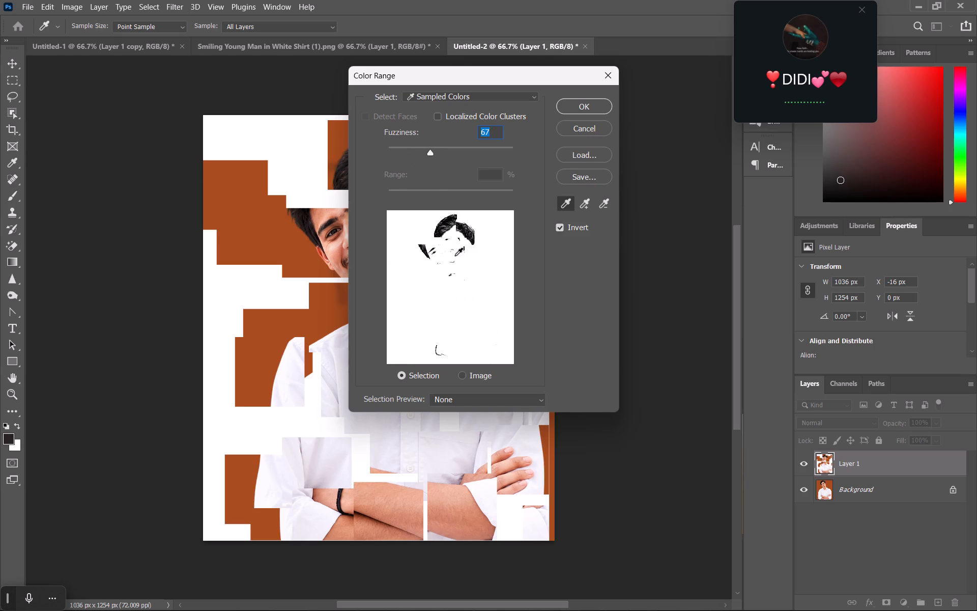
left_click(455, 256)
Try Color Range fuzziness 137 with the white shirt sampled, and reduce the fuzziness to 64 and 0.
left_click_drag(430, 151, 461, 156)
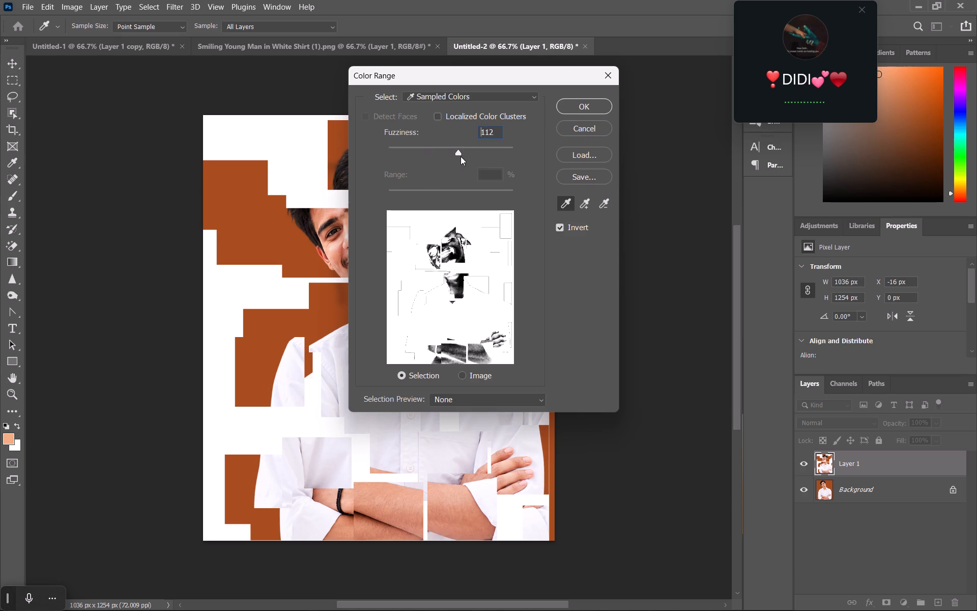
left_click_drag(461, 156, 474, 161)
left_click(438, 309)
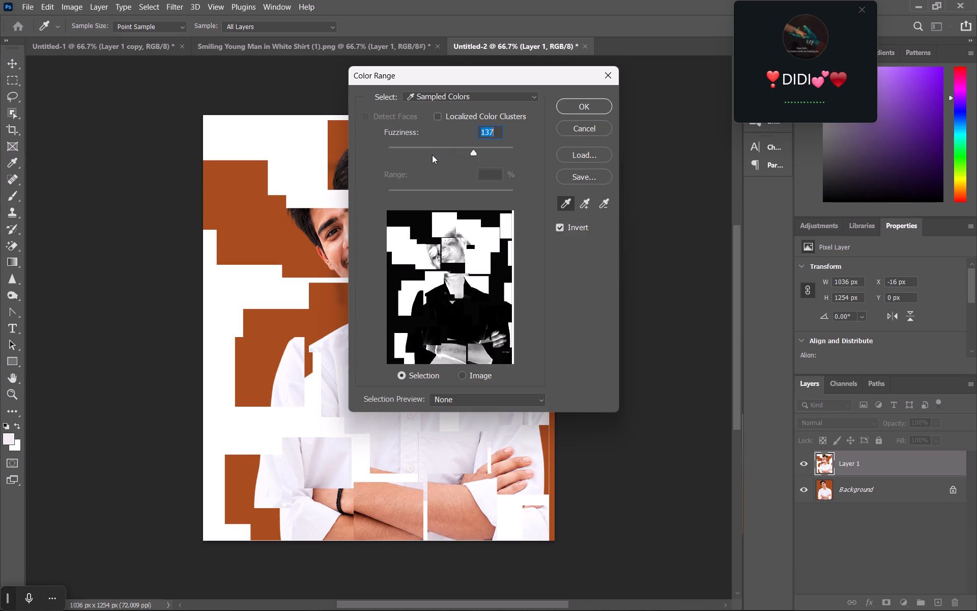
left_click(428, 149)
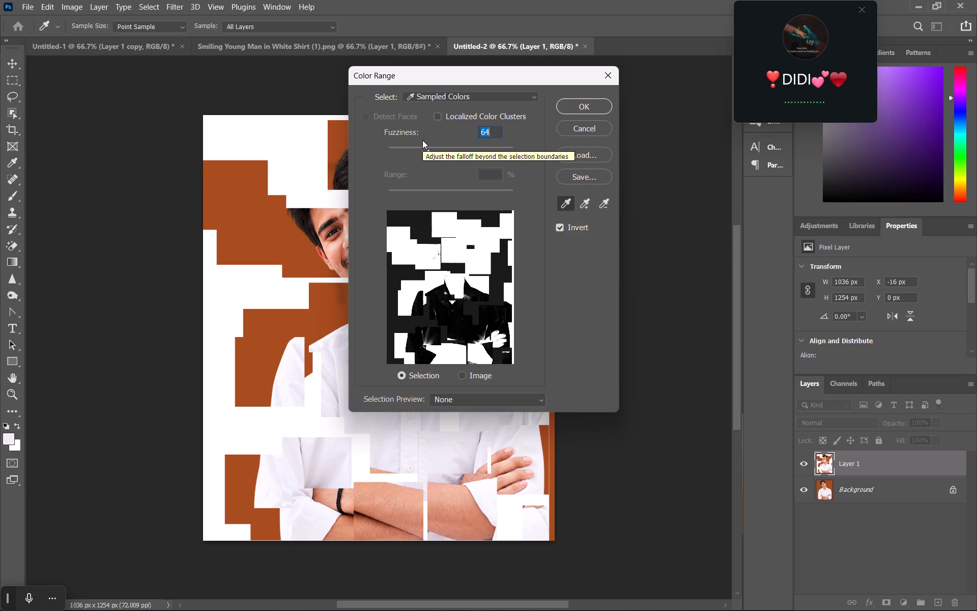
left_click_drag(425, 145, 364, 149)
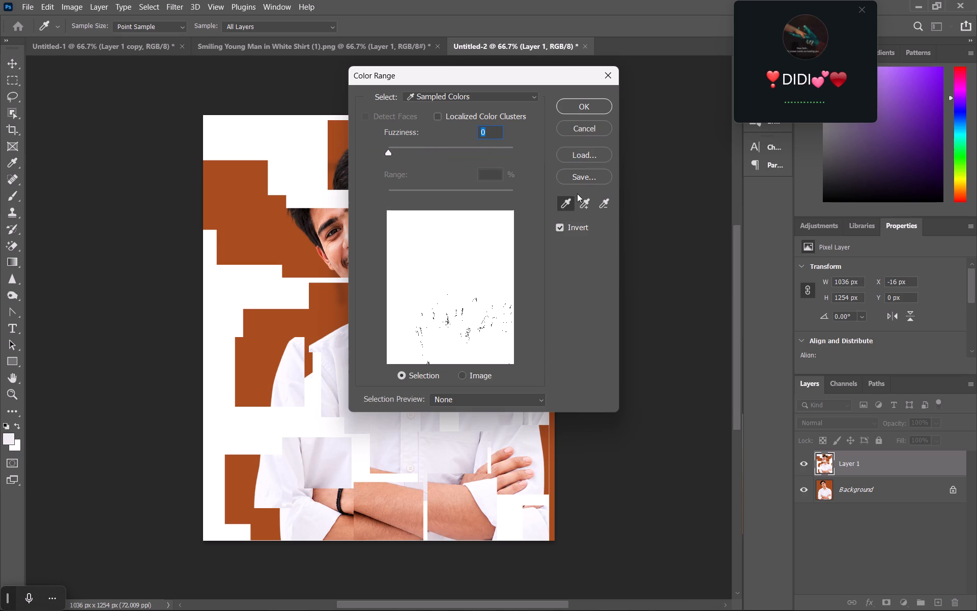
Sample the orange-brown background directly in the image and set the Color Range fuzziness to 1.
left_click(564, 204)
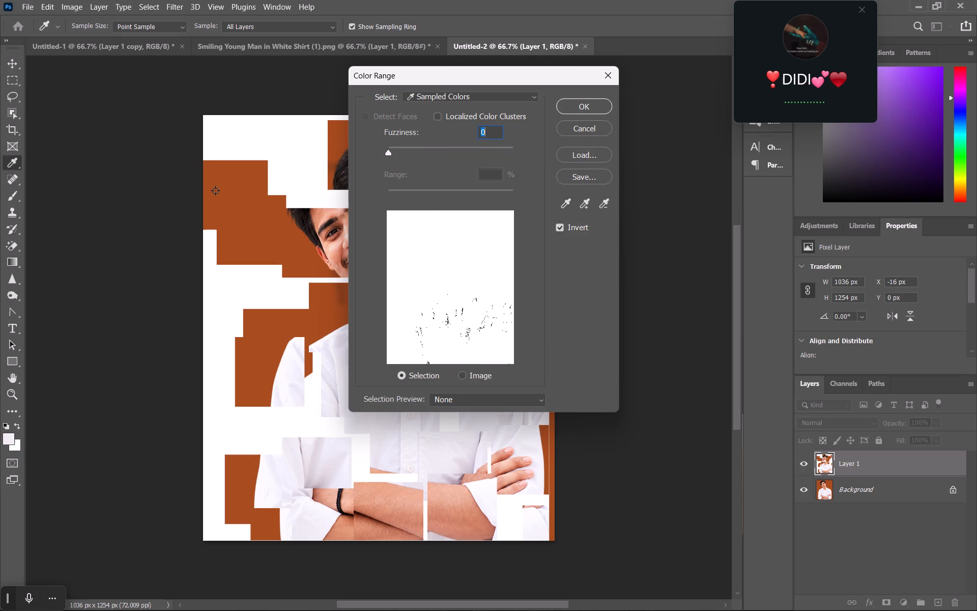
left_click(215, 190)
left_click(339, 263)
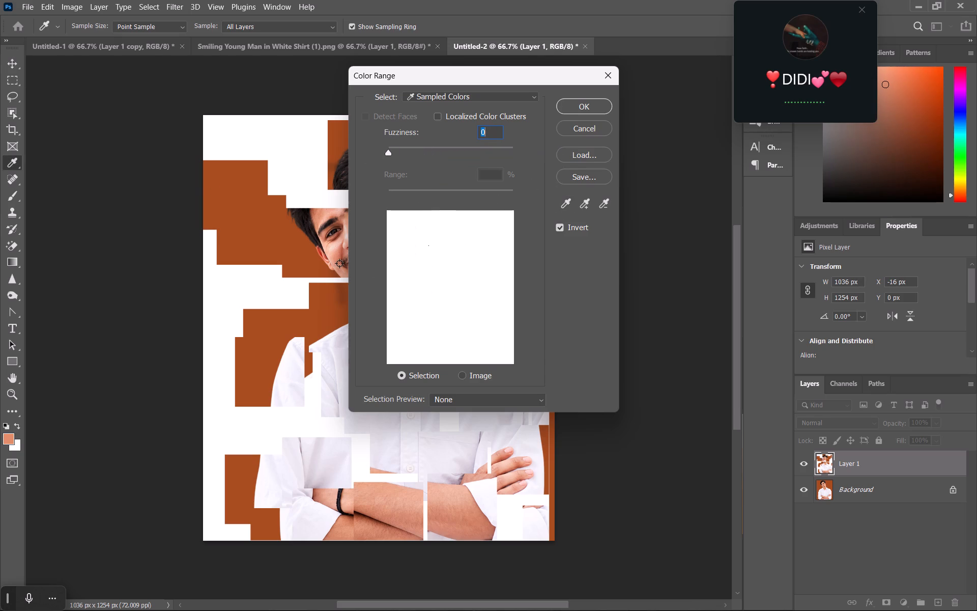
left_click(309, 224)
left_click(248, 201)
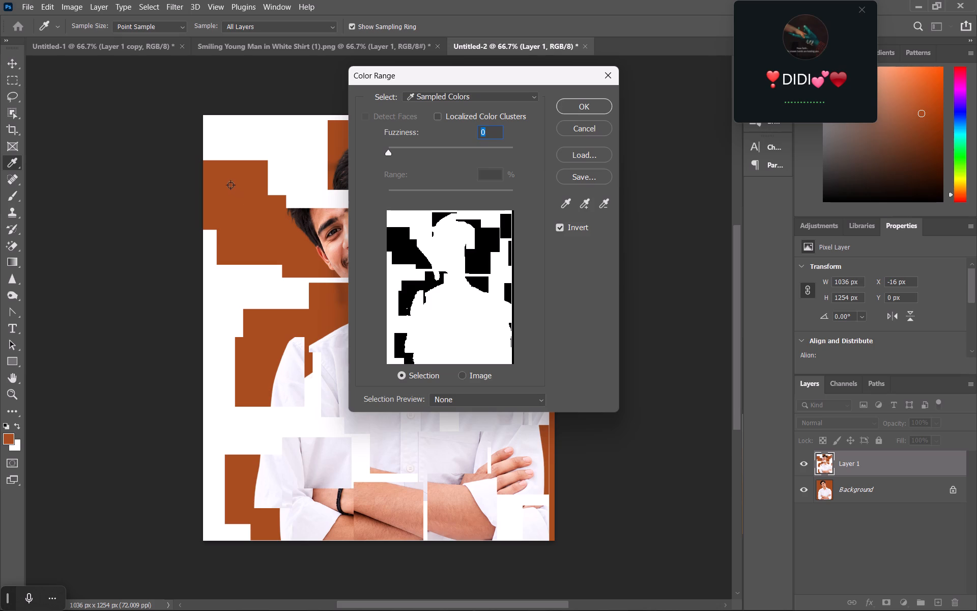
scroll(450, 261, "down", 5)
scroll(450, 261, "up", 1)
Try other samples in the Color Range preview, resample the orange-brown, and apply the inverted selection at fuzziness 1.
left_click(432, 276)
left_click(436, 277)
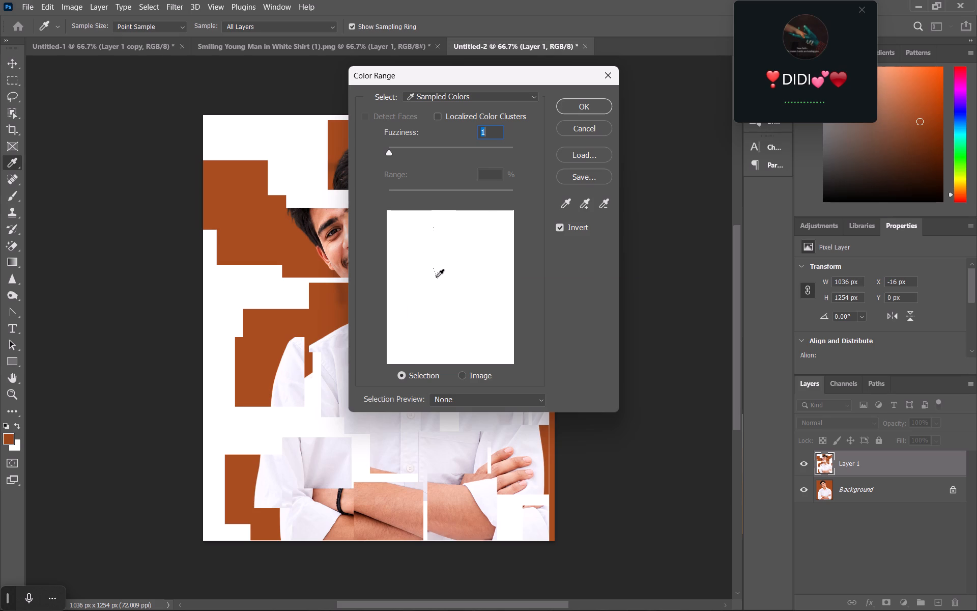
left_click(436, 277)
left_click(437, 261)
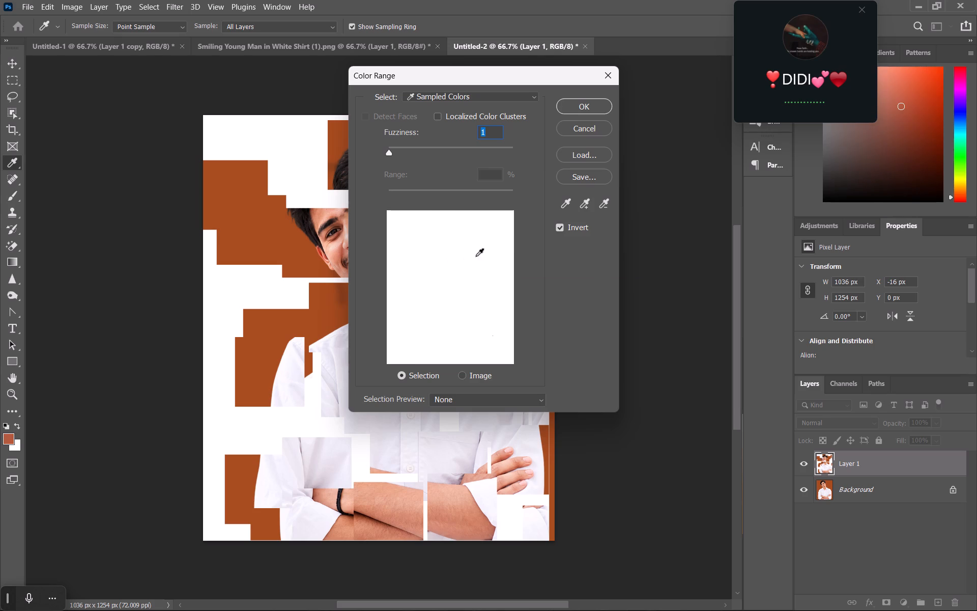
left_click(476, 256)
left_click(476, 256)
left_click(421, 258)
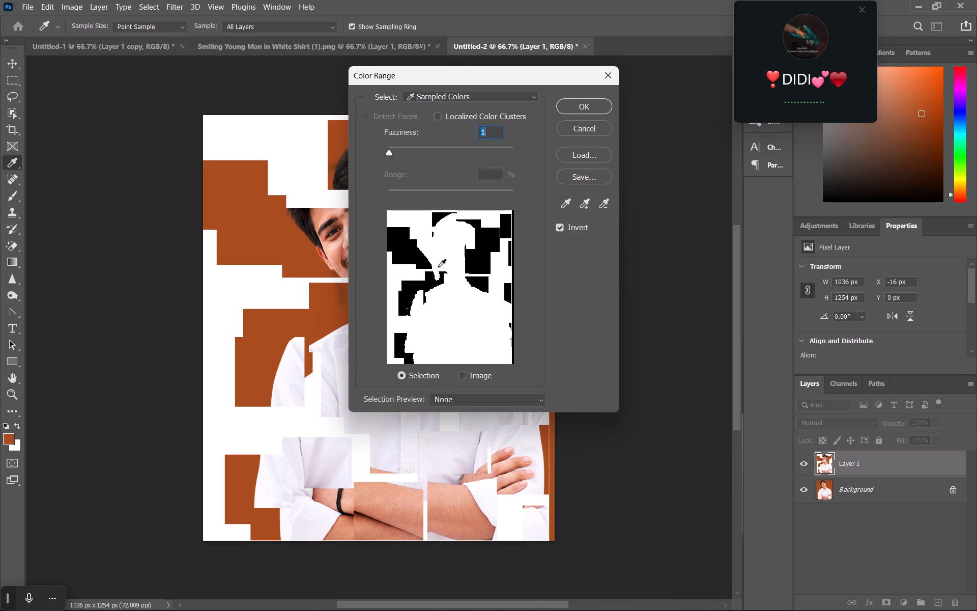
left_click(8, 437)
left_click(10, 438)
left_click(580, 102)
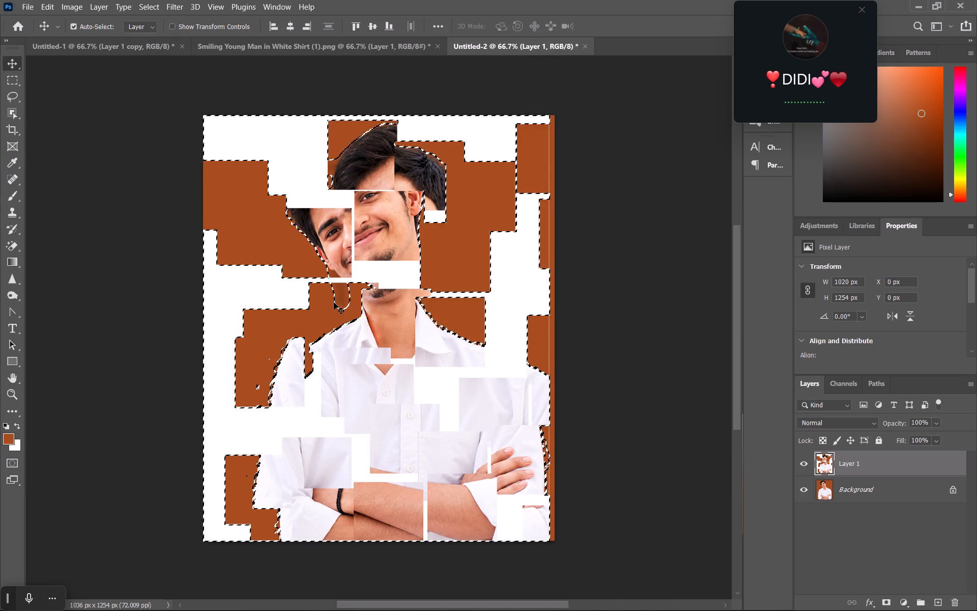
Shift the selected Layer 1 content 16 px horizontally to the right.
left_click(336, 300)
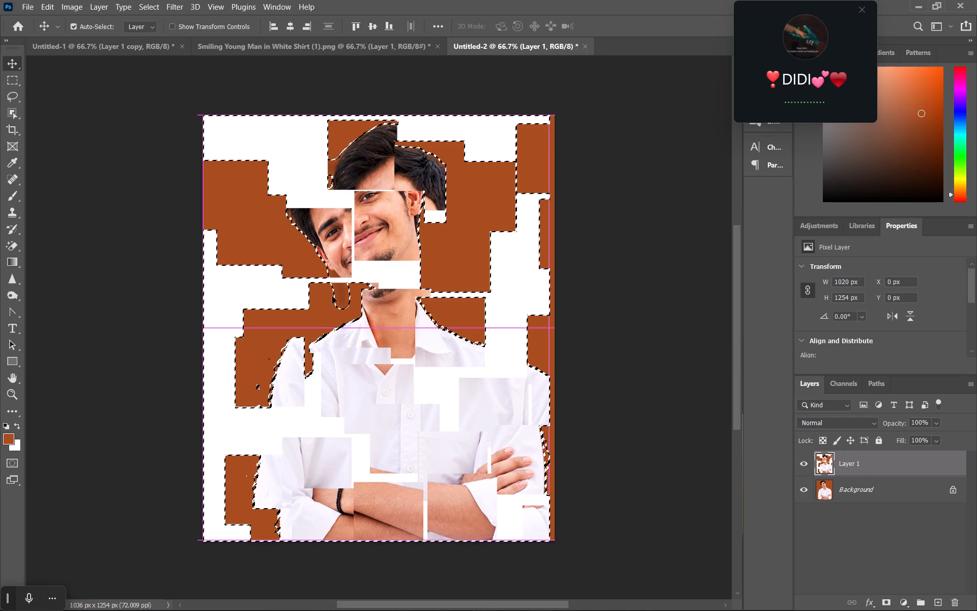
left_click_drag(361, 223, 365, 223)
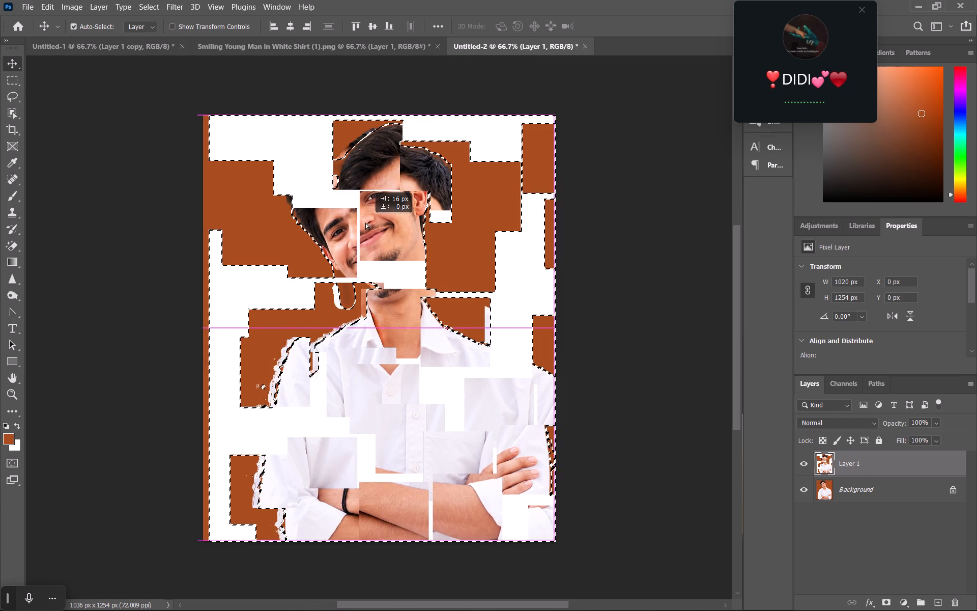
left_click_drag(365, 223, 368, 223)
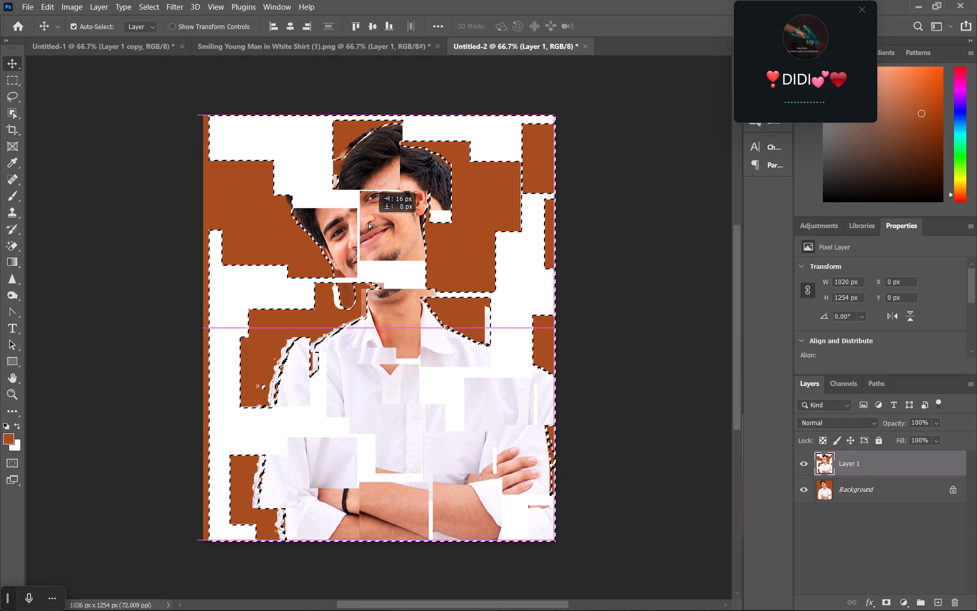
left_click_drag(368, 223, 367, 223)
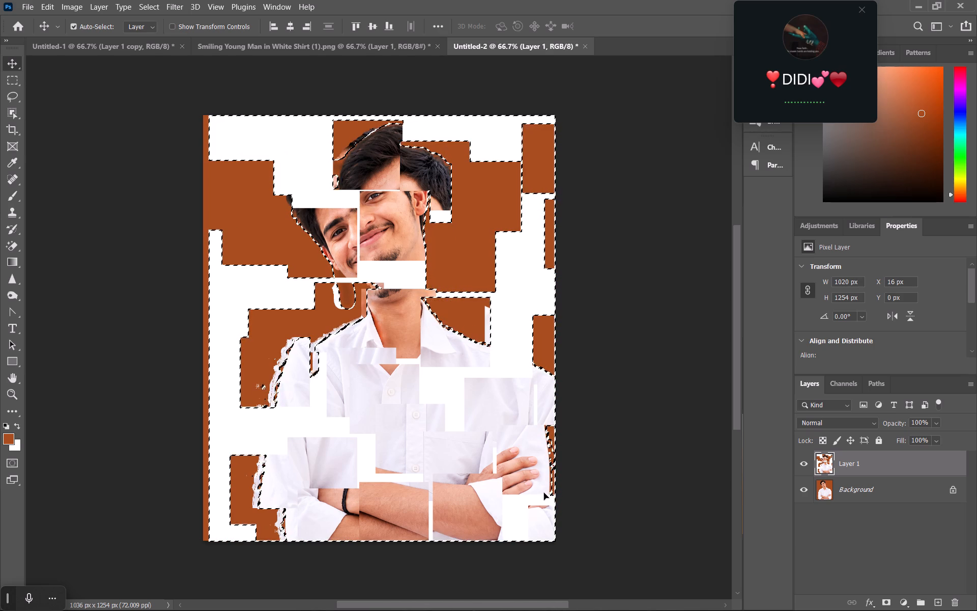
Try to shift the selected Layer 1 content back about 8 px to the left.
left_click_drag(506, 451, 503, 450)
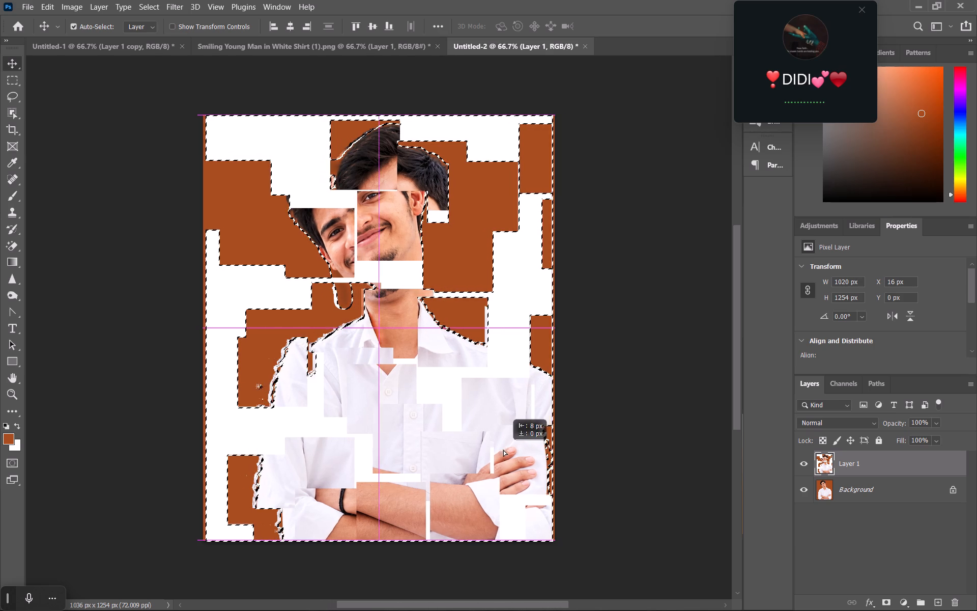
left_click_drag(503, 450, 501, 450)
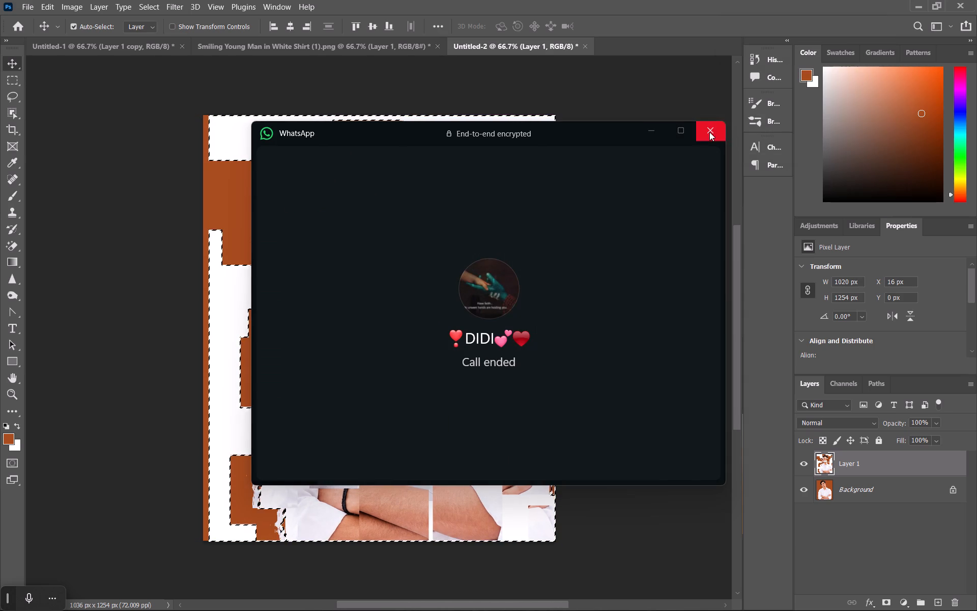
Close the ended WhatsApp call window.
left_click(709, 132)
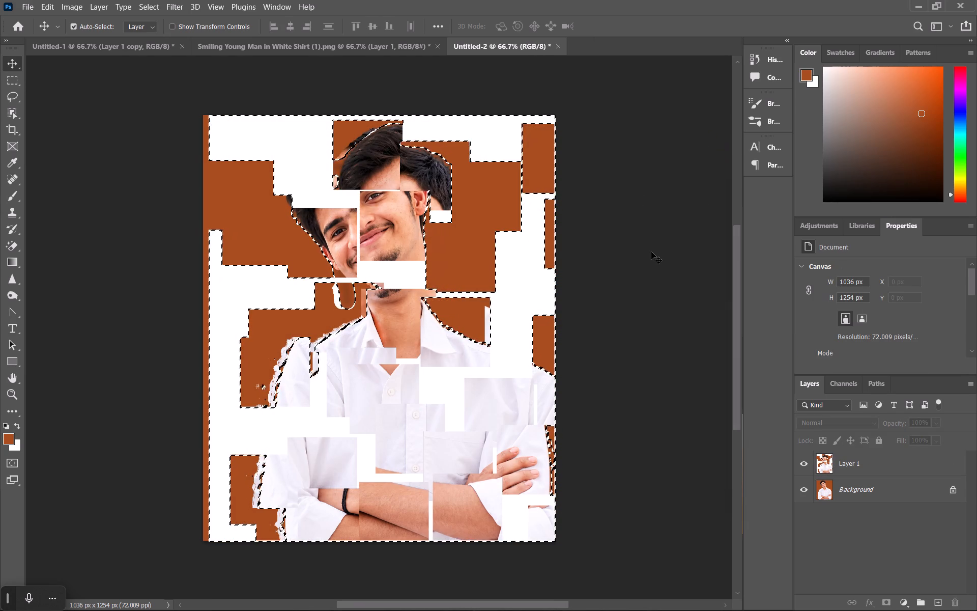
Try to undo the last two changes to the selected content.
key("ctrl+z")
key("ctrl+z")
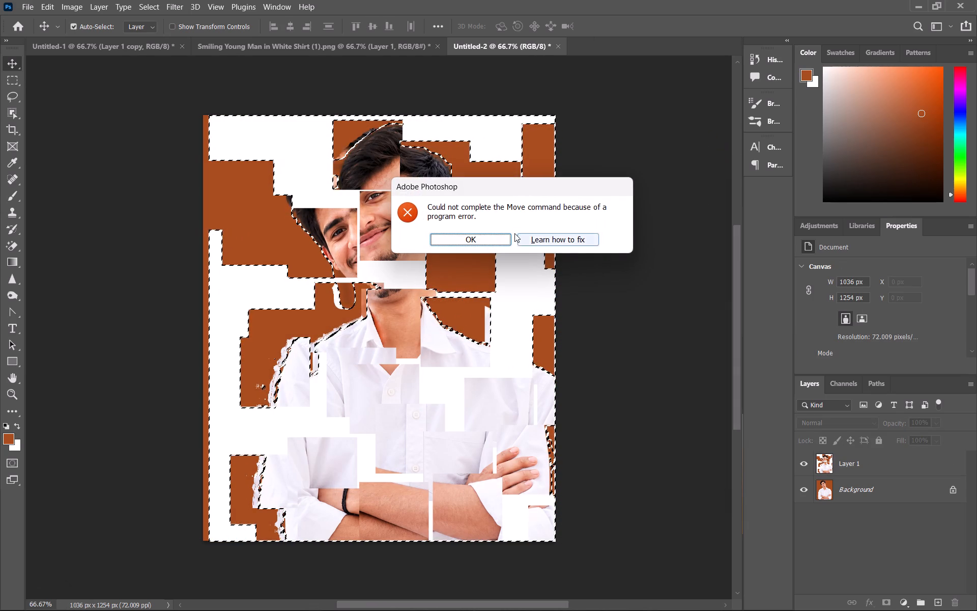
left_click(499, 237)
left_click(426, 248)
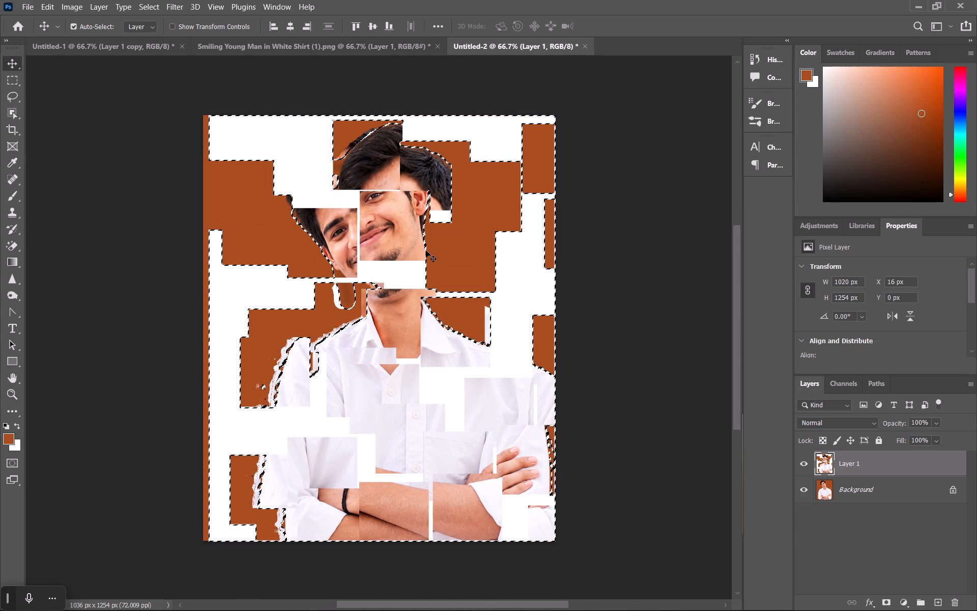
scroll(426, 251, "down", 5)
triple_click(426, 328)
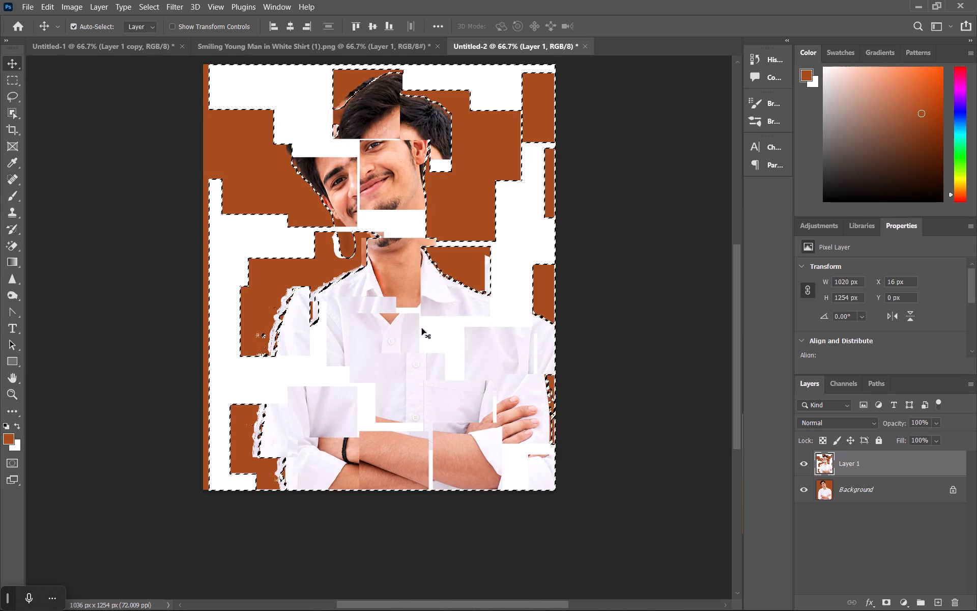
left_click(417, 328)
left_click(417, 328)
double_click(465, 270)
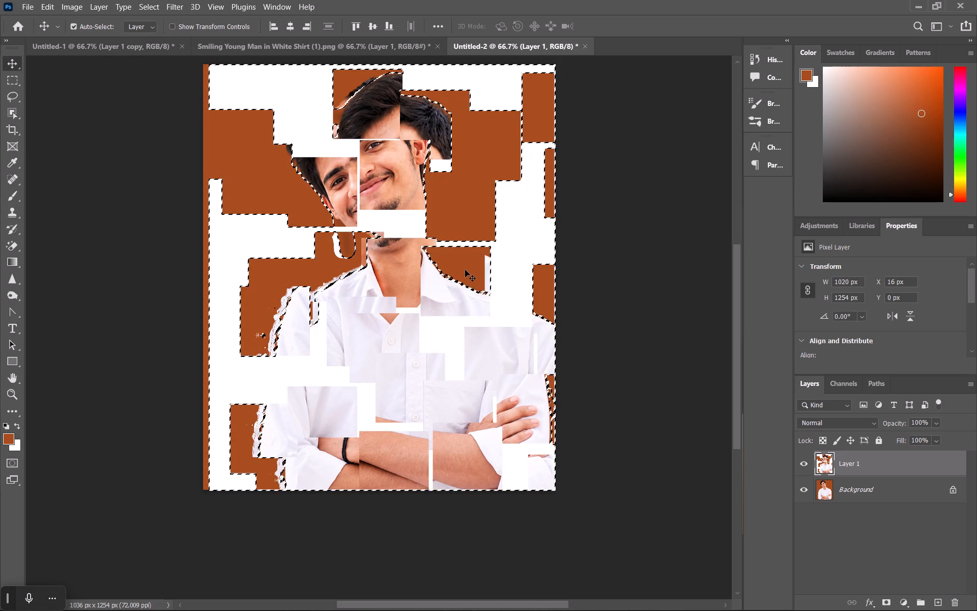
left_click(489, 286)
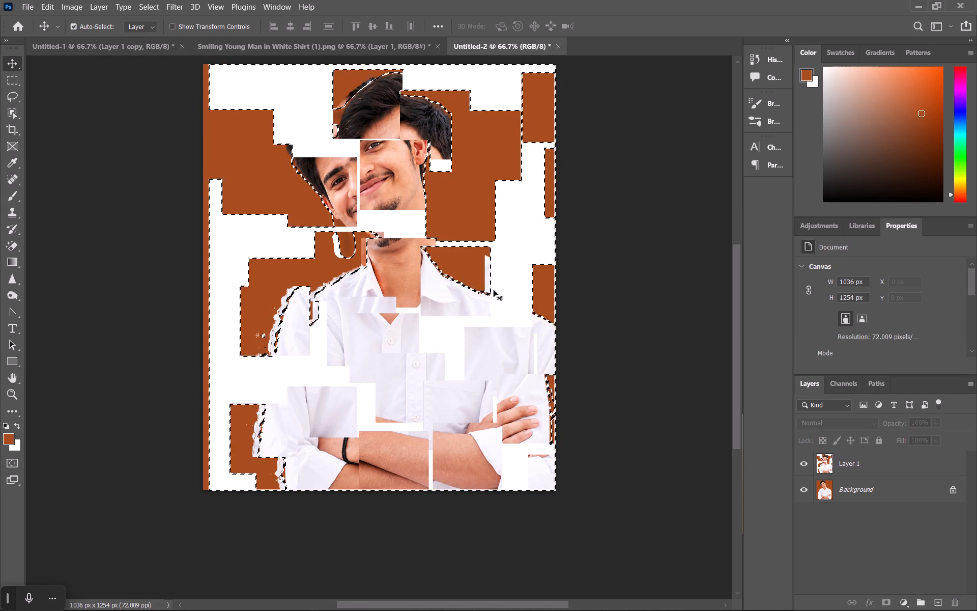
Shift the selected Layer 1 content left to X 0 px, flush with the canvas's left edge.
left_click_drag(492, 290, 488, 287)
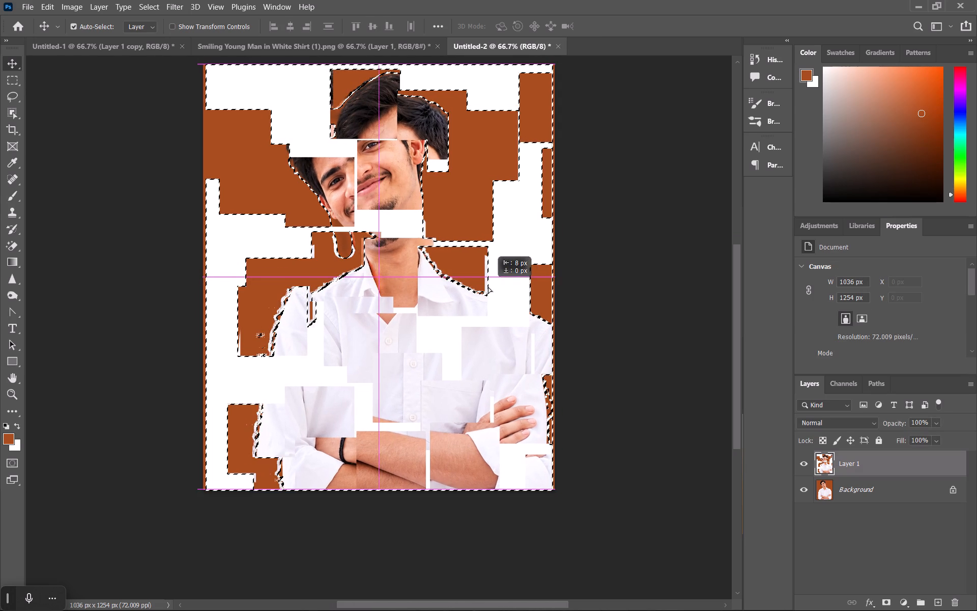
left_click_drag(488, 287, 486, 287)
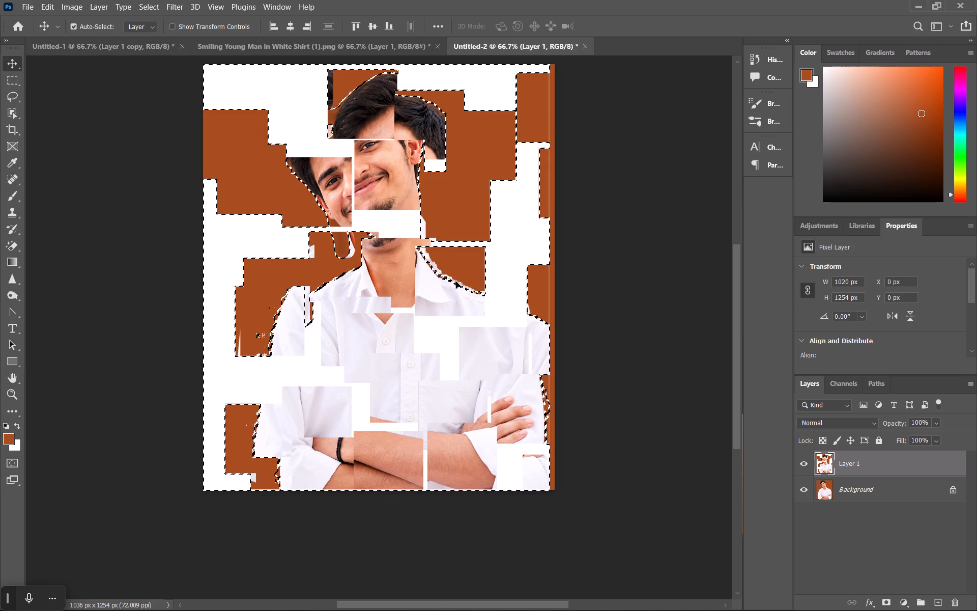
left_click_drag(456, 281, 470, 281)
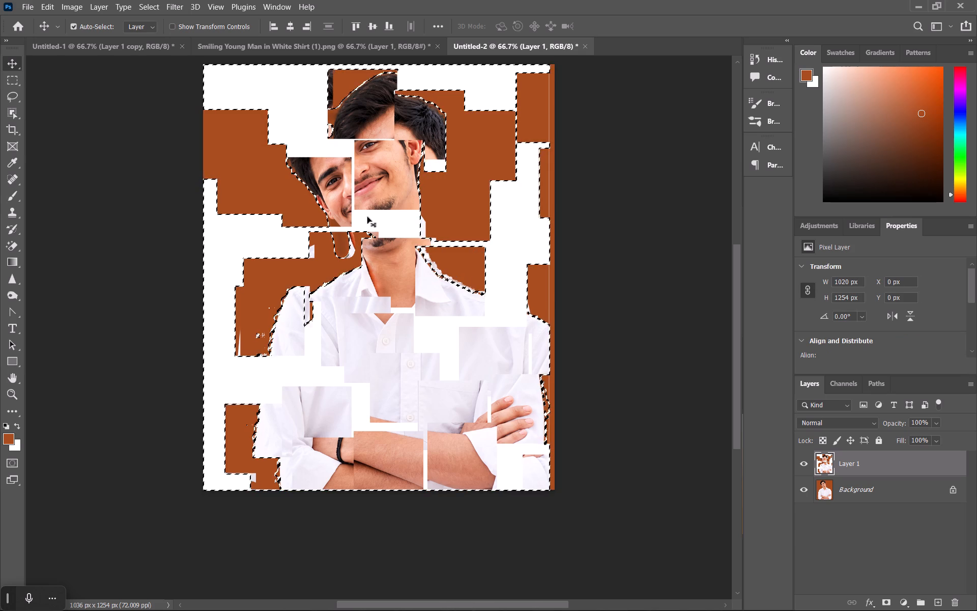
Move the selected Layer 1 content diagonally toward the canvas's lower right, to X 417 px and Y 405 px.
left_click_drag(332, 193, 473, 331)
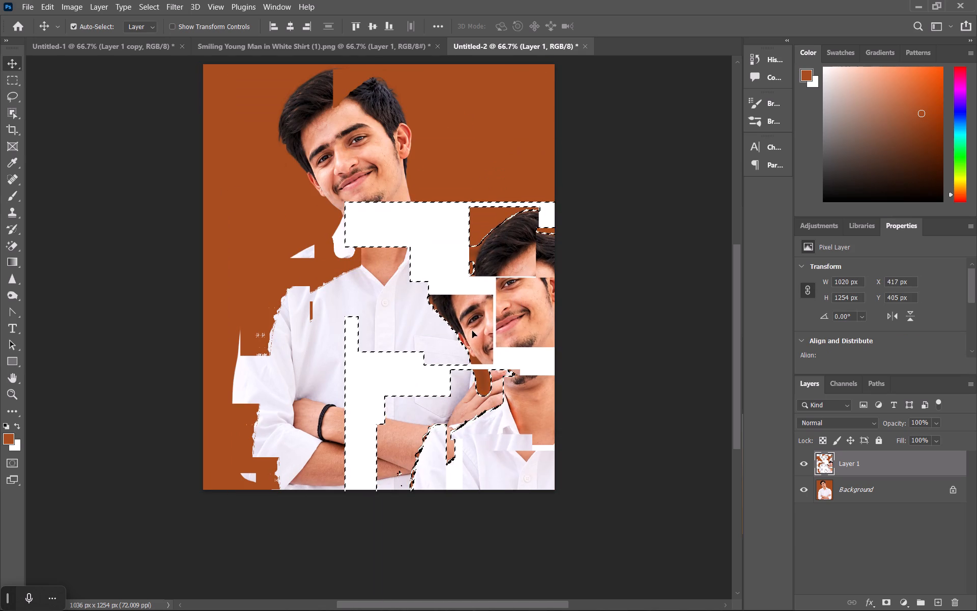
left_click_drag(345, 147, 420, 286)
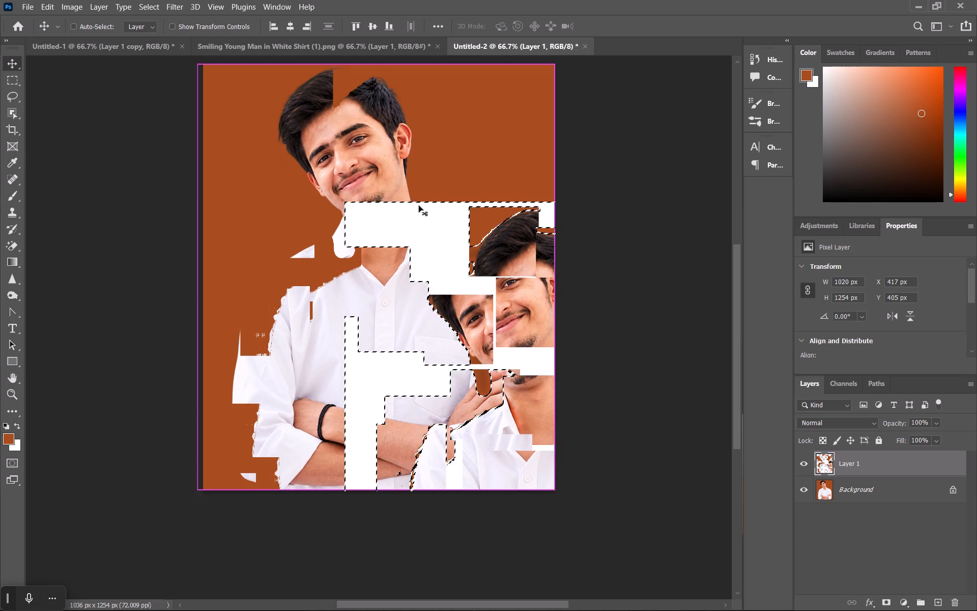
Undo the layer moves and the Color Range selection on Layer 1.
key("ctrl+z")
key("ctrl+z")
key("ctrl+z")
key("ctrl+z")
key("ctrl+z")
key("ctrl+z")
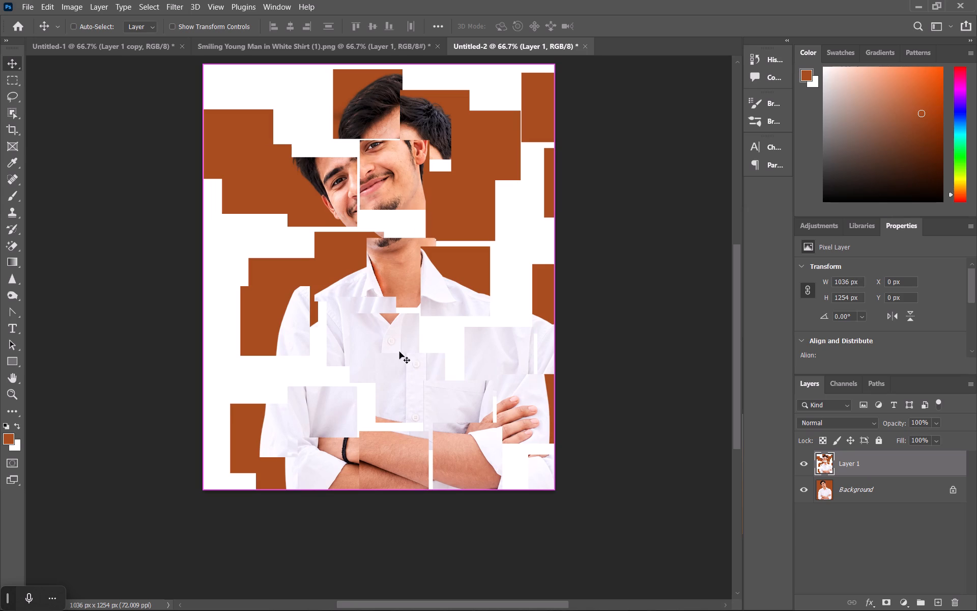
Select everything except the orange-brown on Layer 1 using an inverted Color Range at fuzziness 1.
scroll(390, 321, "down", 3)
scroll(377, 265, "up", 3)
left_click(160, 3)
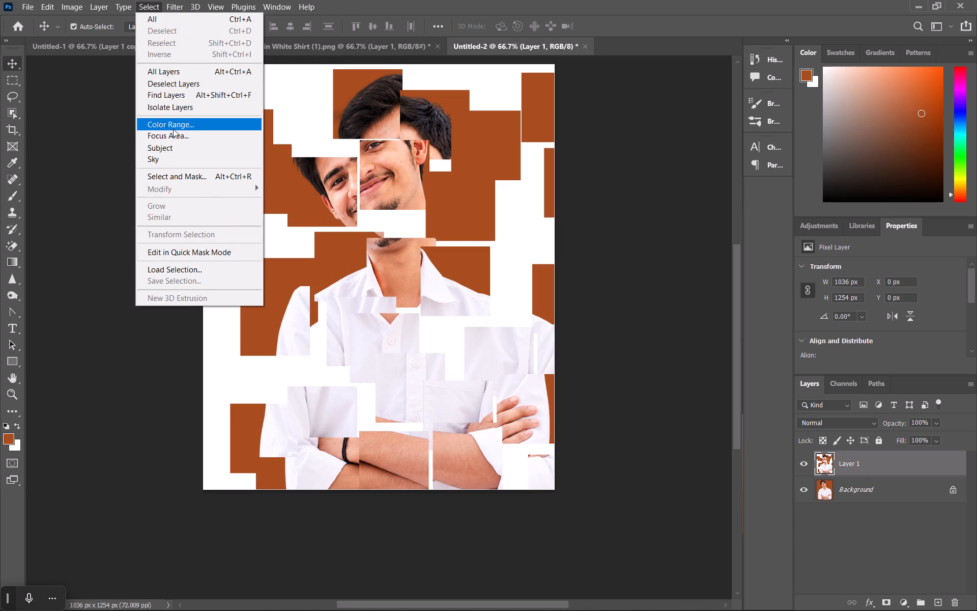
left_click(173, 125)
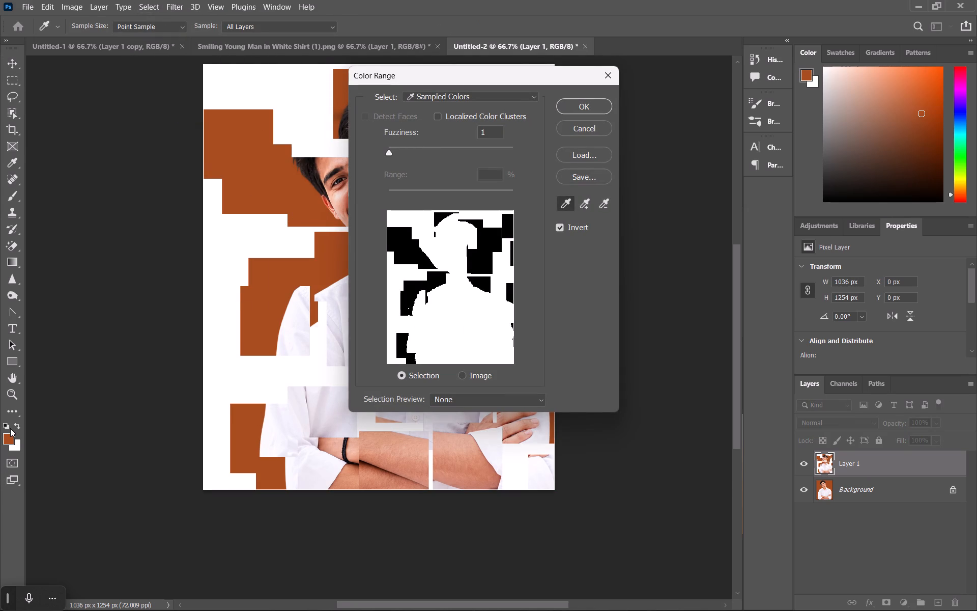
left_click(10, 438)
left_click(579, 110)
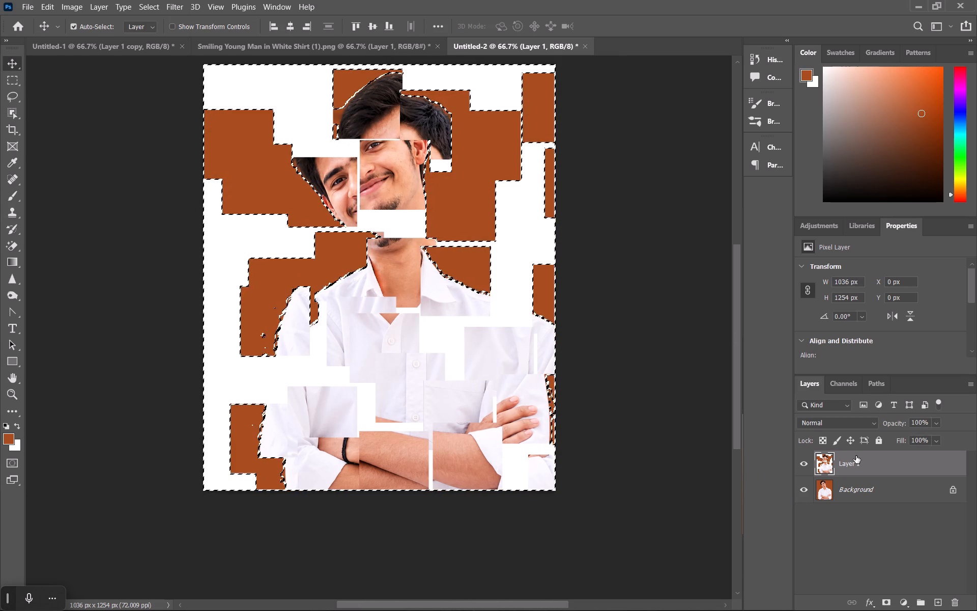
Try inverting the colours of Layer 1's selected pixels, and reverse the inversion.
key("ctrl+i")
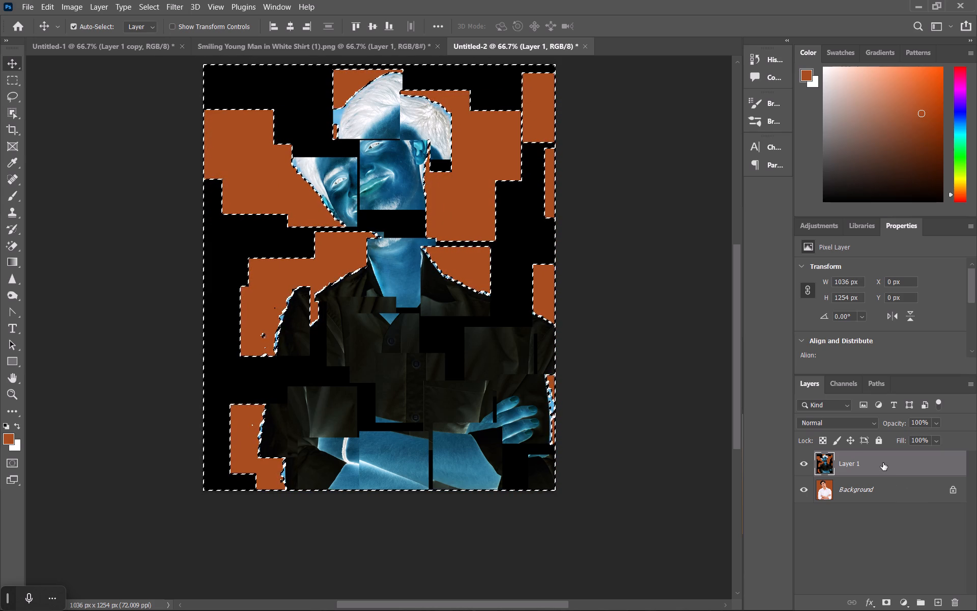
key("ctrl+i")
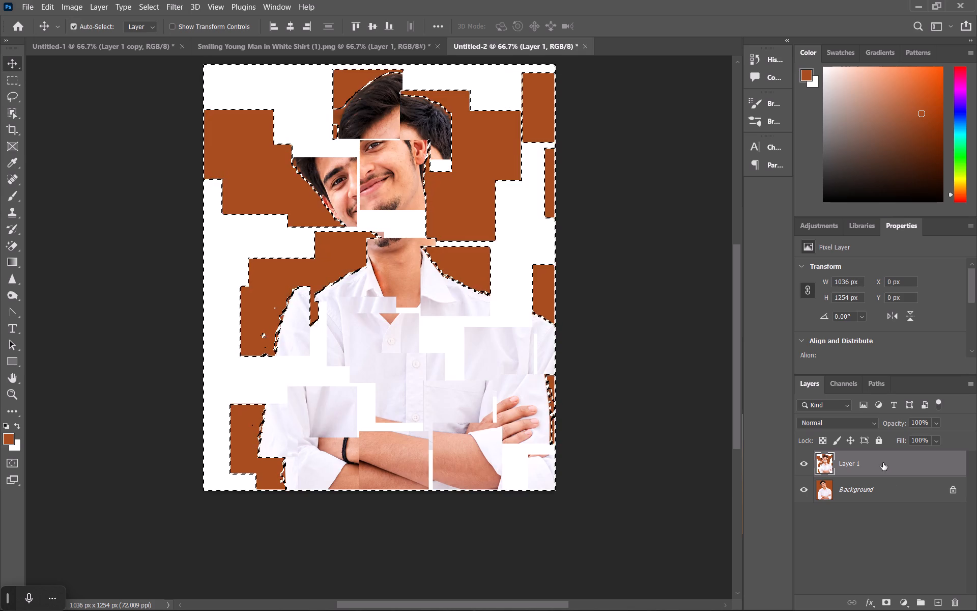
Add a layer mask to Layer 1 from the selection and invert the mask.
right_click(893, 602)
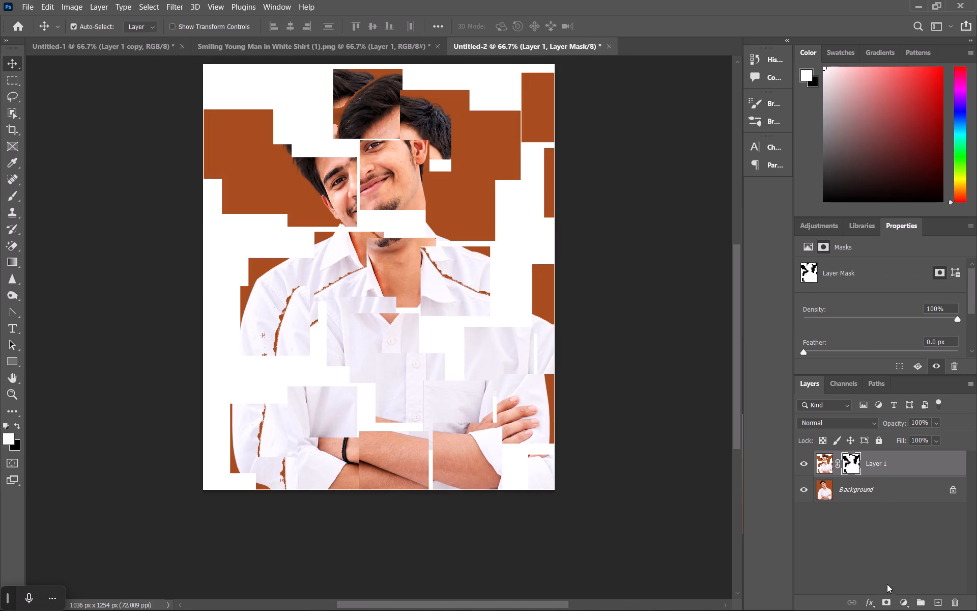
left_click(856, 462)
key("ctrl+i")
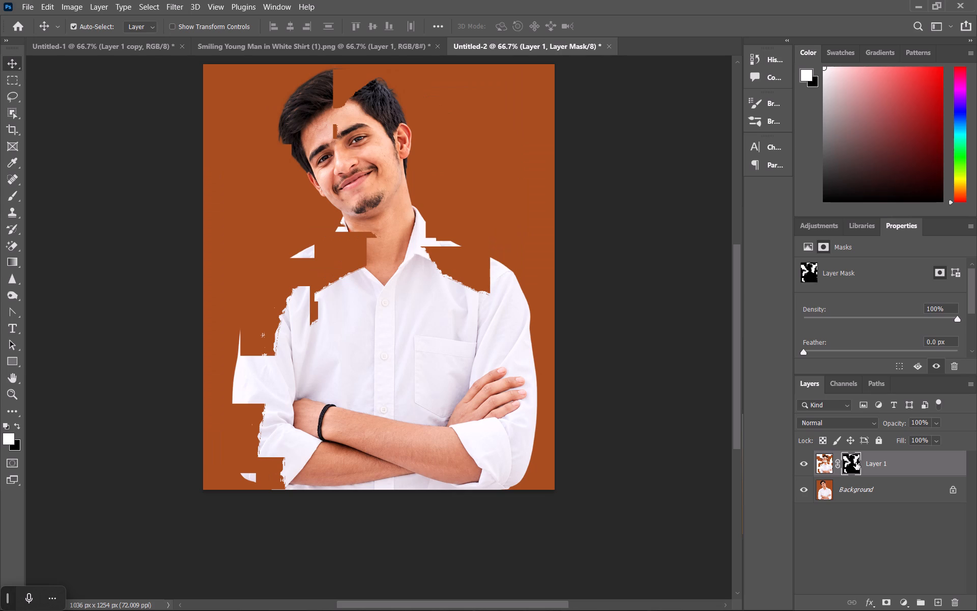
Apply a black 1 px inside Stroke layer style to the masked Layer 1 at 100% opacity.
right_click(871, 464)
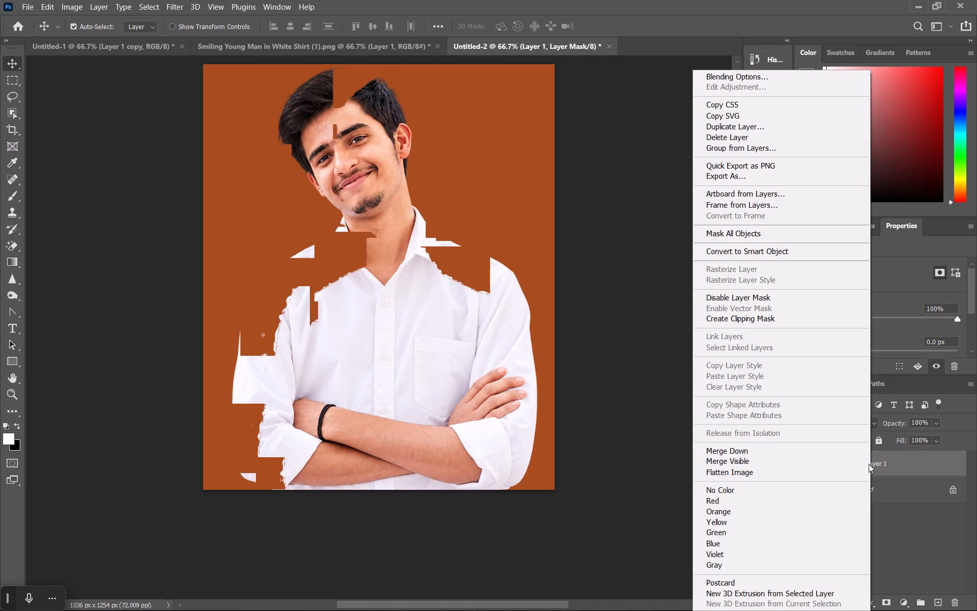
left_click(733, 78)
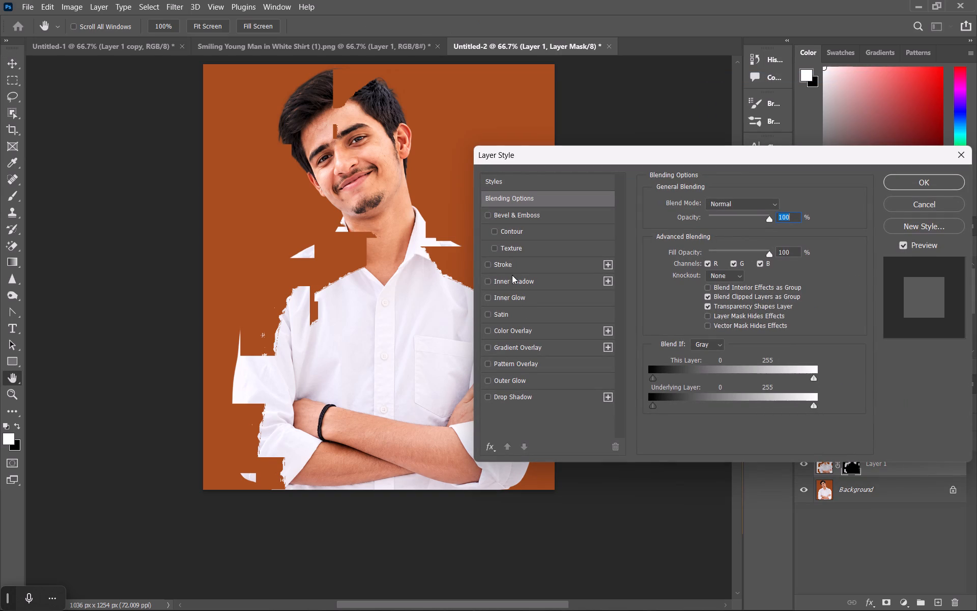
left_click(510, 270)
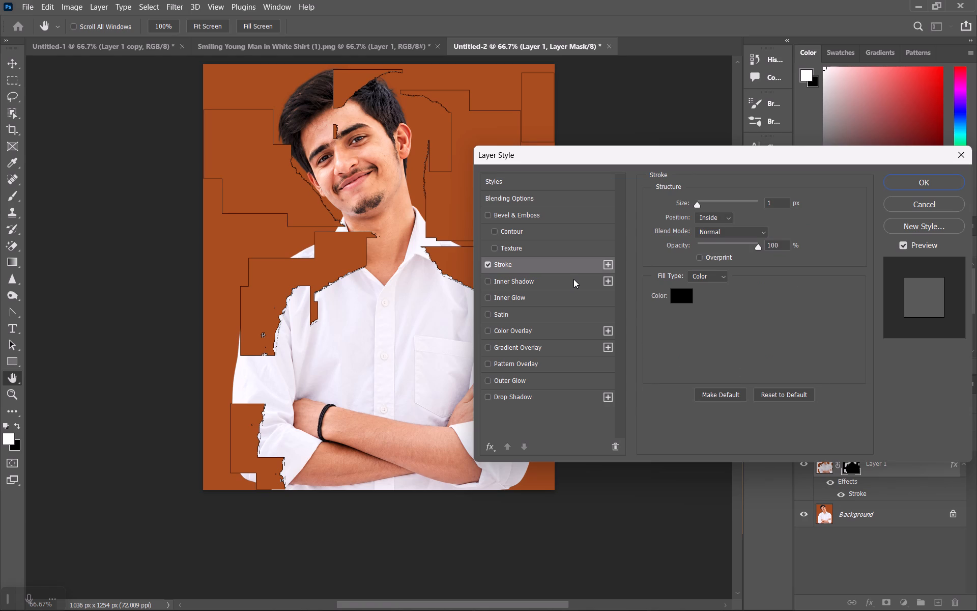
left_click(929, 184)
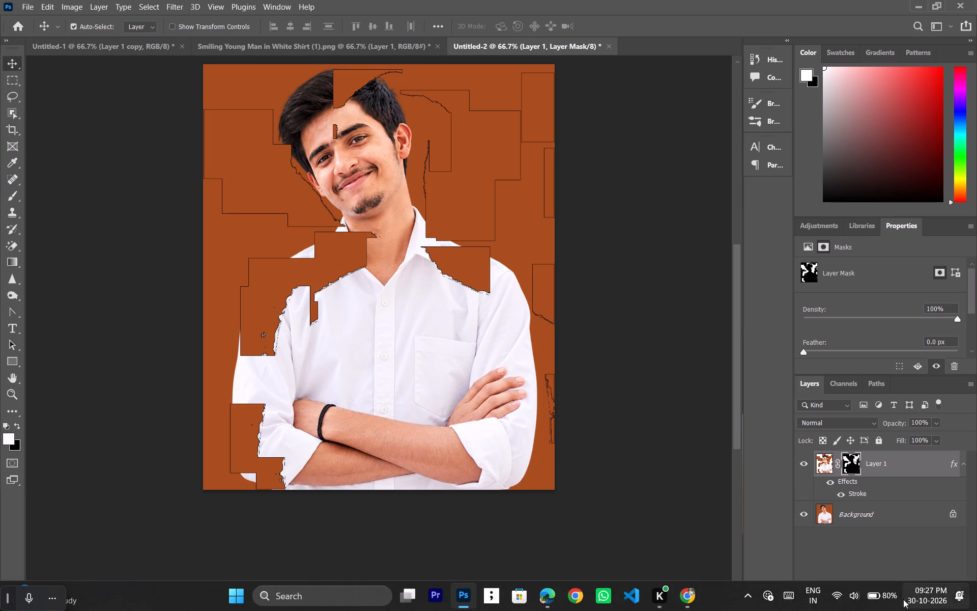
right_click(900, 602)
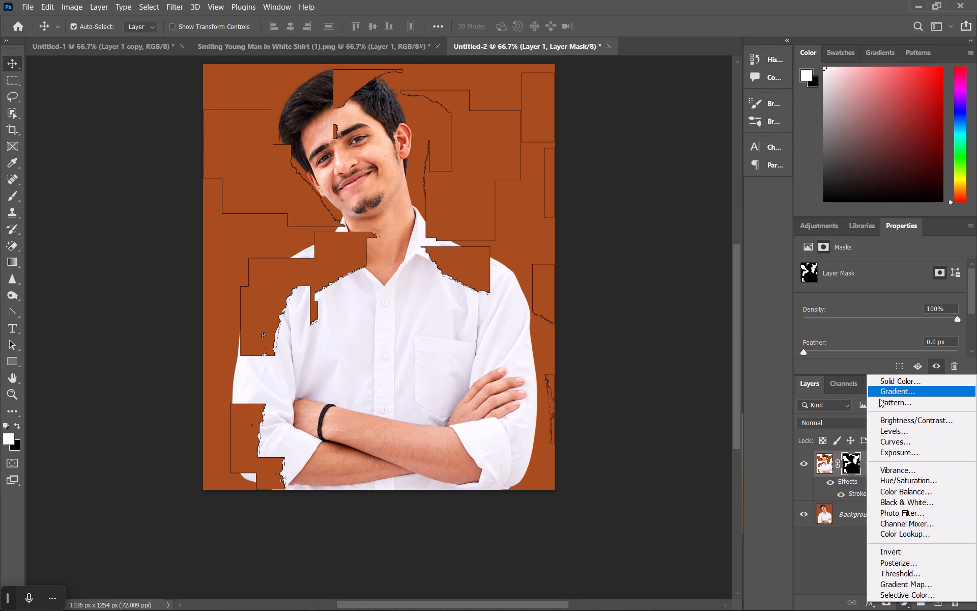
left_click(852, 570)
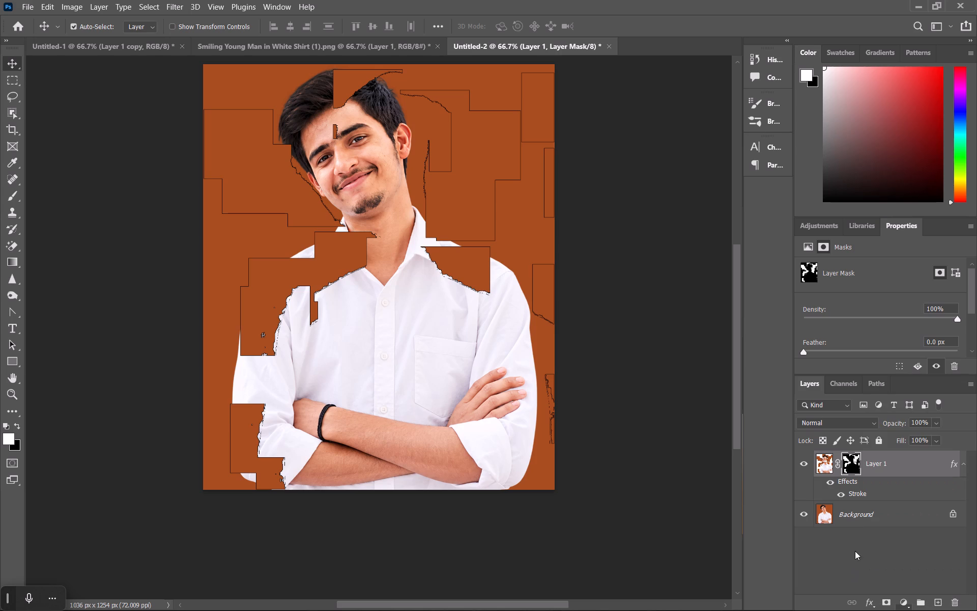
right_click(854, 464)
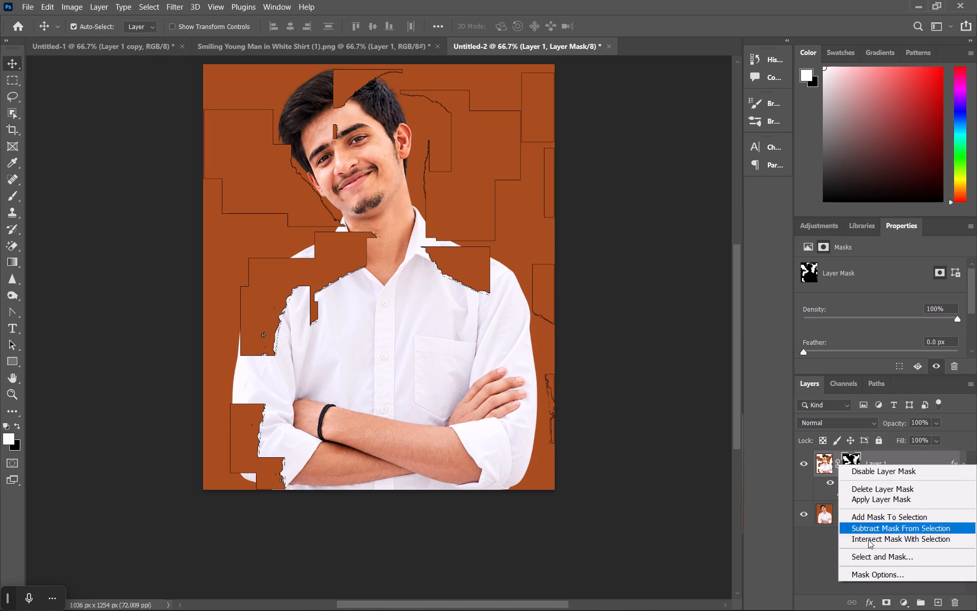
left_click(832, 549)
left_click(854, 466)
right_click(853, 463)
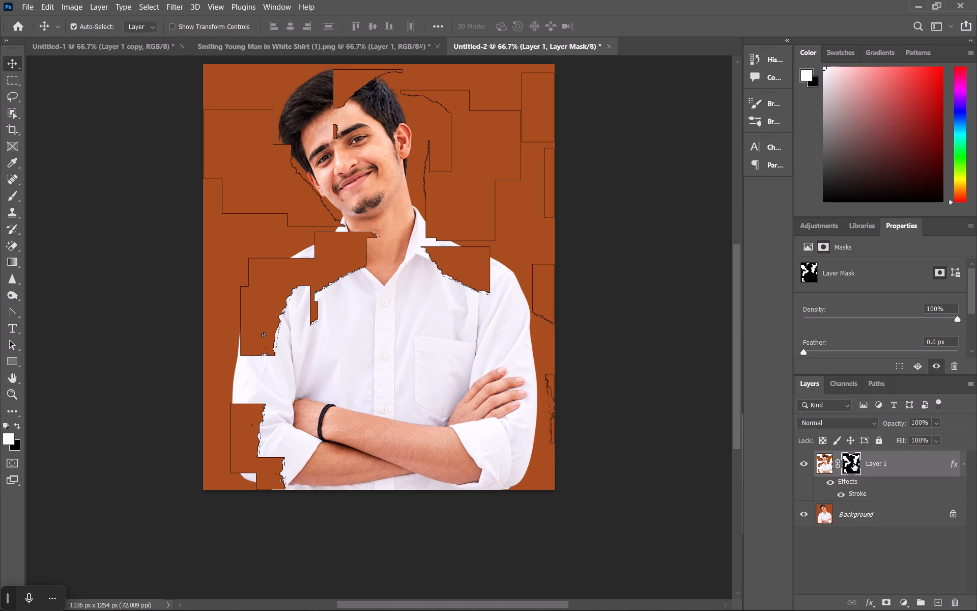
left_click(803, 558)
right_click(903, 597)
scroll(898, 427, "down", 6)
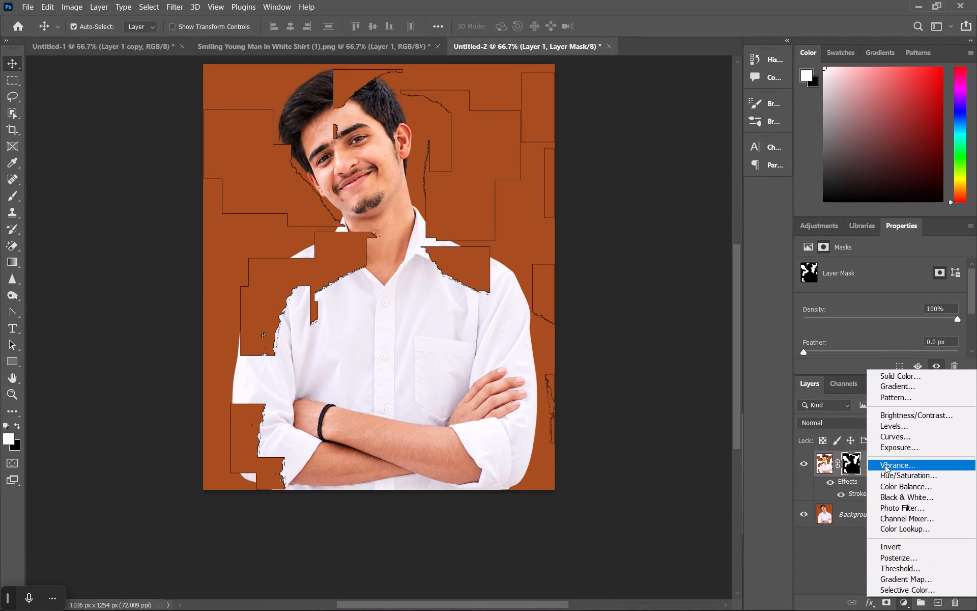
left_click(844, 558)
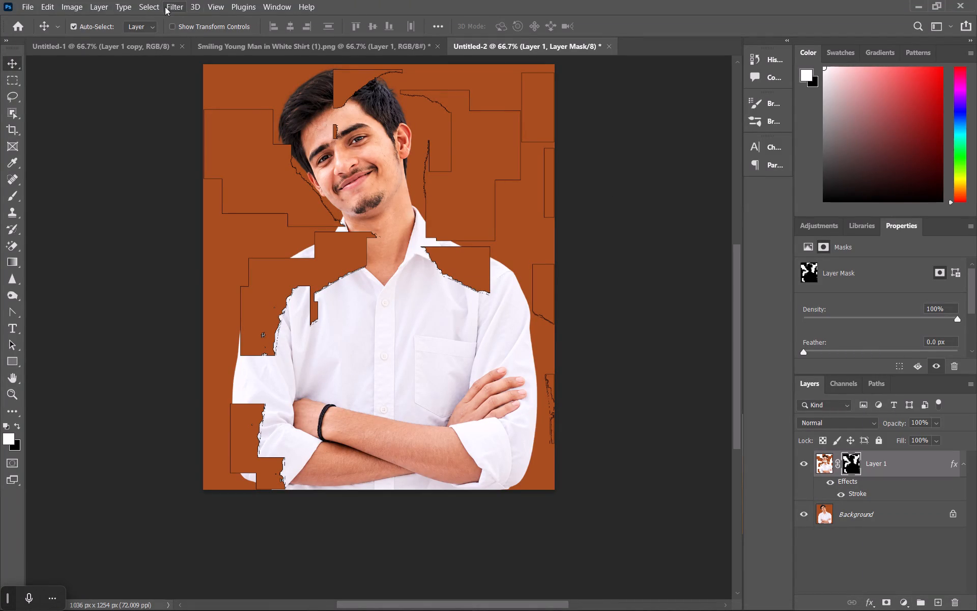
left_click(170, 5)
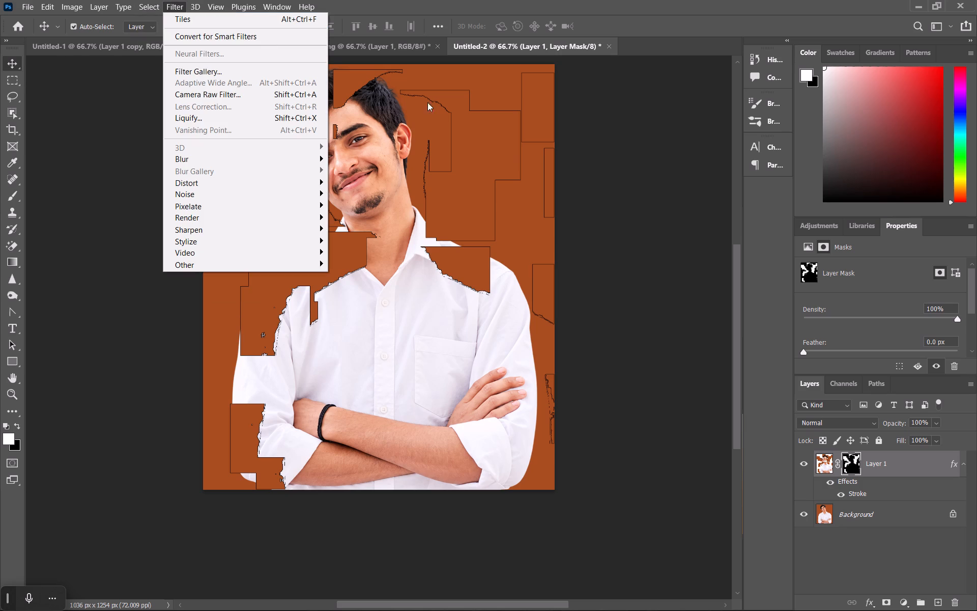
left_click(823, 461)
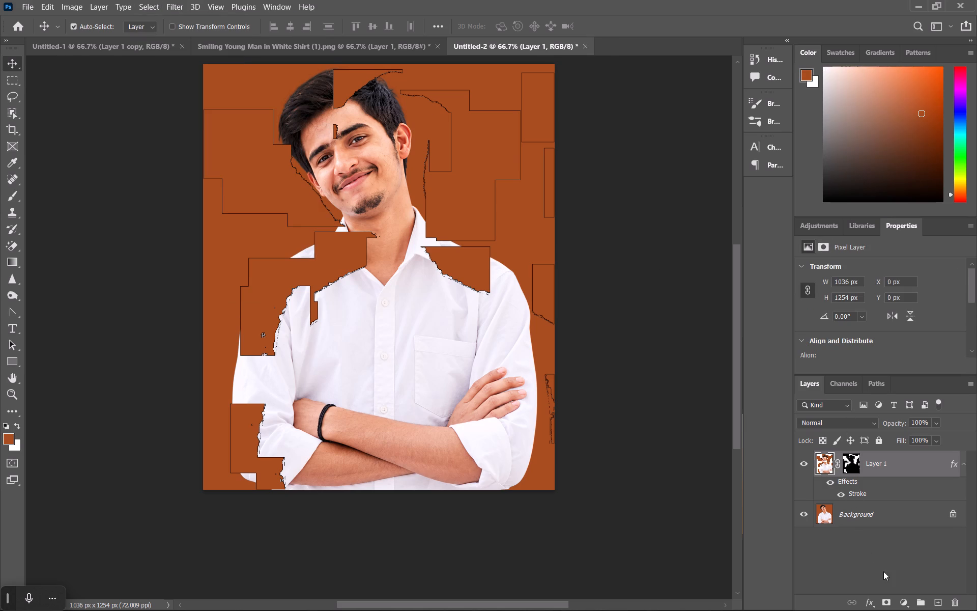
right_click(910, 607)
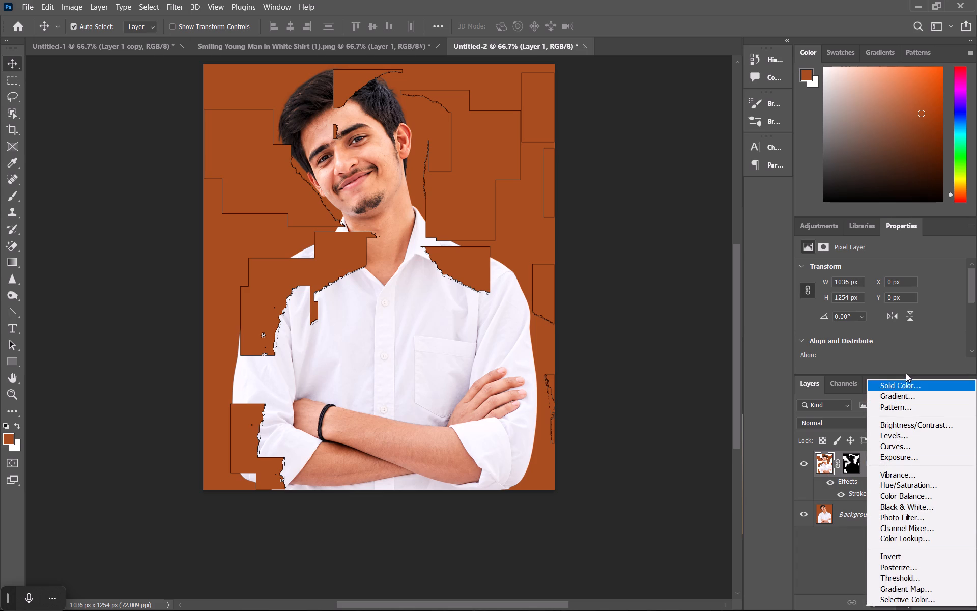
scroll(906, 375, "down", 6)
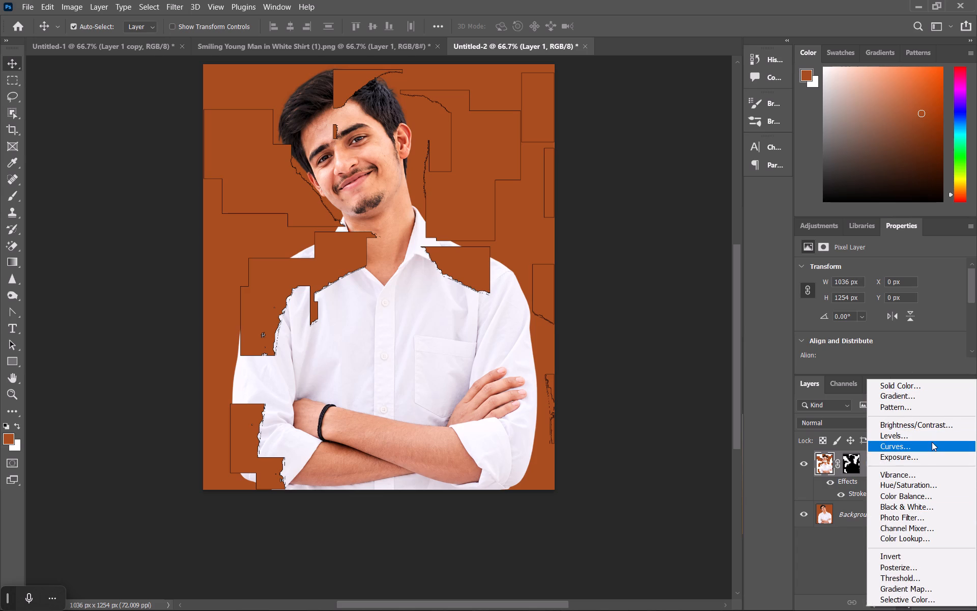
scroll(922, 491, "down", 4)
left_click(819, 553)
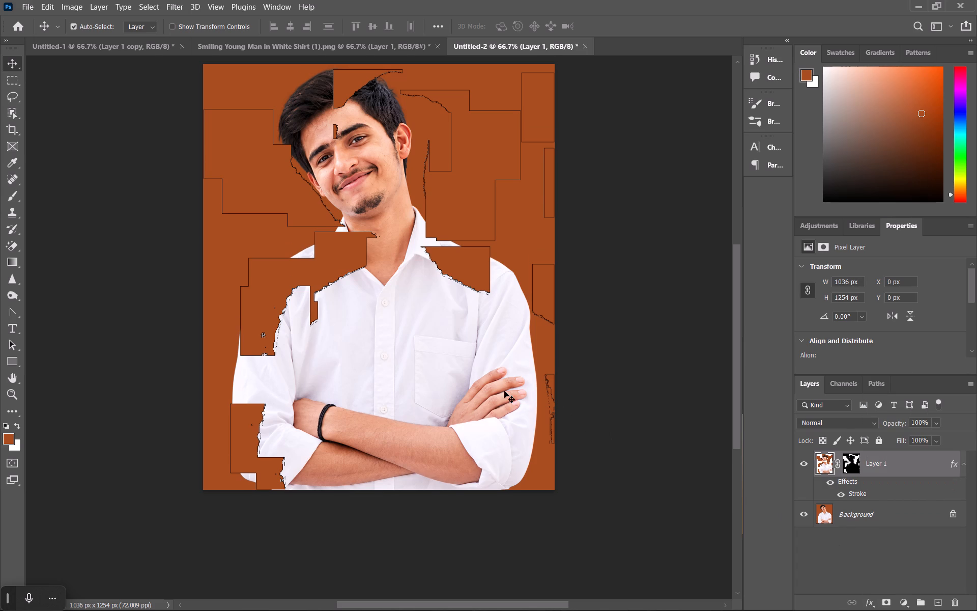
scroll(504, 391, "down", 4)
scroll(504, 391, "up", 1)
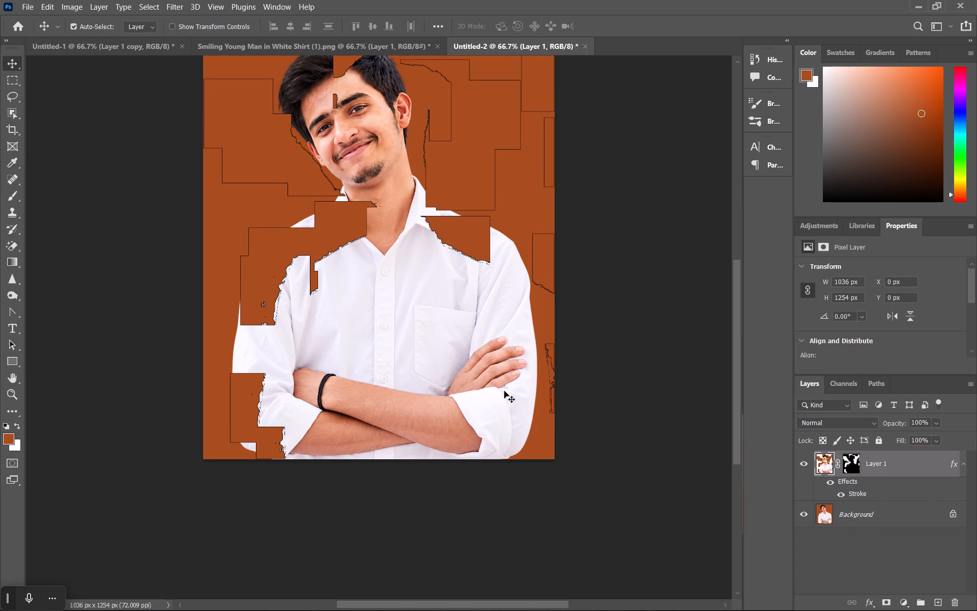
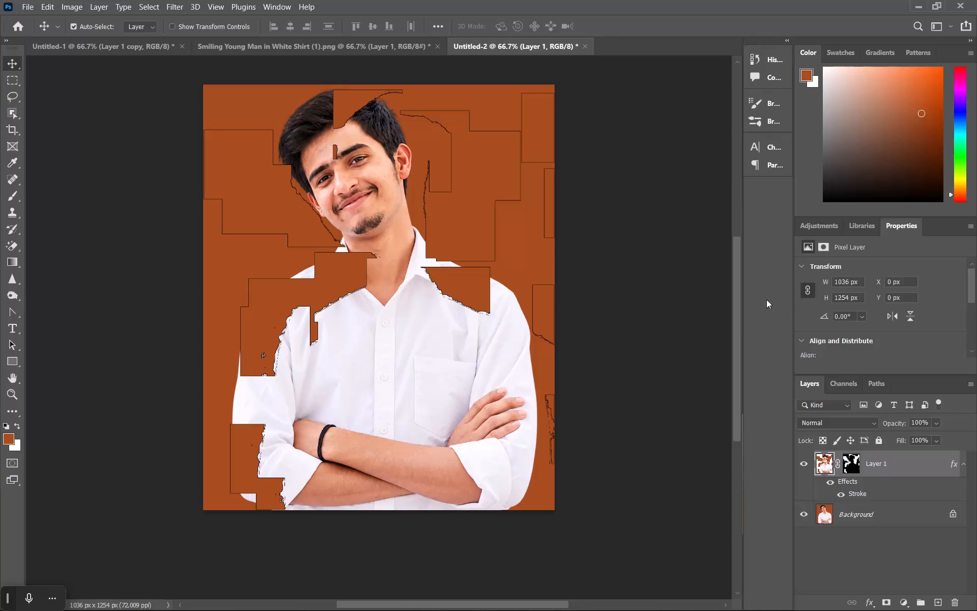
Close the Smiling Young Man in White Shirt (1).png document, saving its changes.
left_click(438, 42)
left_click(438, 42)
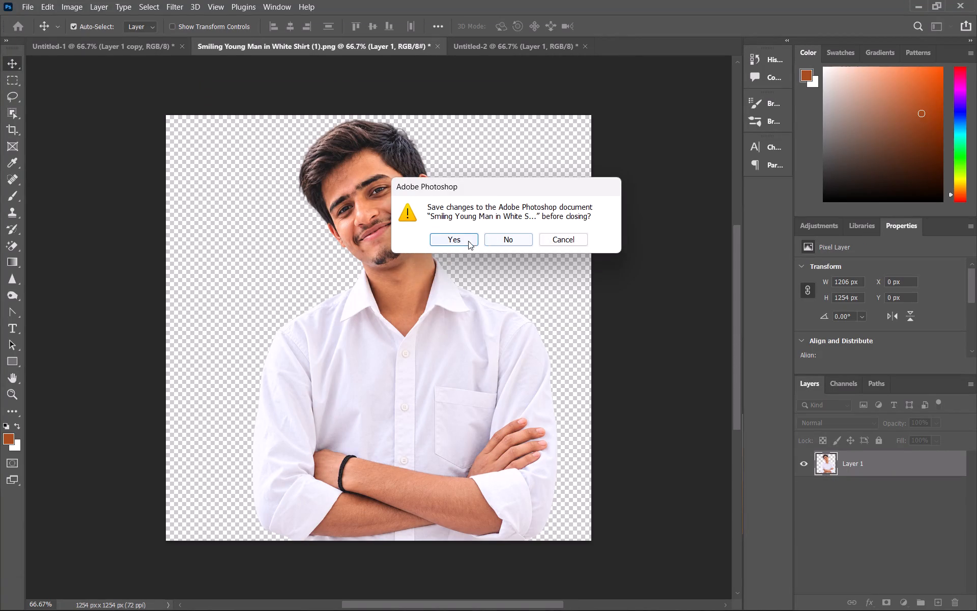
left_click(466, 242)
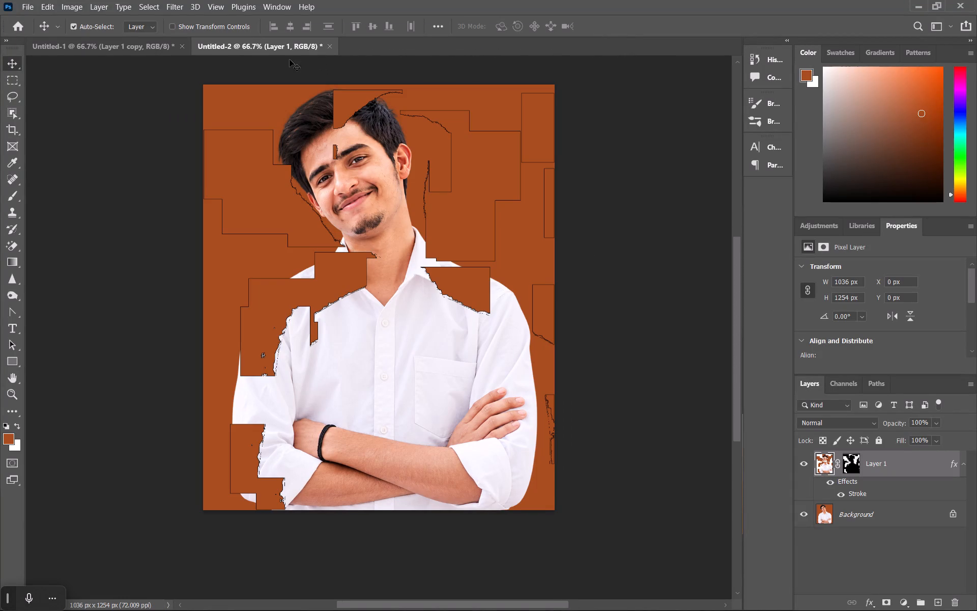
Close the Untitled-2 document without saving its changes.
left_click(330, 46)
left_click(516, 240)
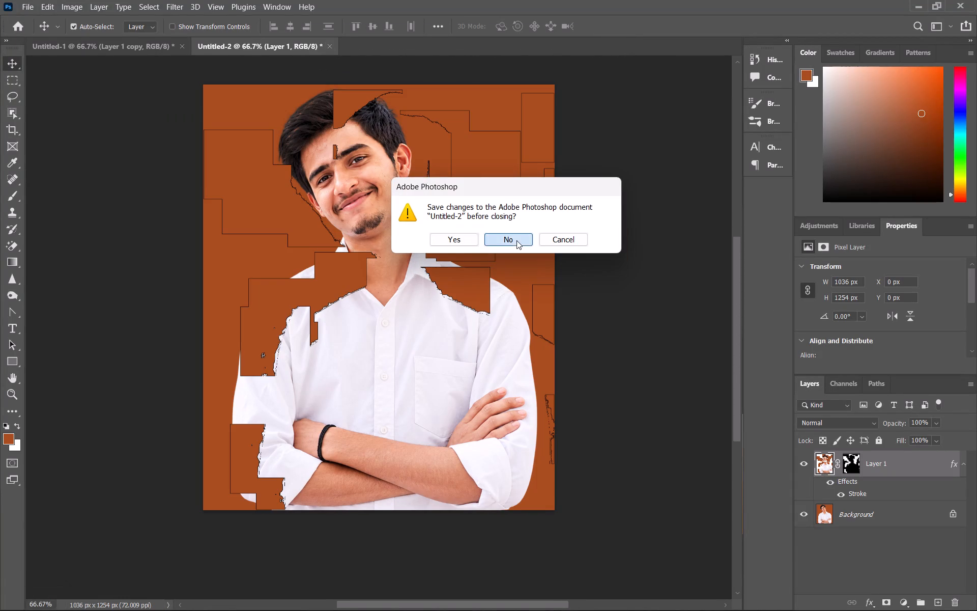
In Untitled-1, undo back to before the Layer 1 copy and its Tiles smart filter were added.
left_click(233, 102)
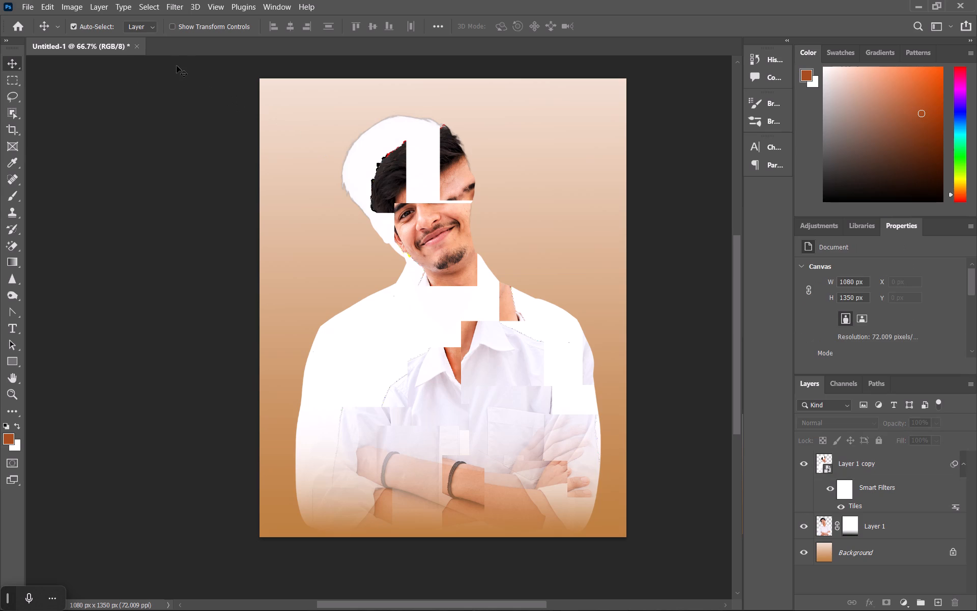
key("ctrl+z")
key("ctrl+z")
key("ctrl+z")
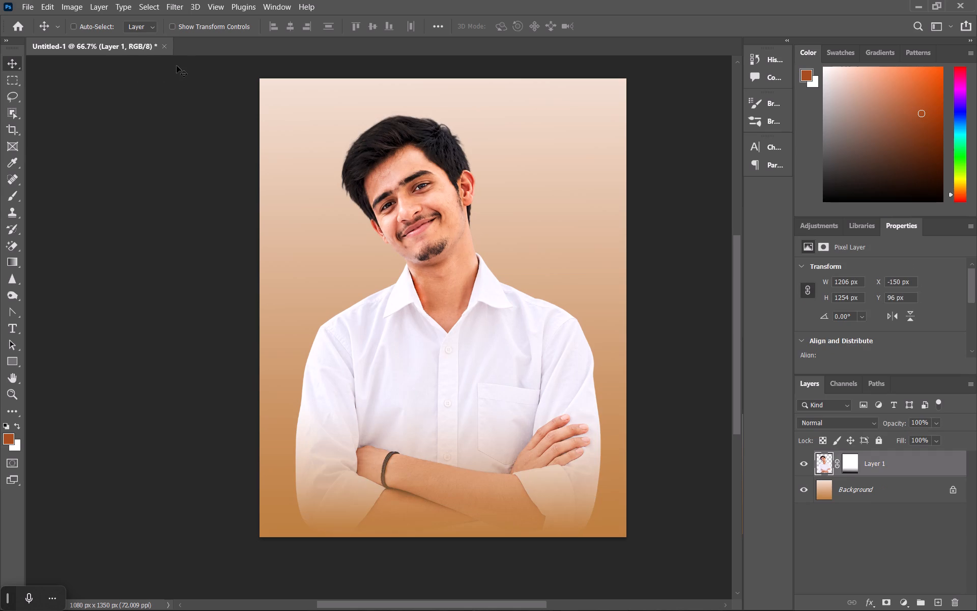
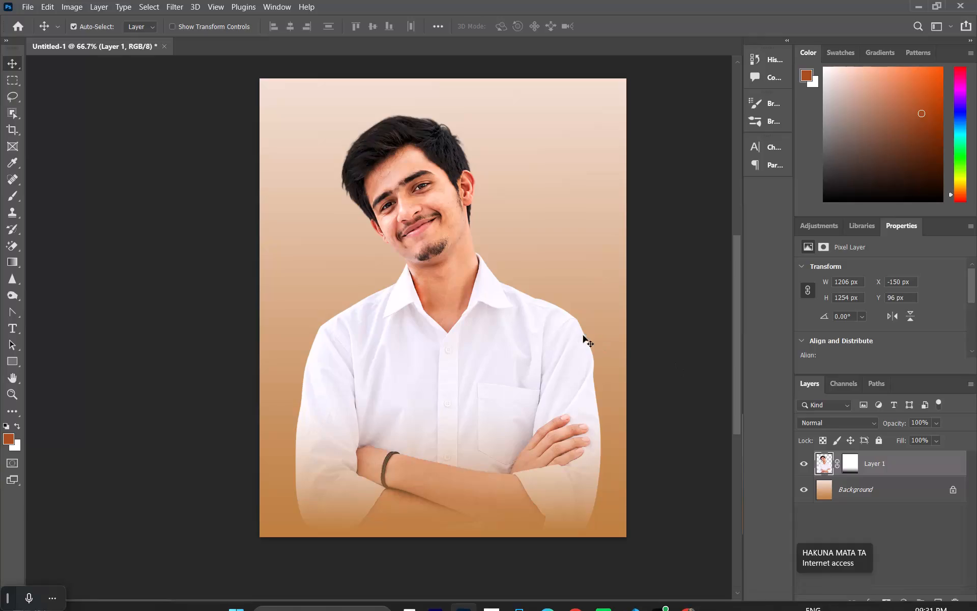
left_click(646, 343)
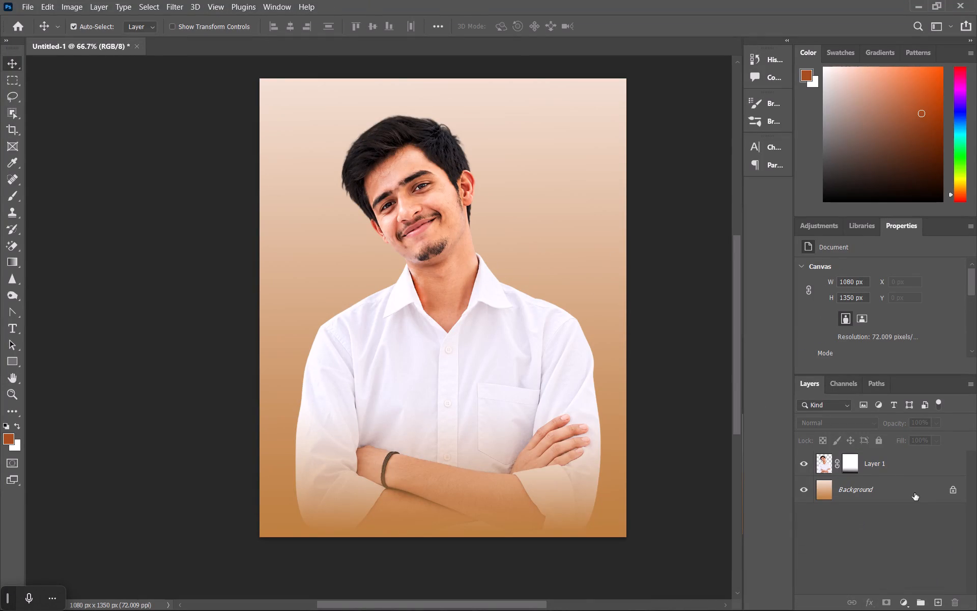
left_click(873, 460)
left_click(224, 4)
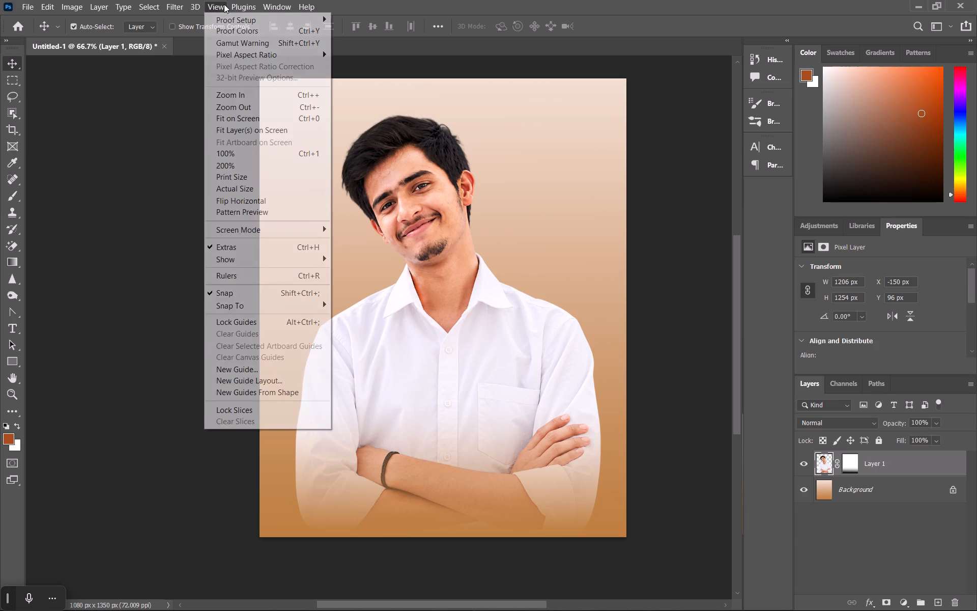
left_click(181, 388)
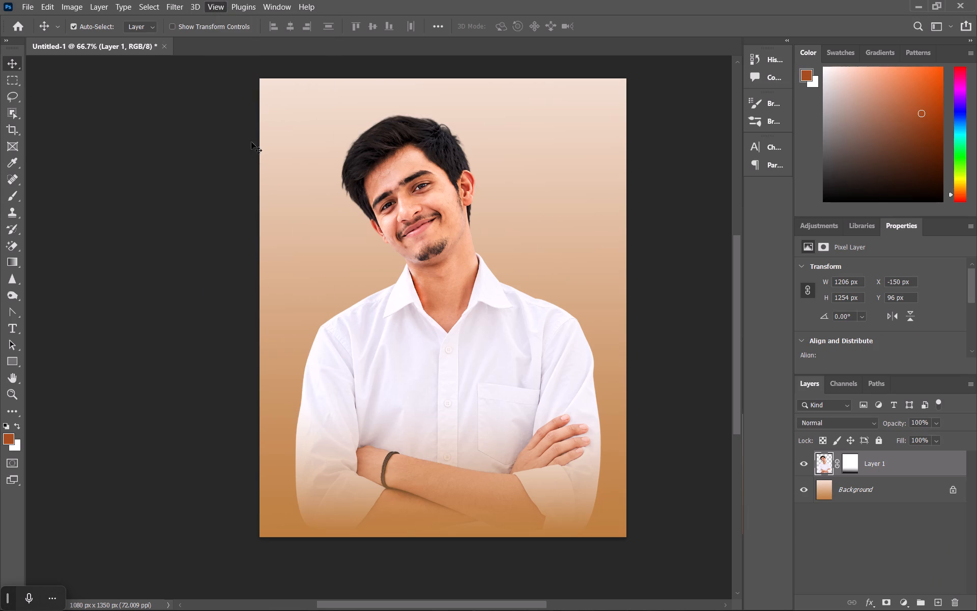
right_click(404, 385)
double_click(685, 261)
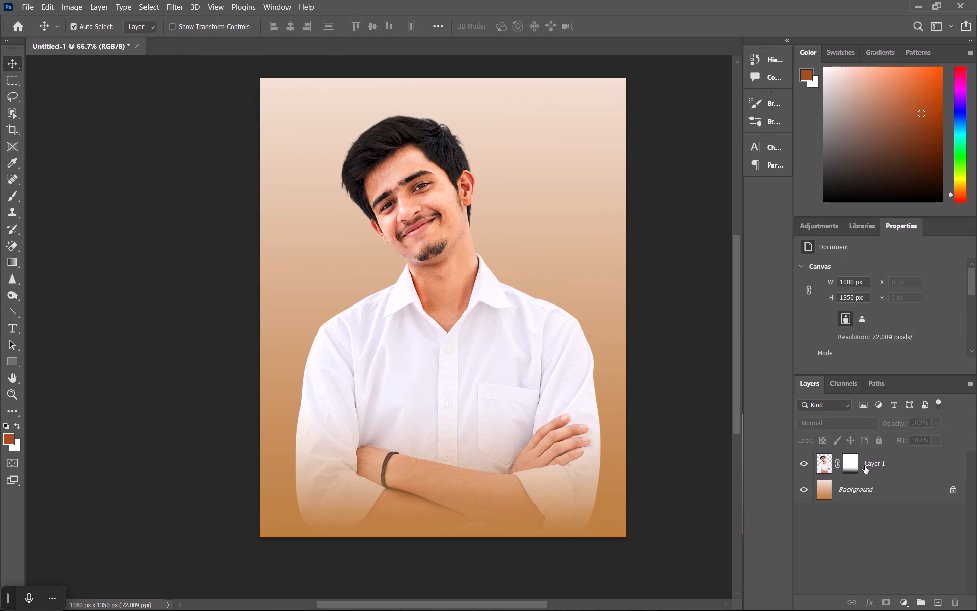
Convert the masked portrait layer, Layer 1, to a Smart Object.
right_click(884, 461)
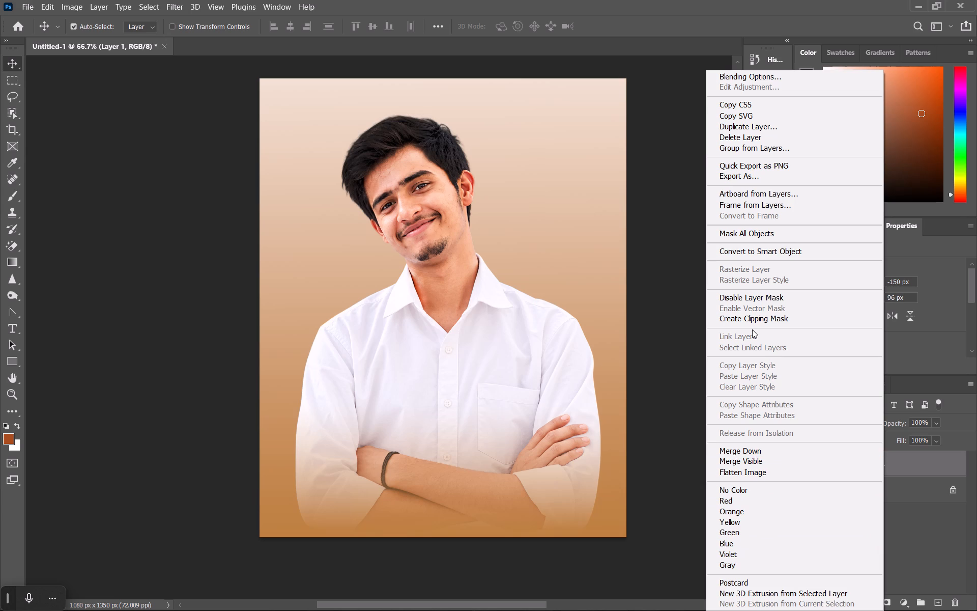
left_click(788, 253)
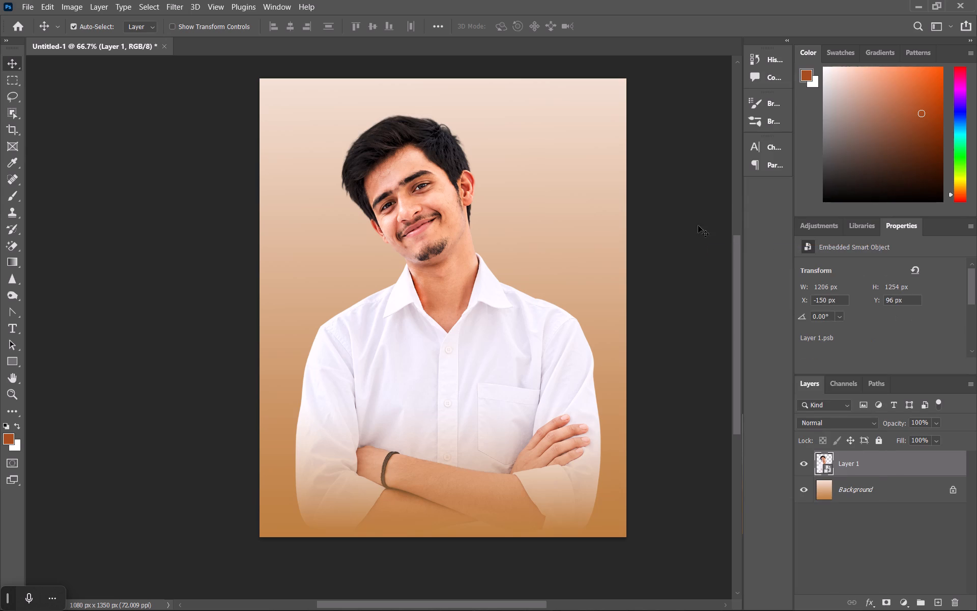
Bring up the available layer commands for the Layer 1 smart object.
right_click(862, 471)
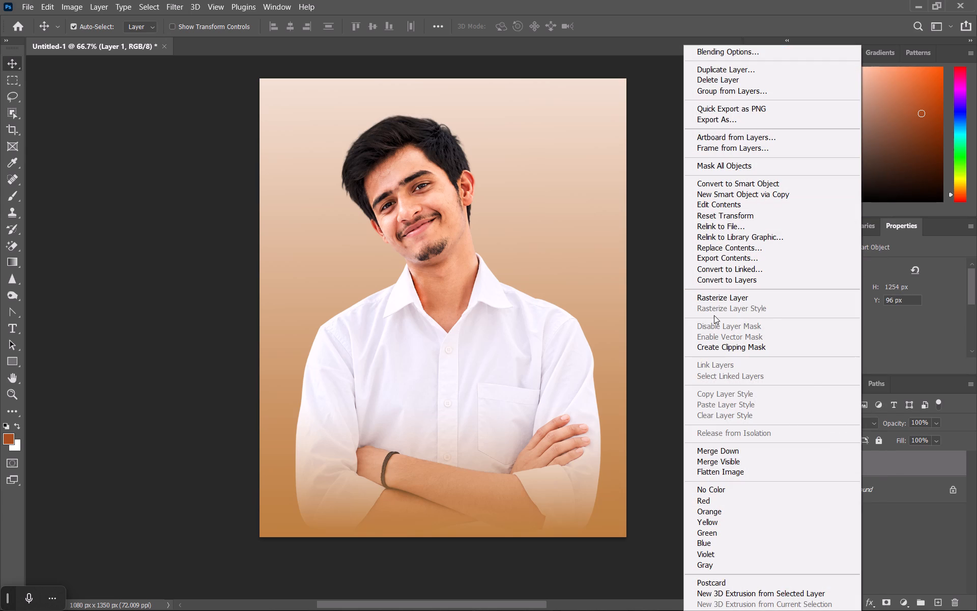
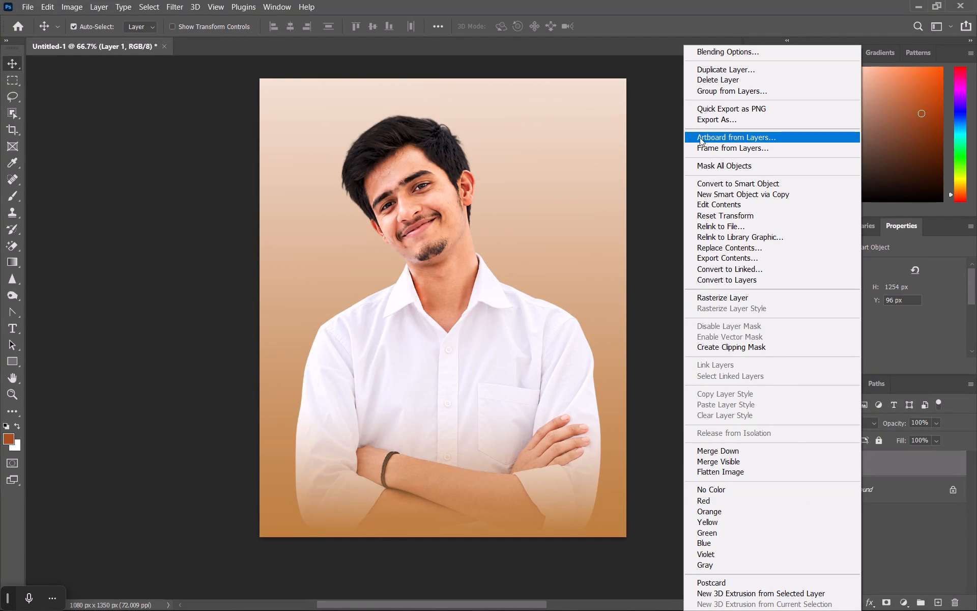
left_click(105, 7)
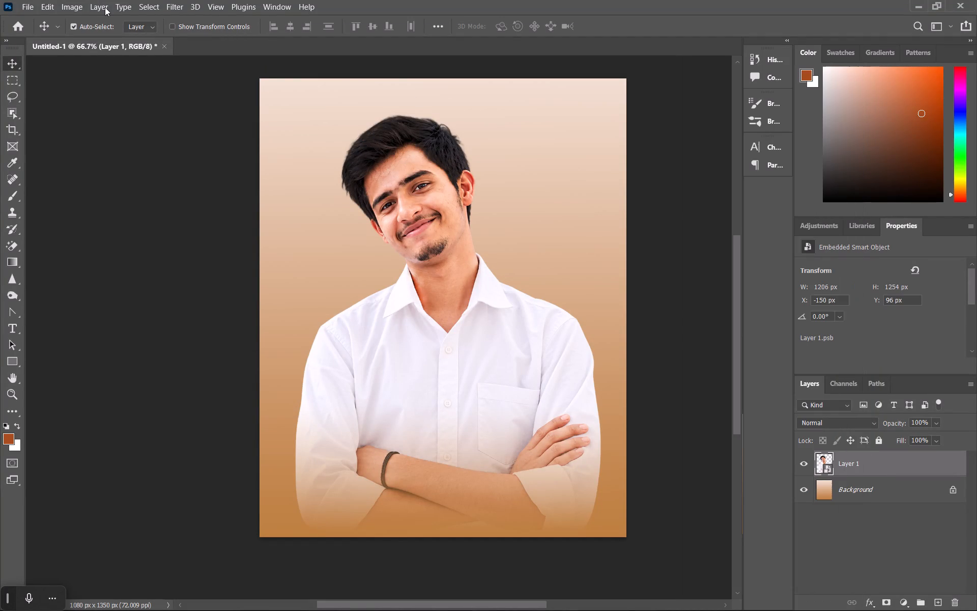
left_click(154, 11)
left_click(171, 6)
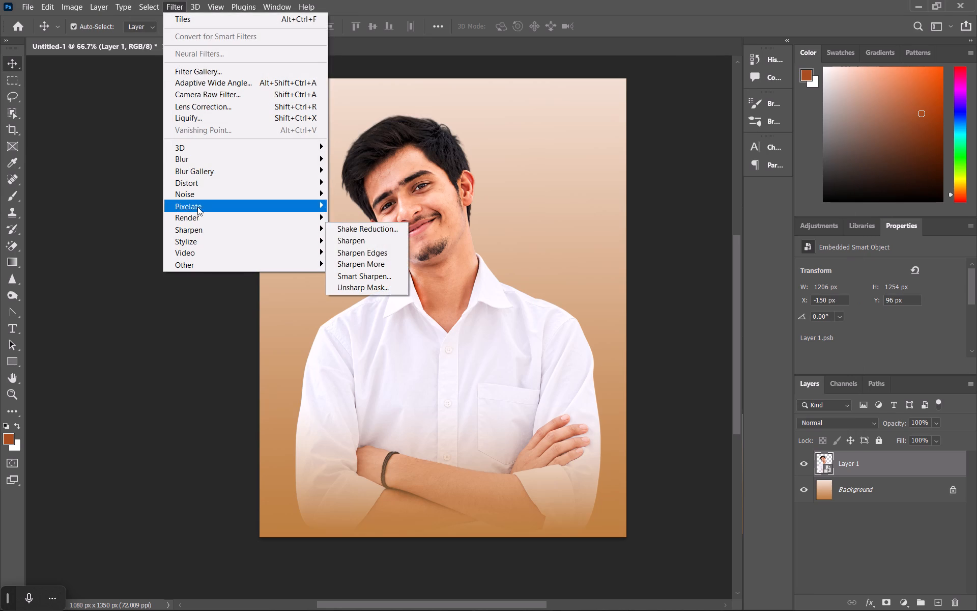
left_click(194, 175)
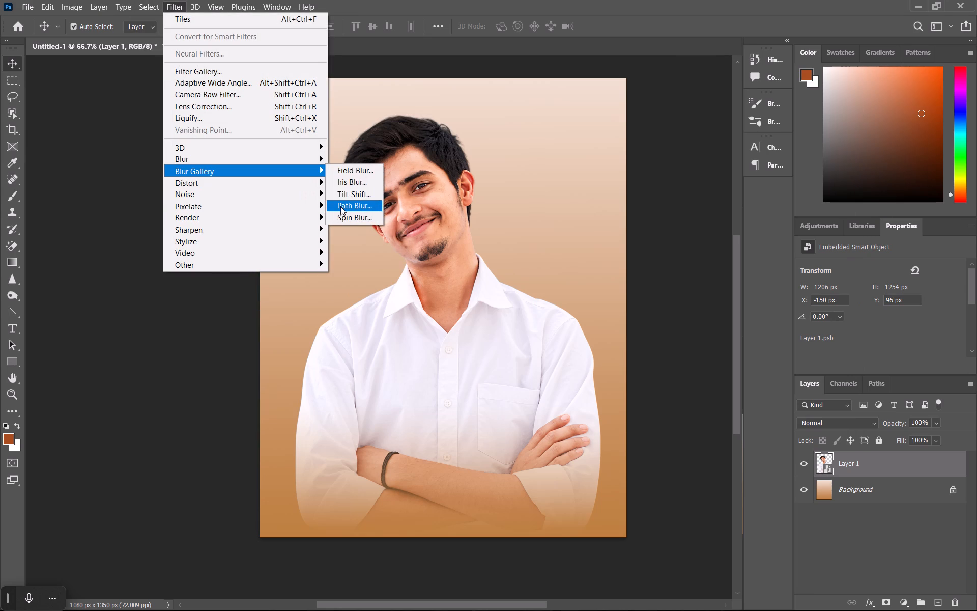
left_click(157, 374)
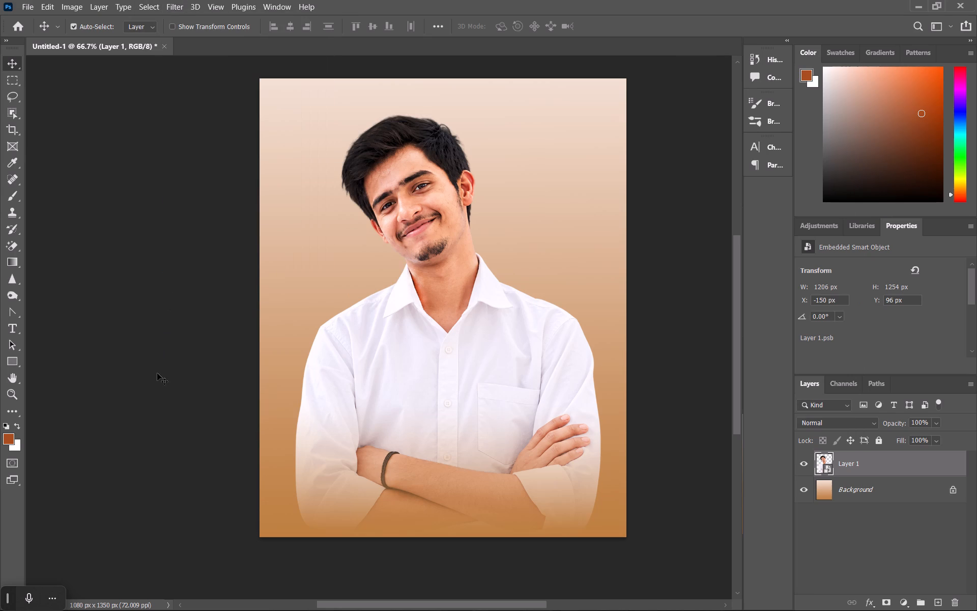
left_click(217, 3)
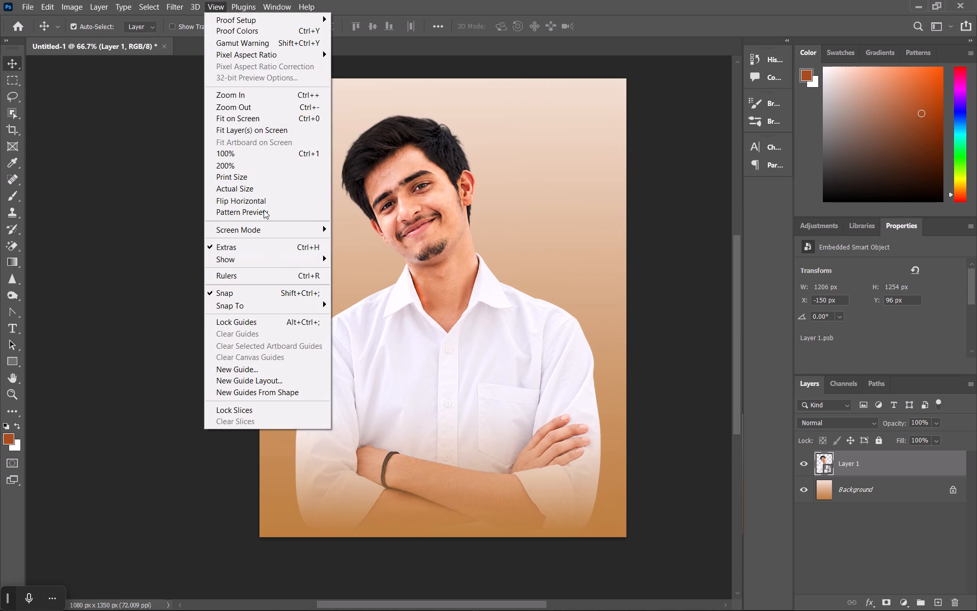
Start a 15 px Tilt-Shift blur on Layer 1, tilt its focus band and move its centre down to the lower shirt.
left_click(183, 0)
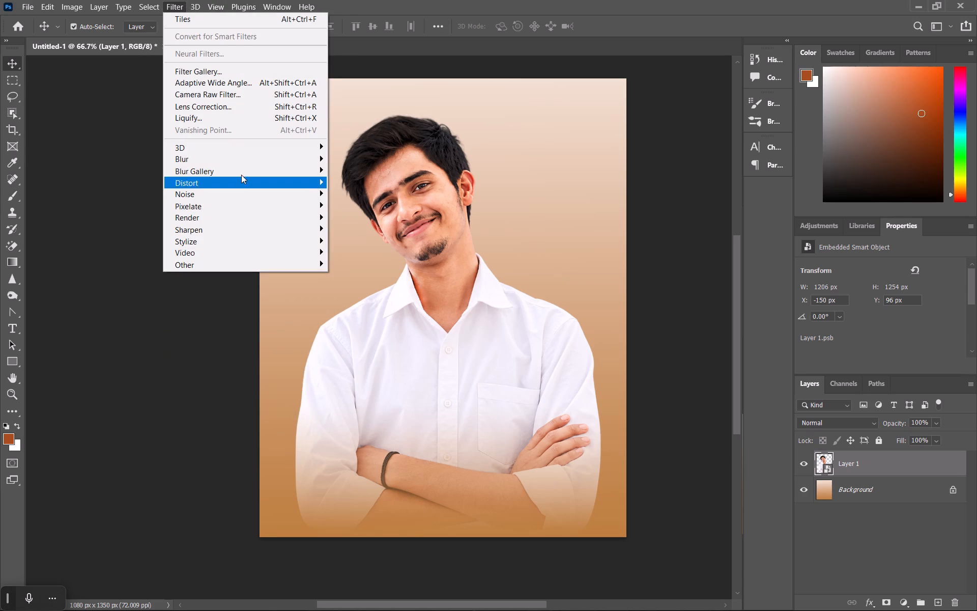
left_click(241, 173)
left_click(343, 195)
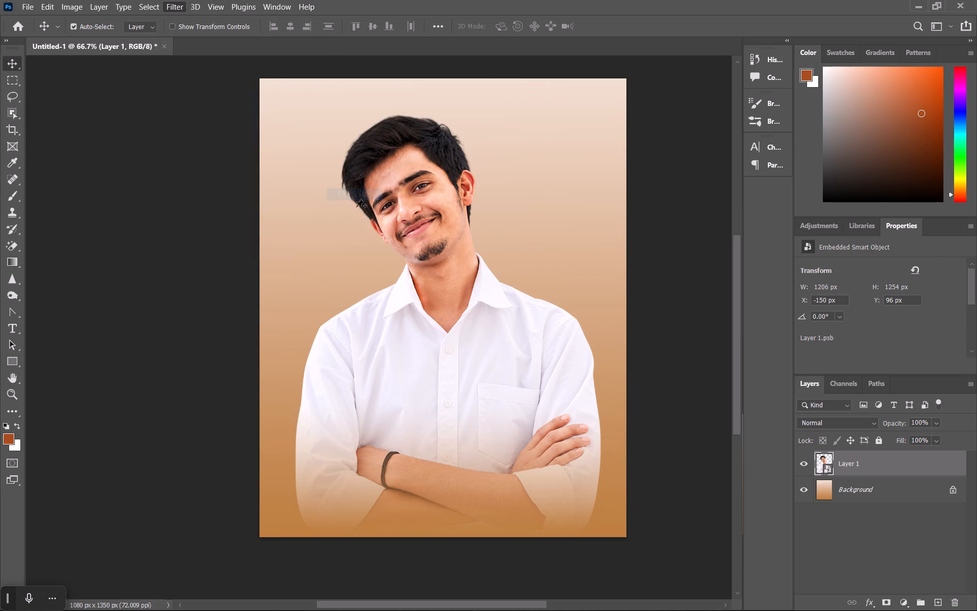
left_click(420, 491)
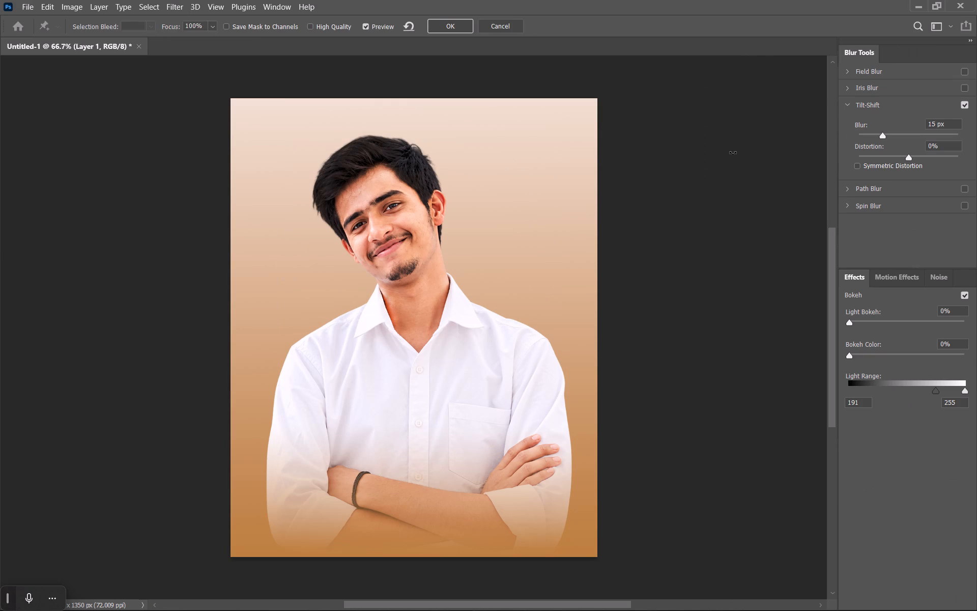
scroll(406, 353, "down", 5)
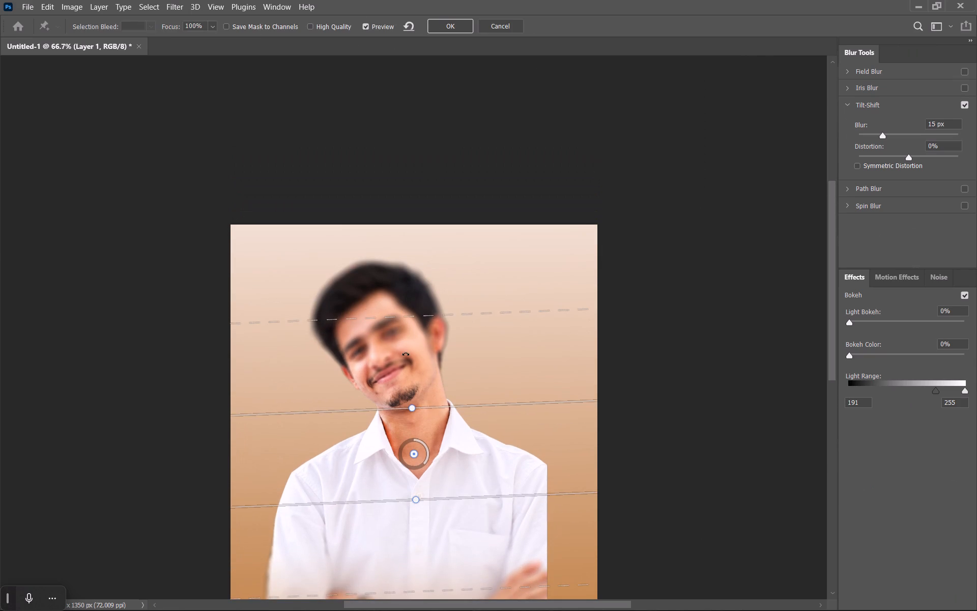
scroll(406, 352, "down", 3)
scroll(406, 465, "down", 3)
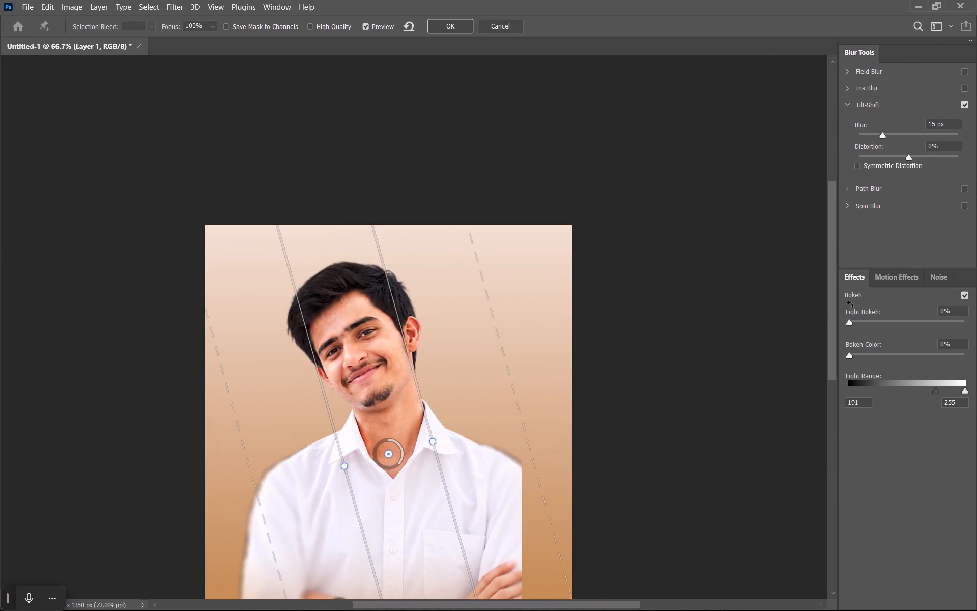
left_click_drag(834, 305, 834, 312)
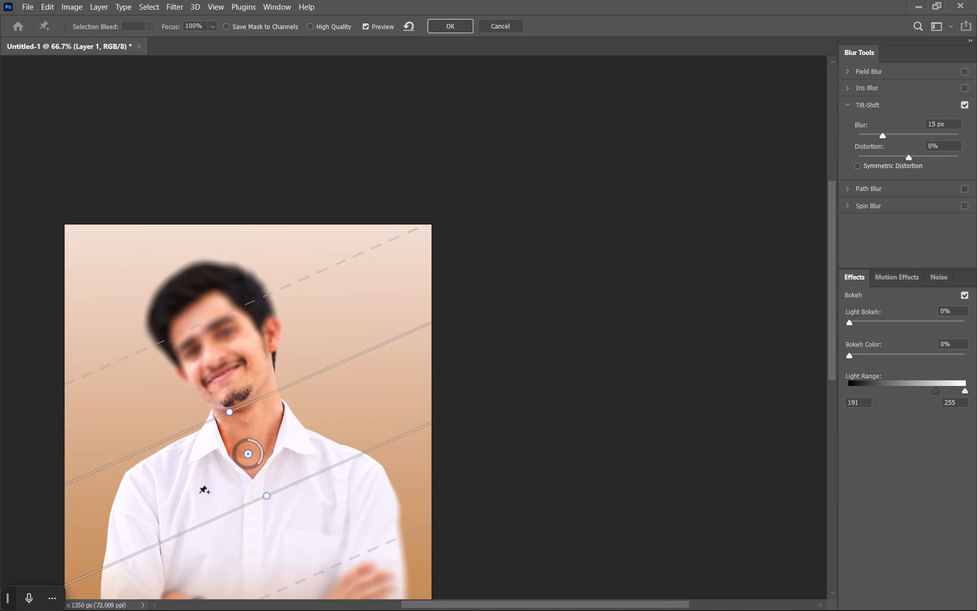
left_click_drag(248, 456, 247, 513)
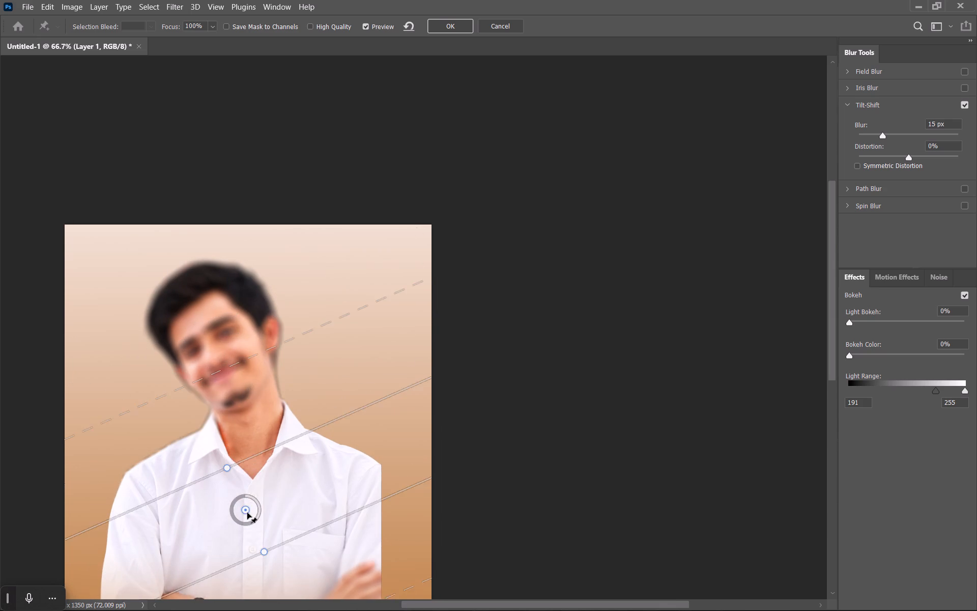
left_click_drag(247, 513, 240, 588)
Move the Tilt-Shift centre further down onto the middle of the man's crossed forearms.
scroll(247, 513, "down", 5)
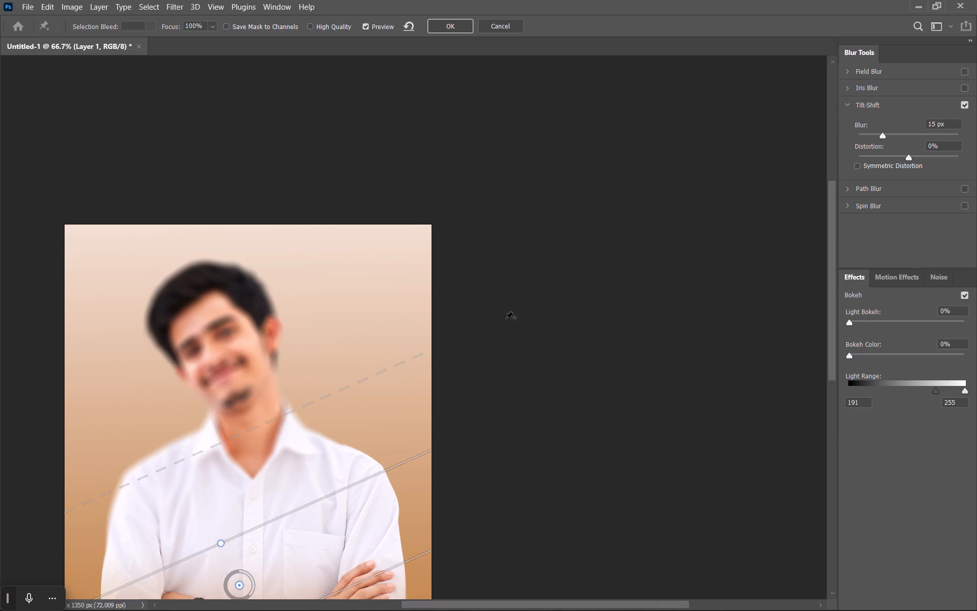
scroll(506, 319, "down", 6)
scroll(294, 590, "down", 5)
scroll(199, 560, "down", 1)
scroll(239, 549, "up", 5)
scroll(239, 548, "down", 8)
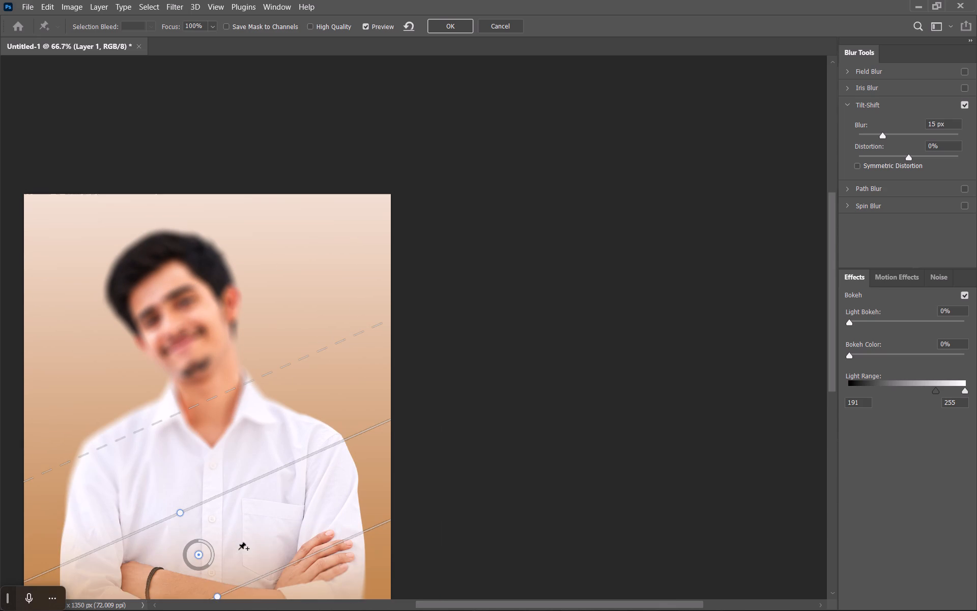
scroll(239, 549, "up", 1)
scroll(239, 549, "down", 13)
scroll(239, 549, "up", 4)
scroll(238, 550, "down", 1)
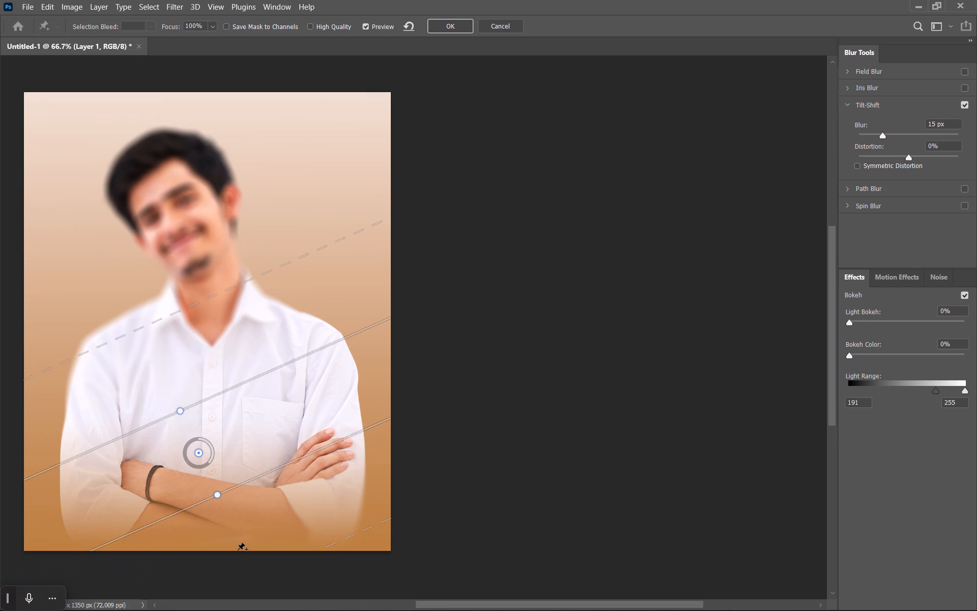
key("Left")
key("Left")
key("Left")
key("Left")
key("Left")
key("Left")
key("Left")
key("Left")
key("Left")
key("Left")
key("Left")
key("Left")
key("Left")
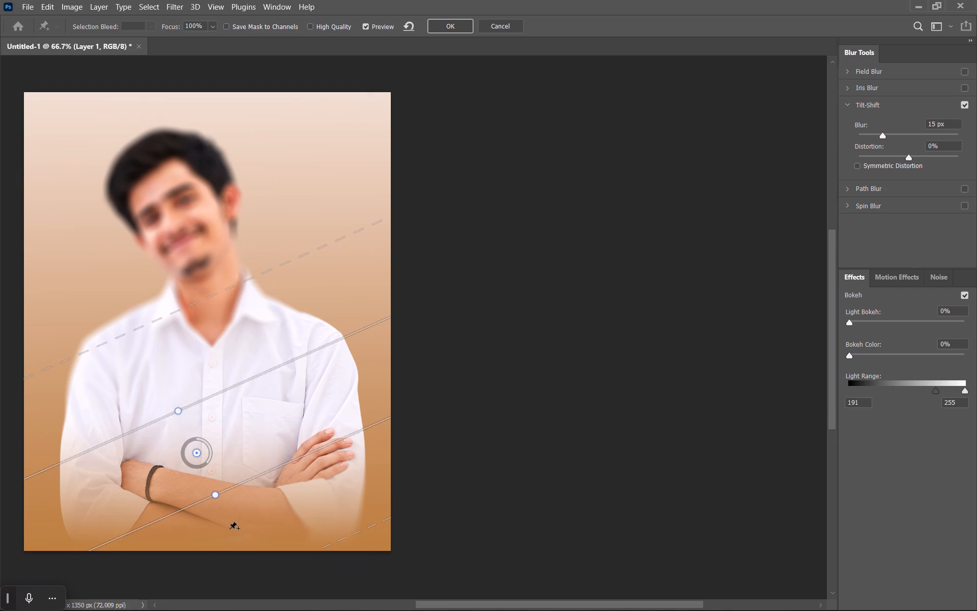
left_click_drag(193, 450, 208, 489)
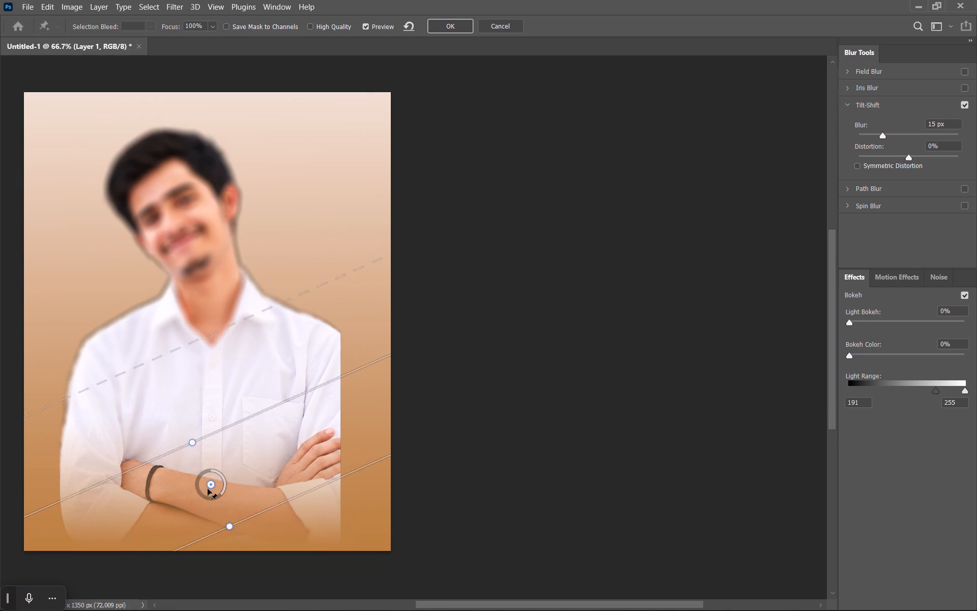
left_click_drag(208, 489, 203, 491)
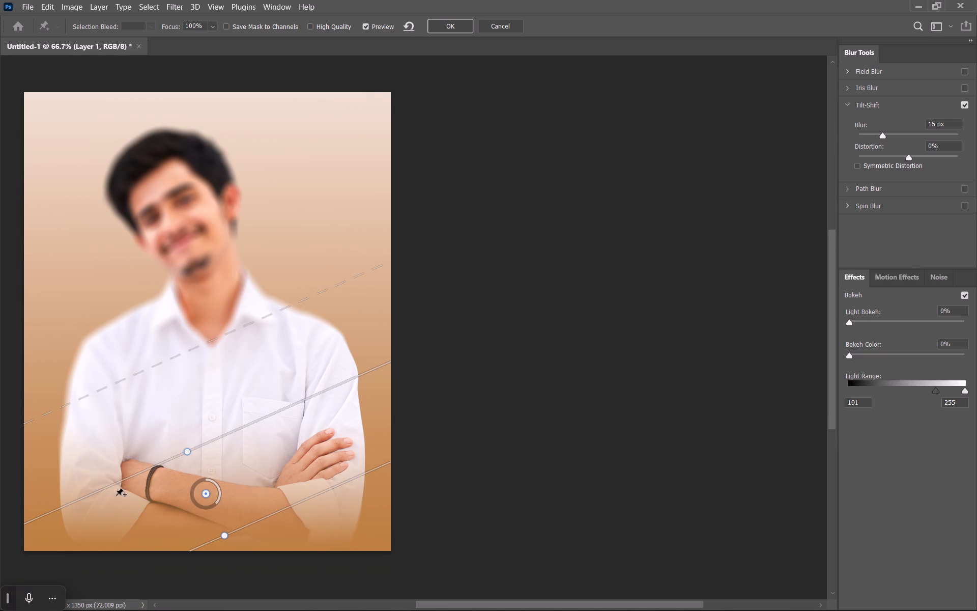
Extend the upper focus boundary past the top of the canvas, beyond the man's head.
left_click_drag(109, 484, 97, 468)
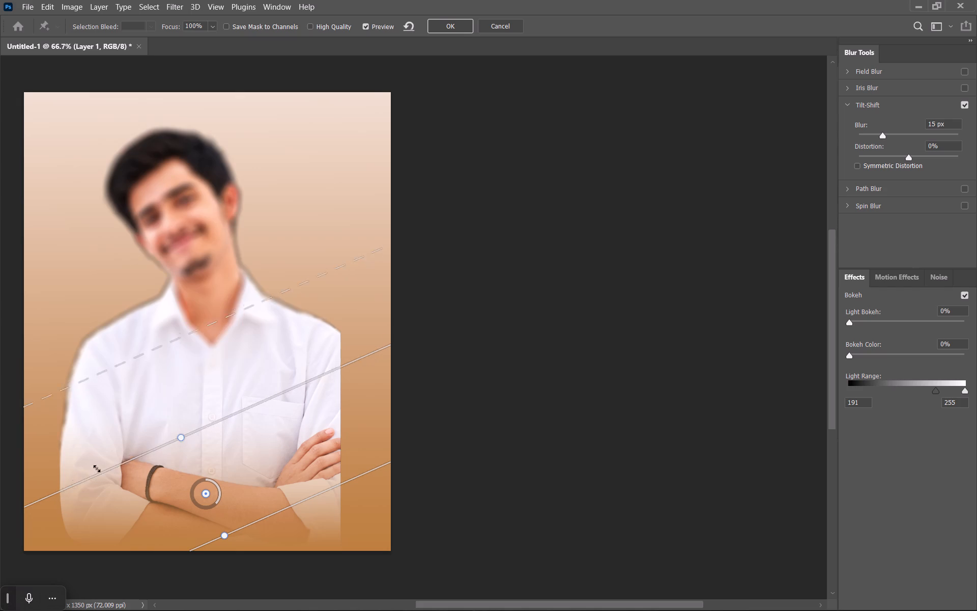
left_click_drag(97, 468, 0, 93)
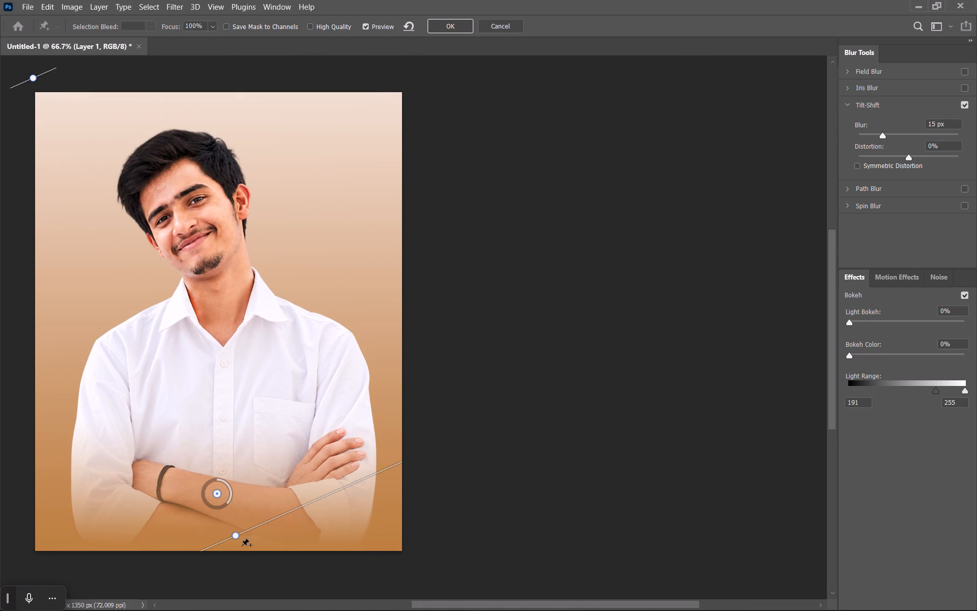
Level the lower focus line just below the crossed forearms and apply the Tilt-Shift blur to Layer 1.
left_click_drag(233, 541, 215, 541)
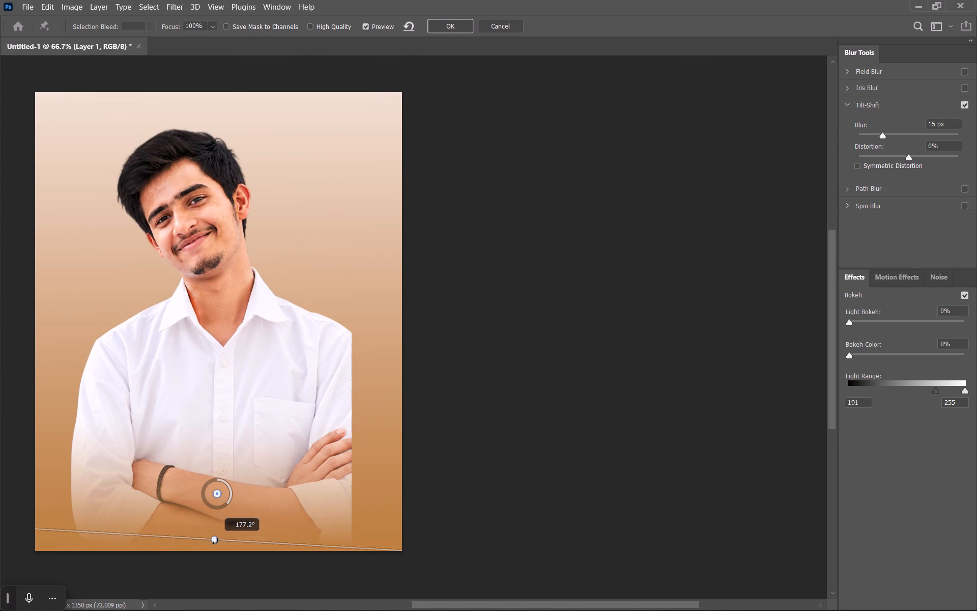
left_click_drag(215, 541, 219, 542)
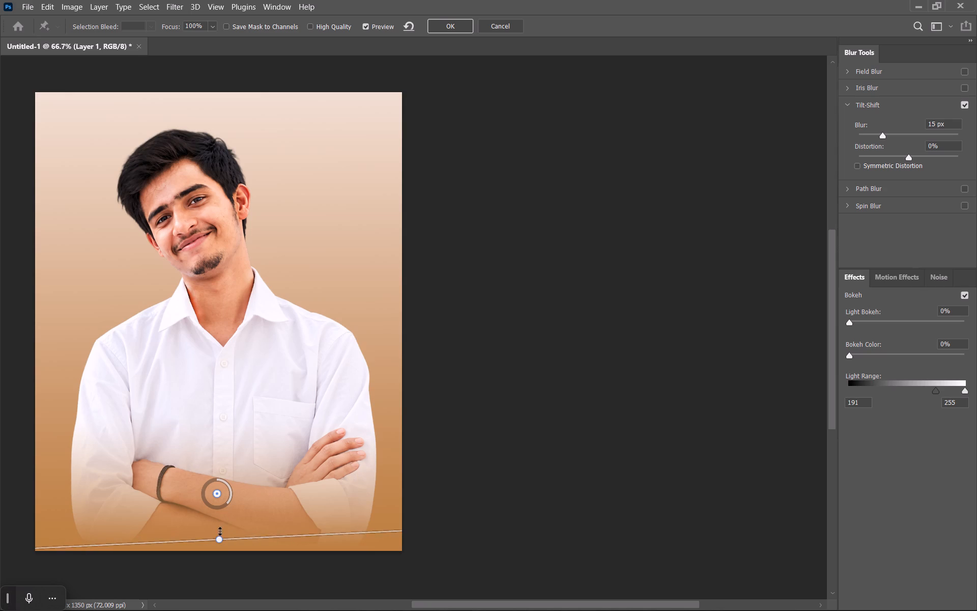
left_click(220, 541)
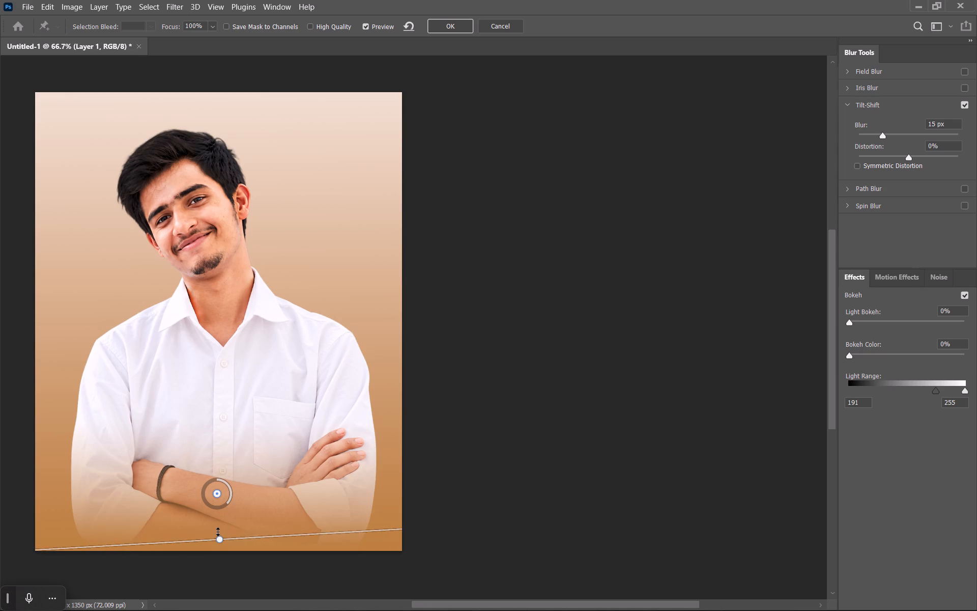
left_click_drag(218, 532, 219, 526)
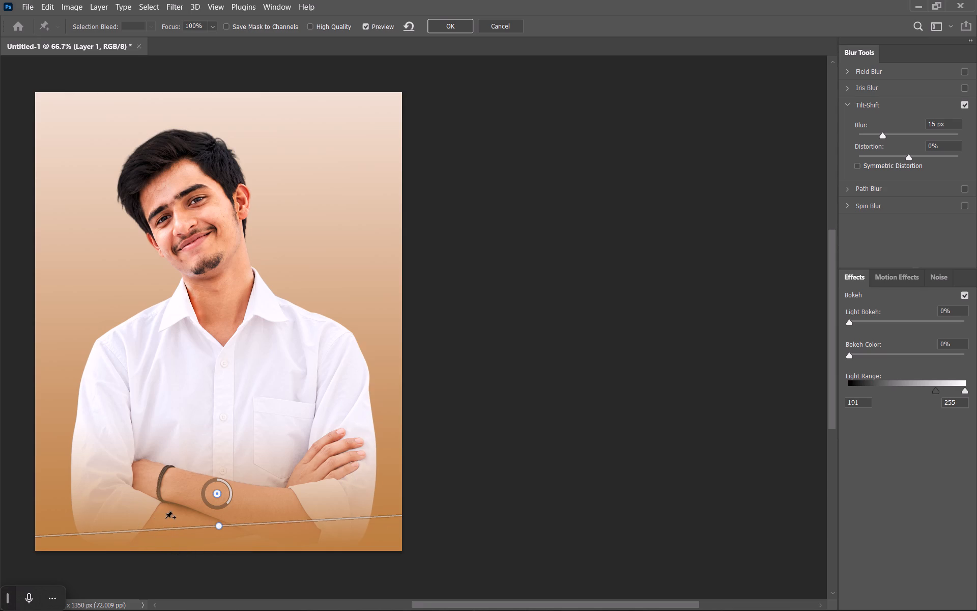
left_click(214, 521)
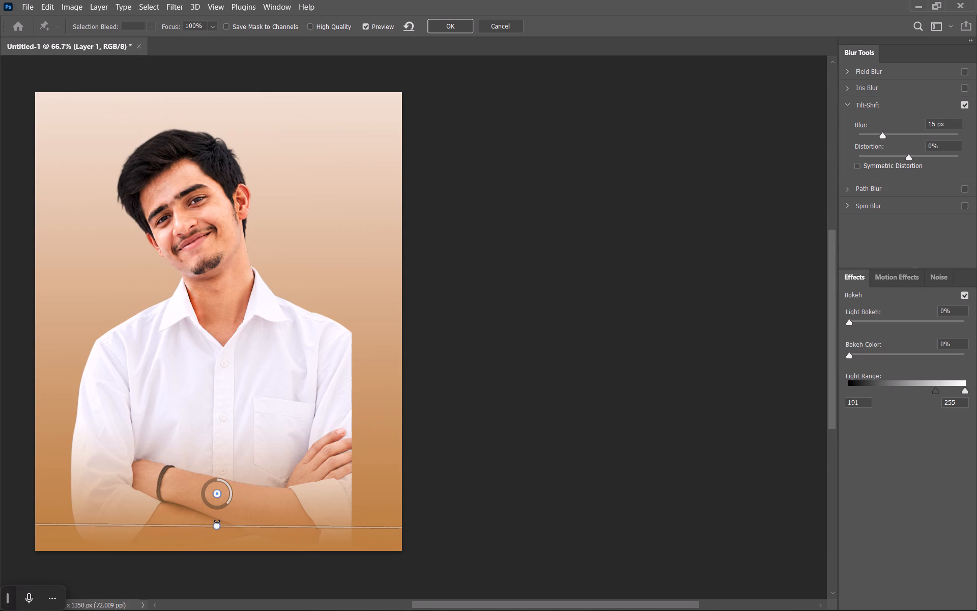
left_click(451, 21)
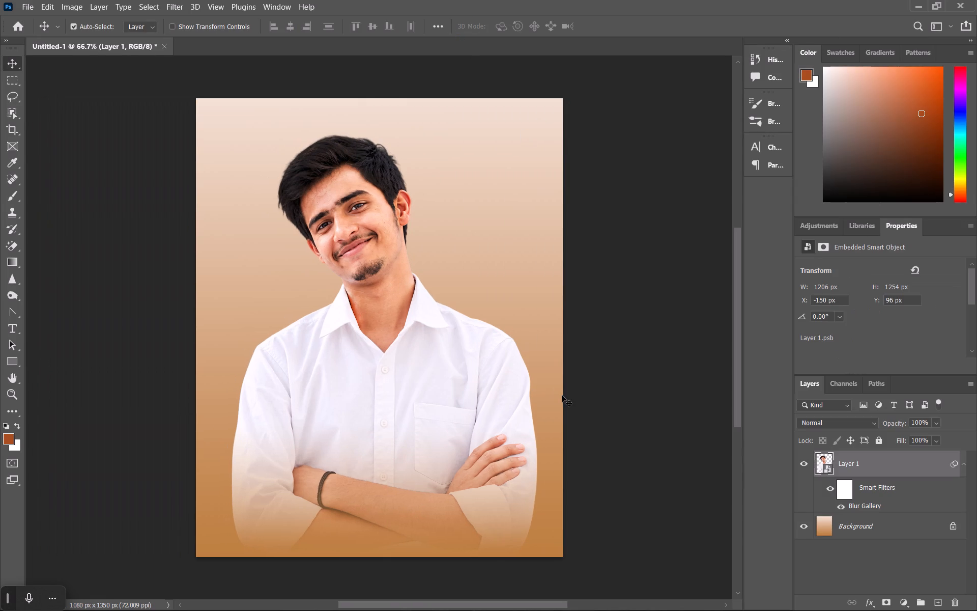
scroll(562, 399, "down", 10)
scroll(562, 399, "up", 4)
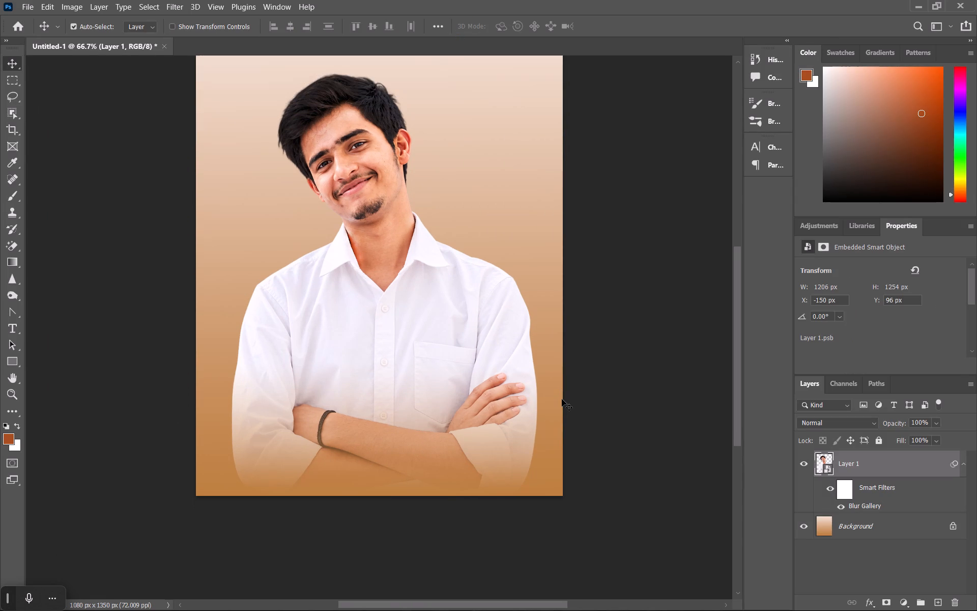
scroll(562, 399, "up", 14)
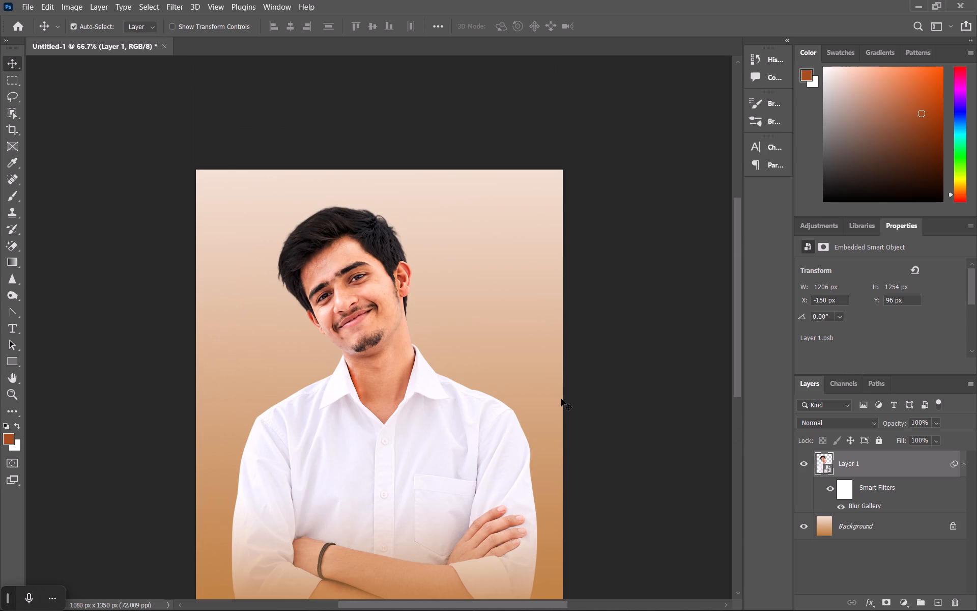
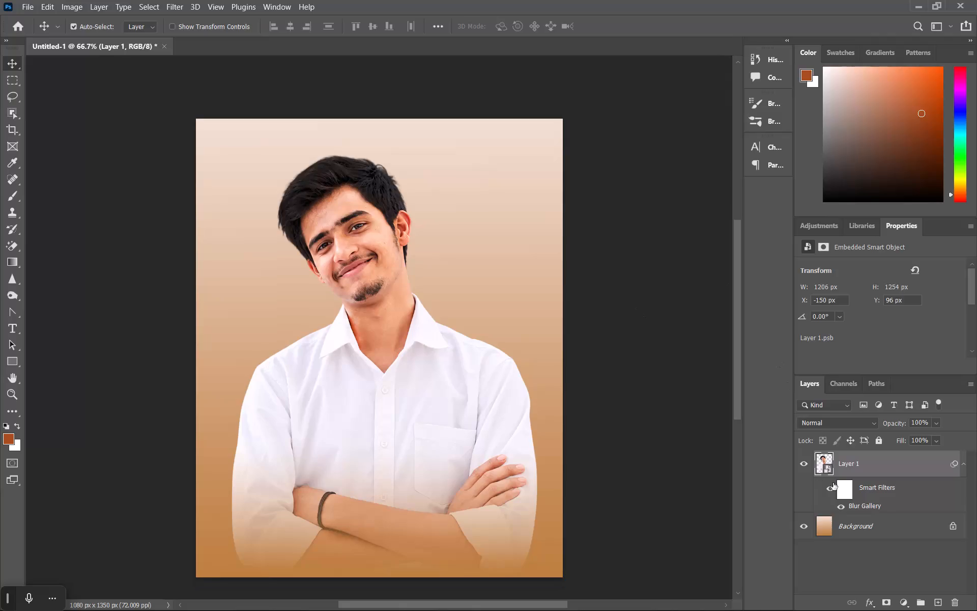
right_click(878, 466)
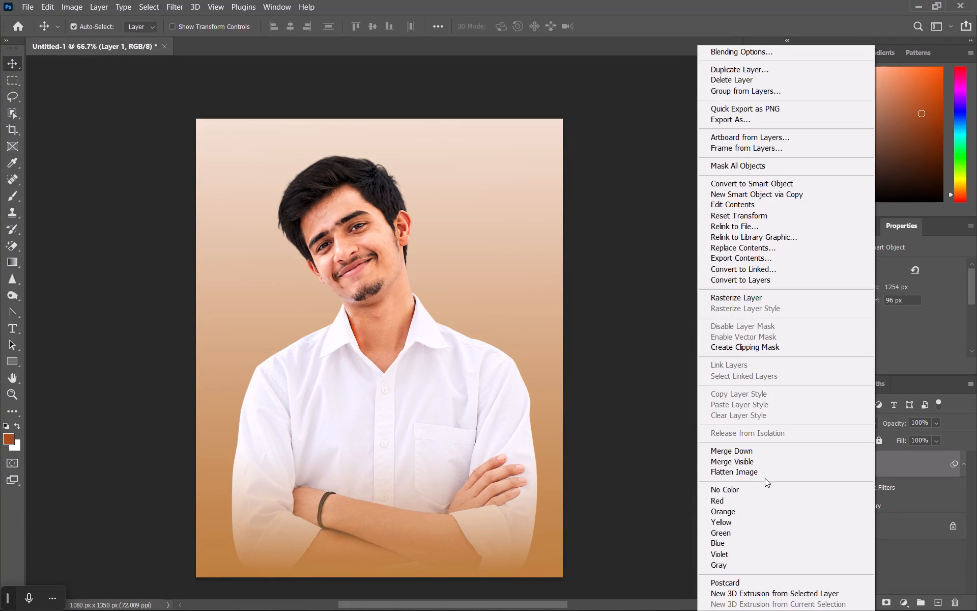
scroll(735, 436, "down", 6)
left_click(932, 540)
Duplicate Layer 1 together with its Blur Gallery smart filter.
left_click(861, 471)
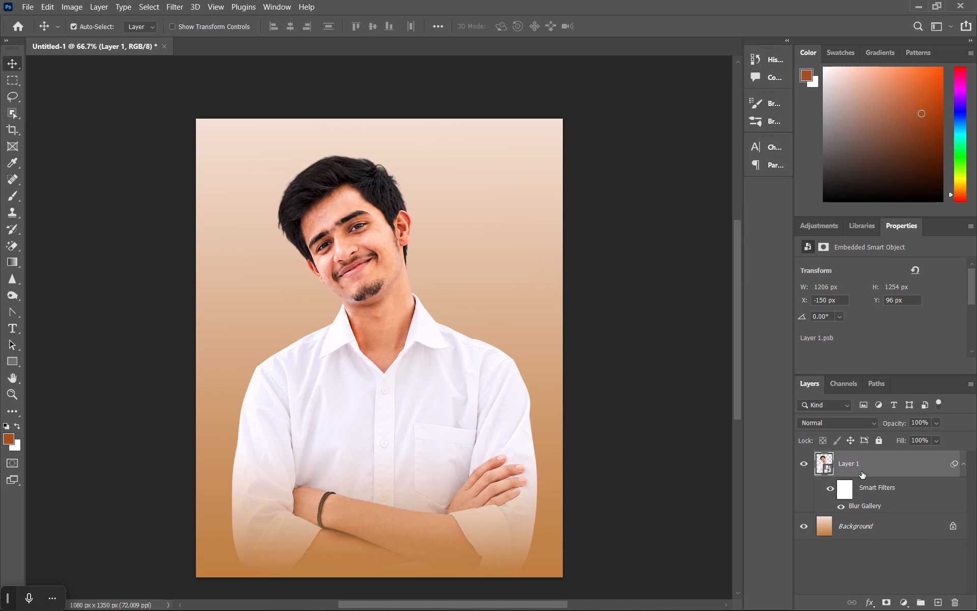
key("ctrl+j")
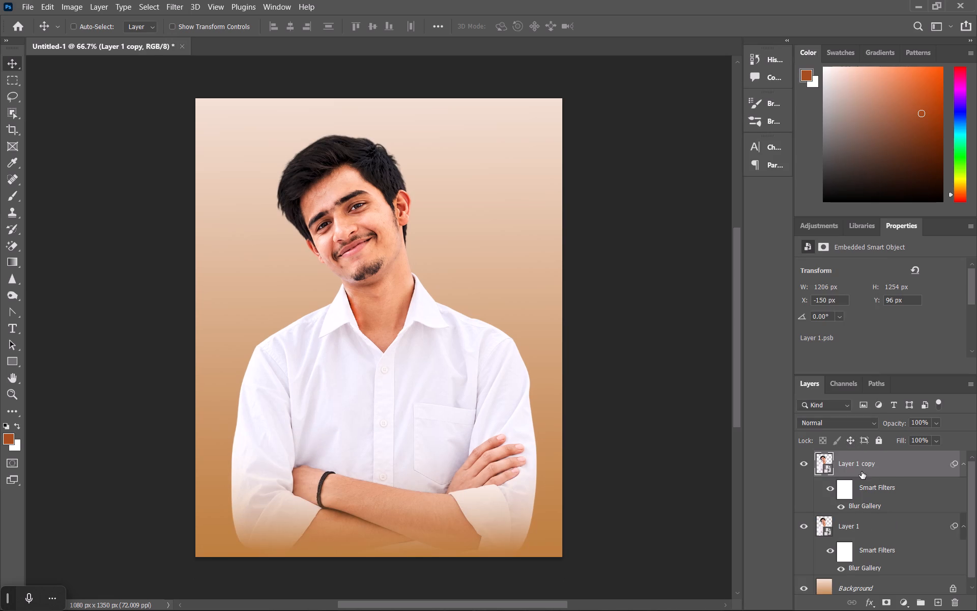
Convert the duplicate, Layer 1 copy, to a new smart object that absorbs its Blur Gallery filter.
left_click(861, 471)
right_click(861, 471)
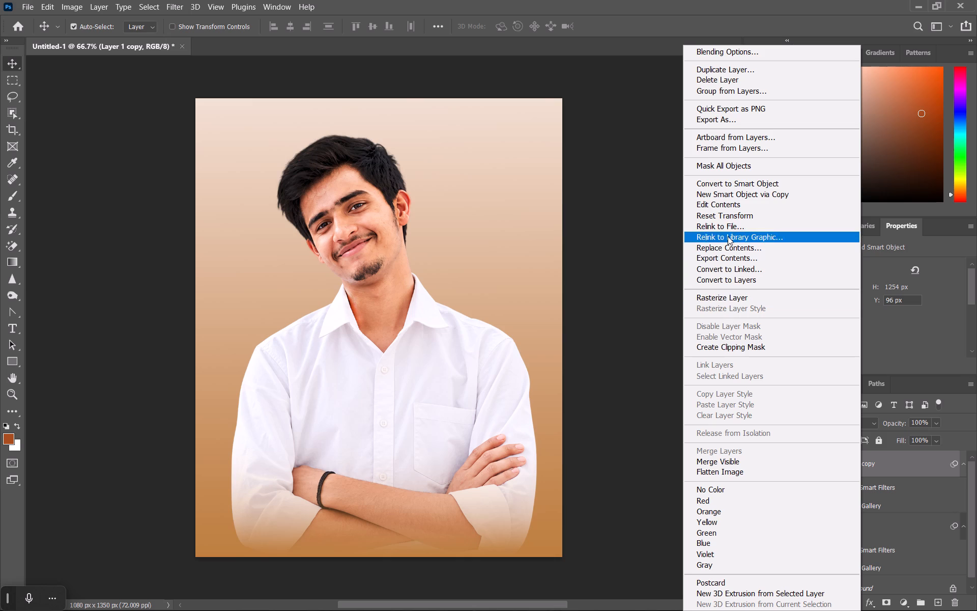
left_click(730, 181)
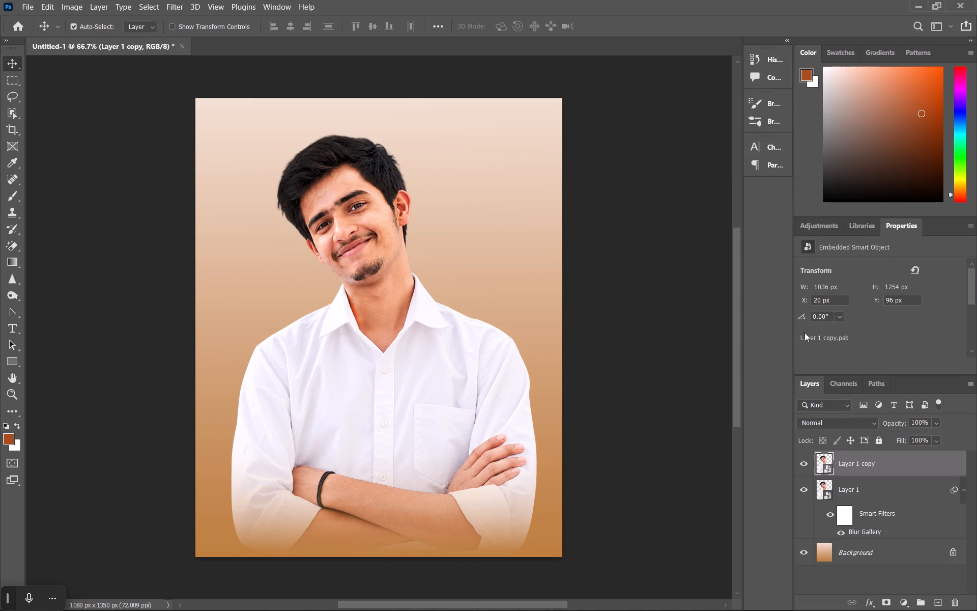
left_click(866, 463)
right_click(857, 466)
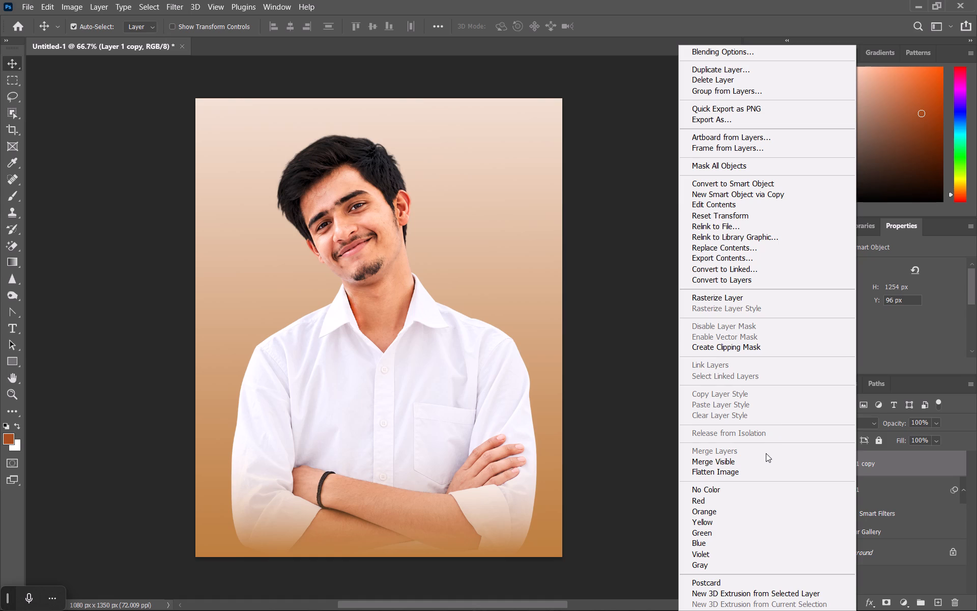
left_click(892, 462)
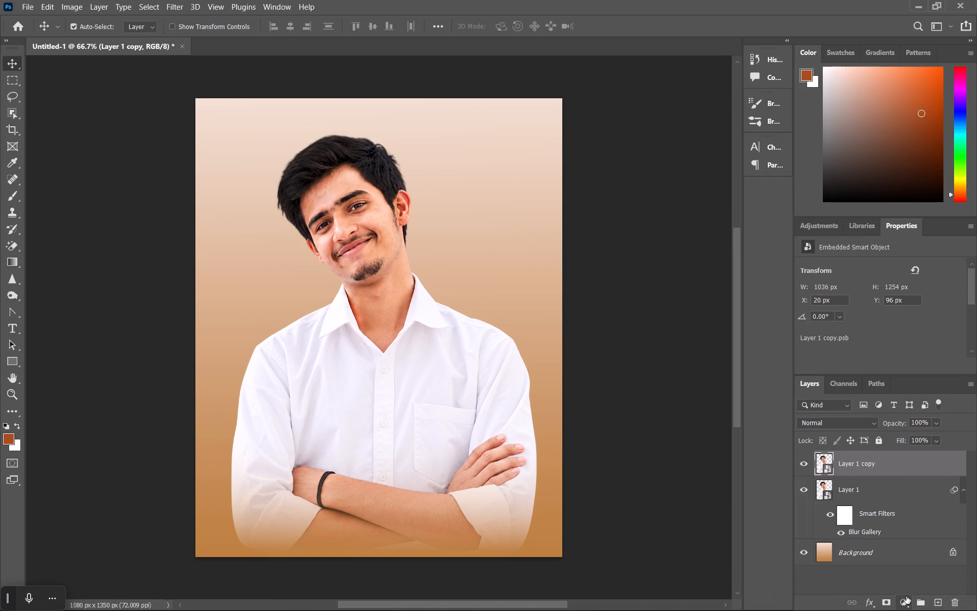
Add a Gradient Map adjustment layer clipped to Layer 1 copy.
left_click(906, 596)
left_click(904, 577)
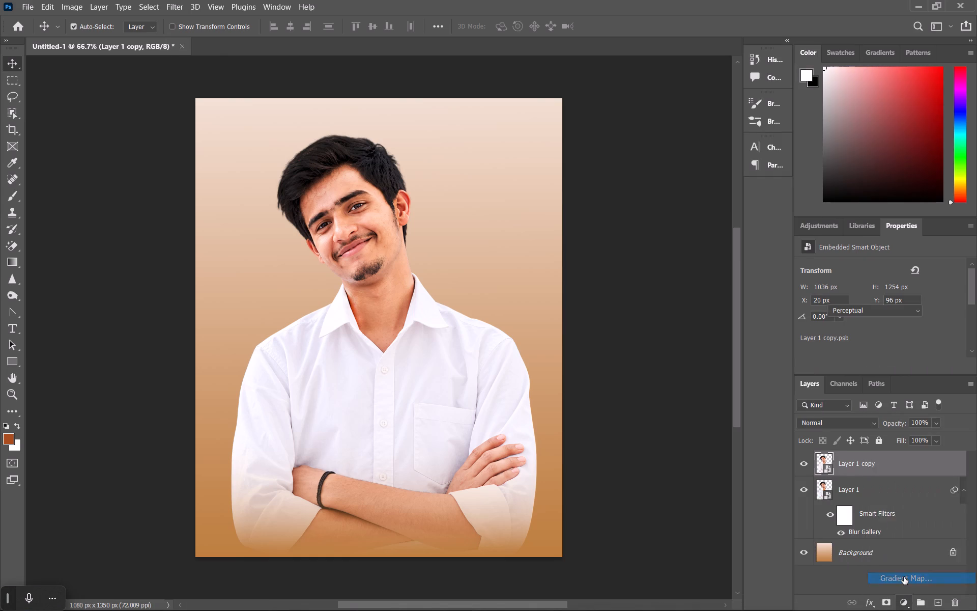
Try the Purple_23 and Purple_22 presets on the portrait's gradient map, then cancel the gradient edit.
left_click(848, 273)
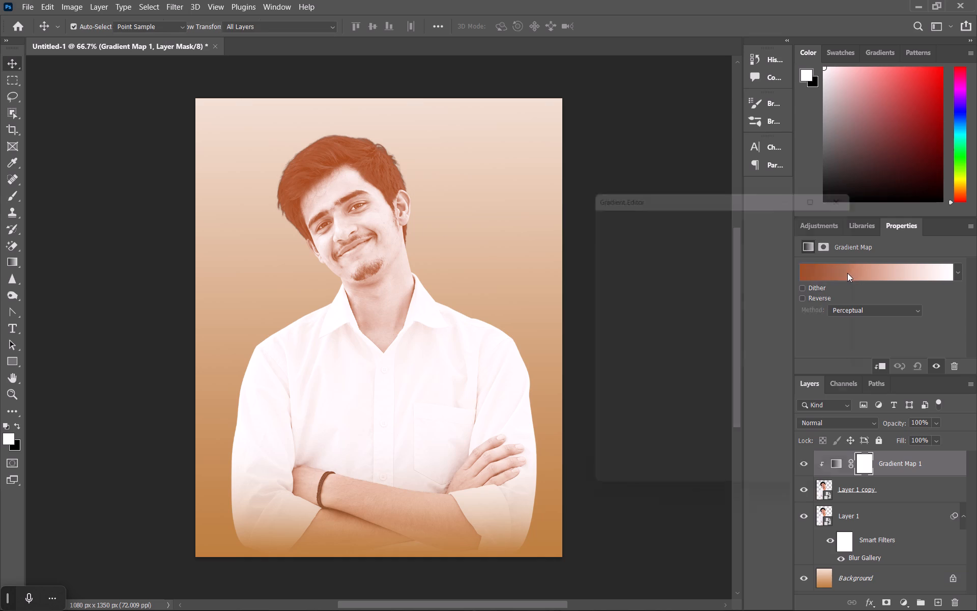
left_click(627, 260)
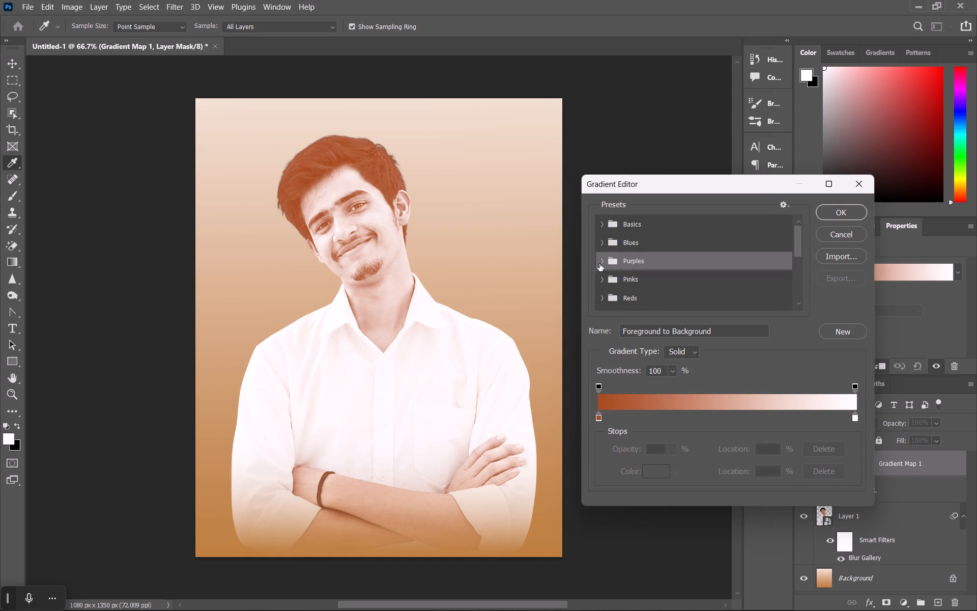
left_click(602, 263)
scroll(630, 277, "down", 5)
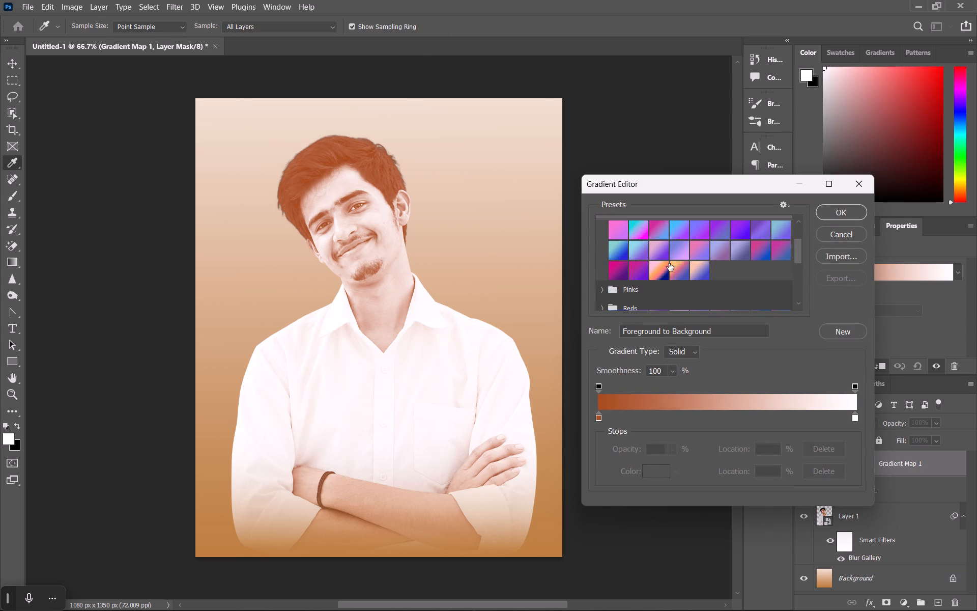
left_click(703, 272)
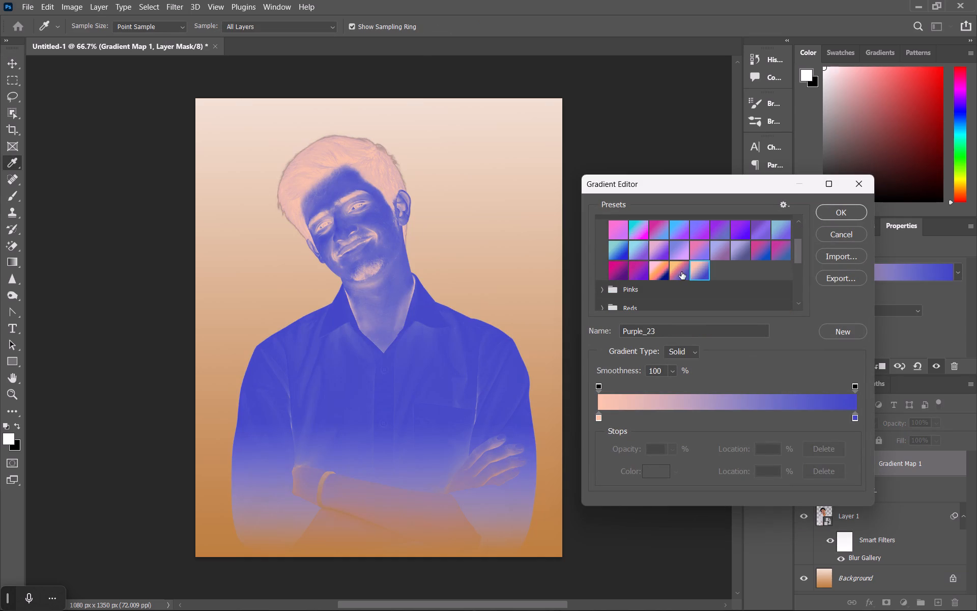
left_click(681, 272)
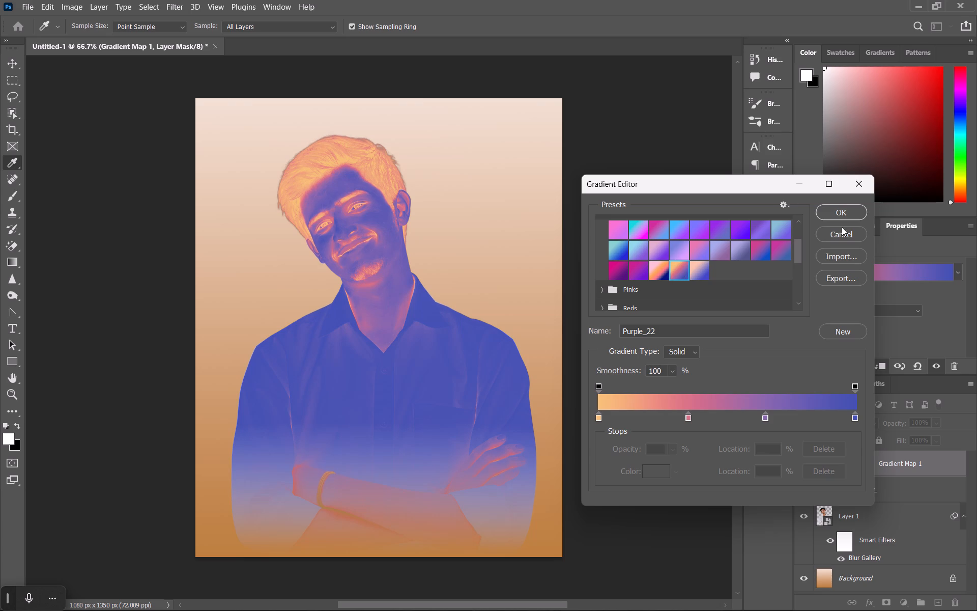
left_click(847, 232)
Add a Gradient Map adjustment layer directly above the Background layer.
scroll(866, 458, "down", 6)
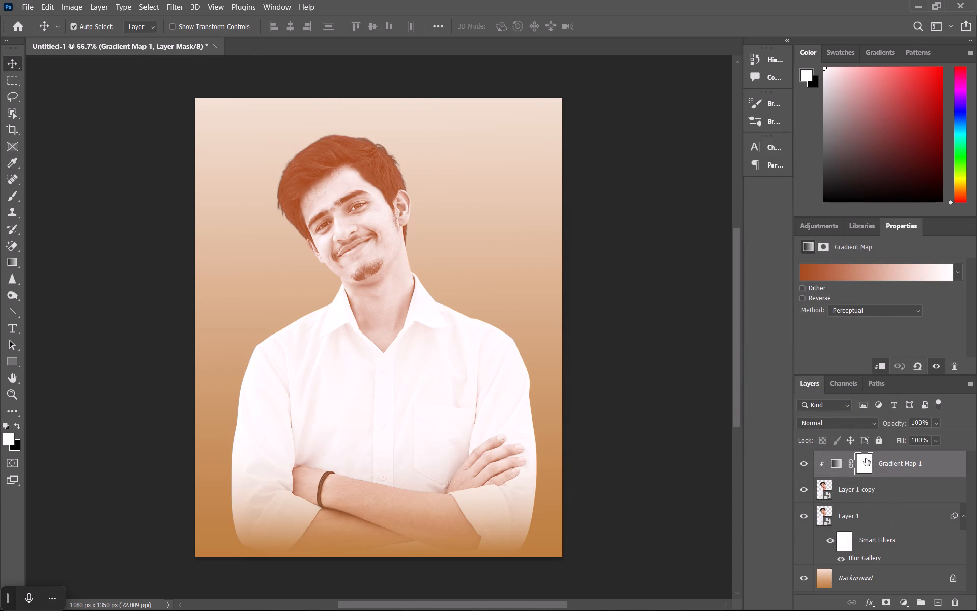
scroll(878, 512, "down", 5)
left_click(875, 574)
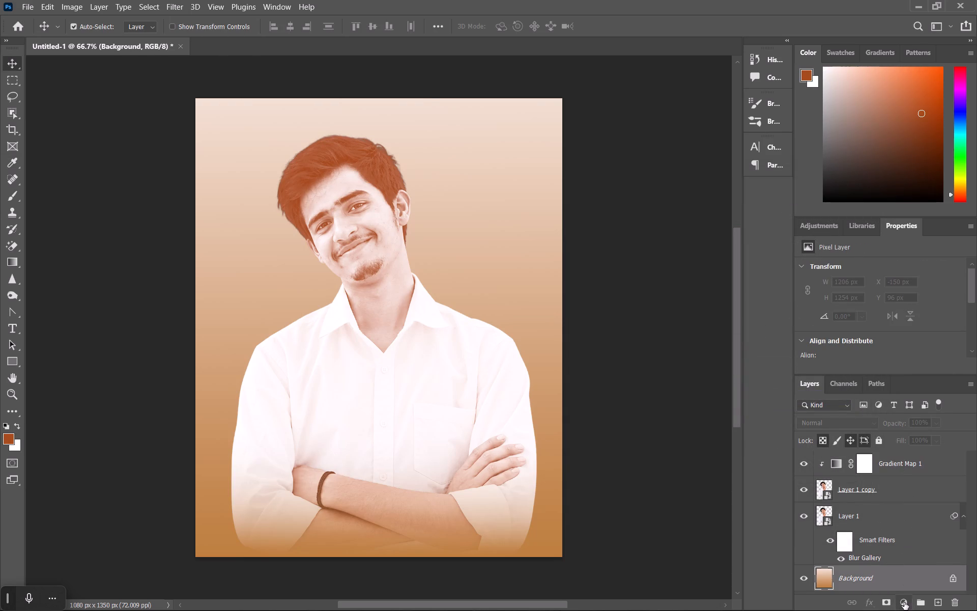
left_click(904, 602)
left_click(904, 585)
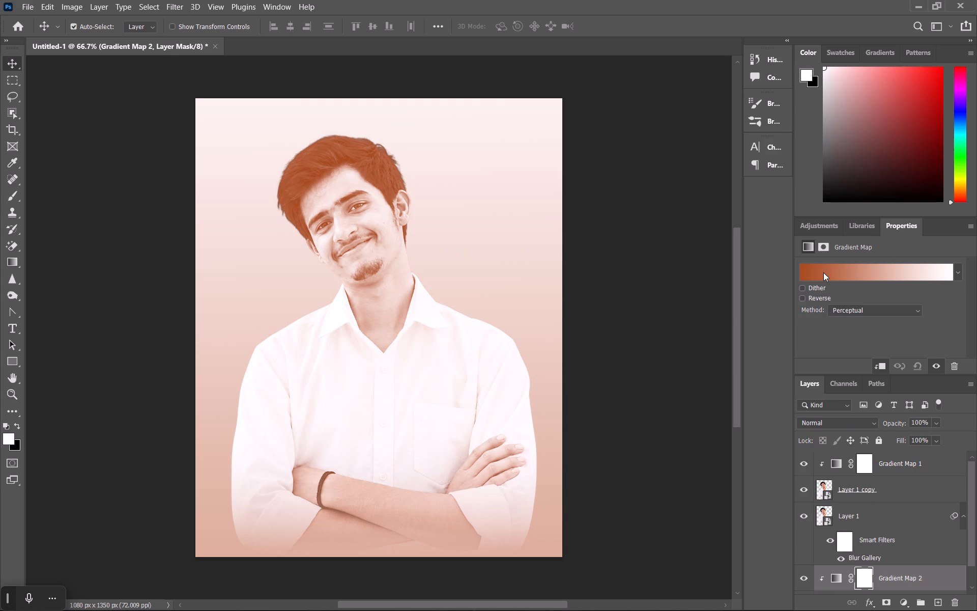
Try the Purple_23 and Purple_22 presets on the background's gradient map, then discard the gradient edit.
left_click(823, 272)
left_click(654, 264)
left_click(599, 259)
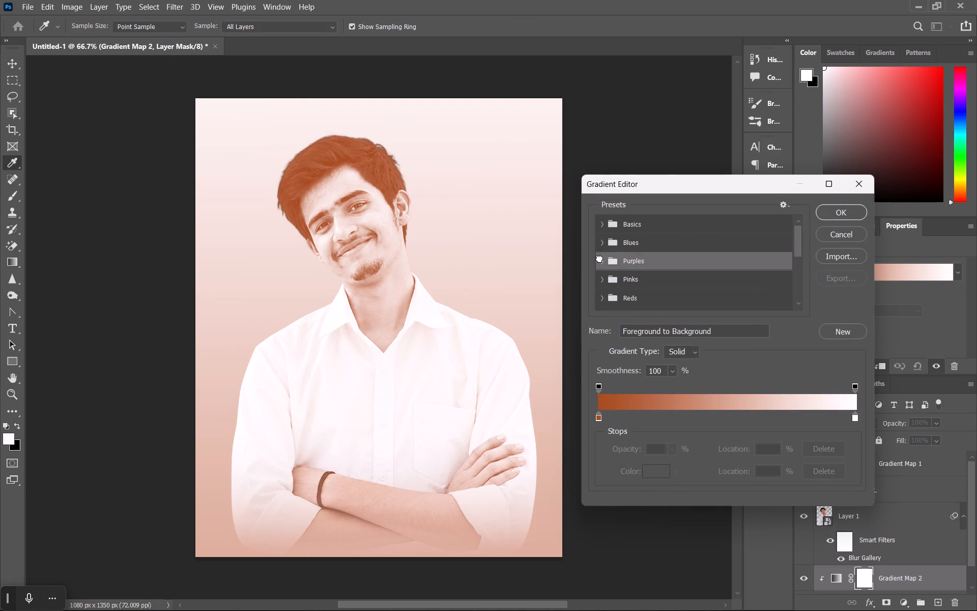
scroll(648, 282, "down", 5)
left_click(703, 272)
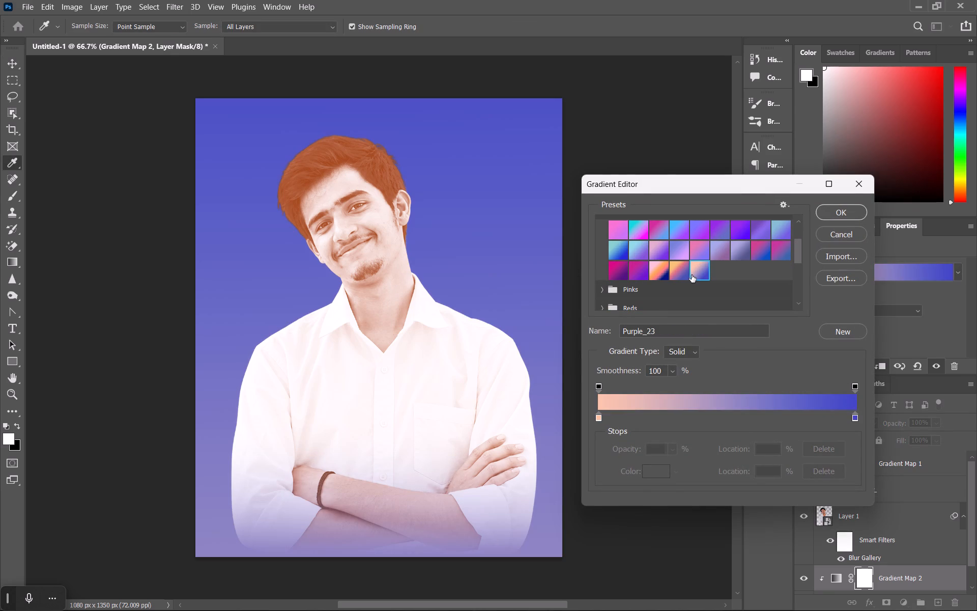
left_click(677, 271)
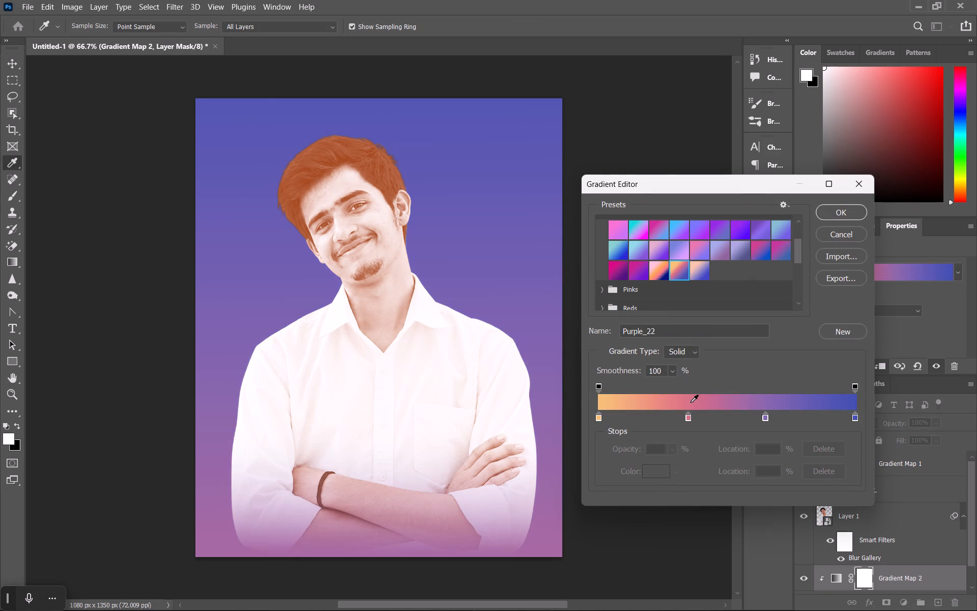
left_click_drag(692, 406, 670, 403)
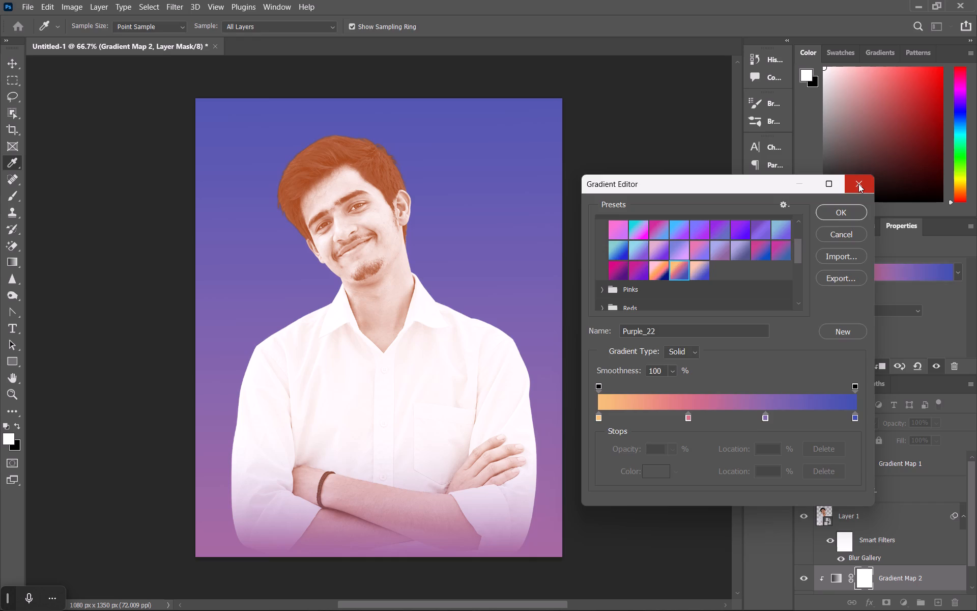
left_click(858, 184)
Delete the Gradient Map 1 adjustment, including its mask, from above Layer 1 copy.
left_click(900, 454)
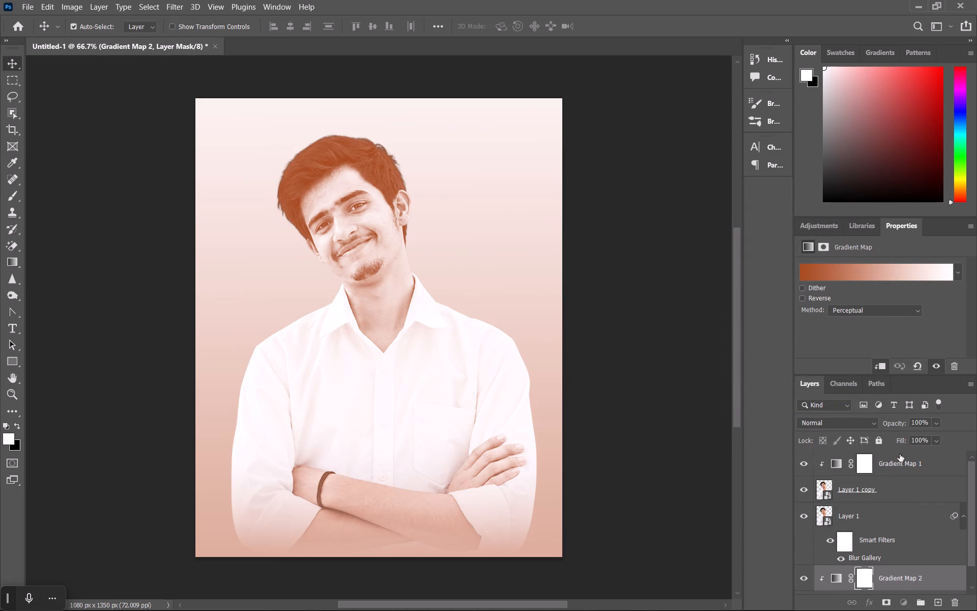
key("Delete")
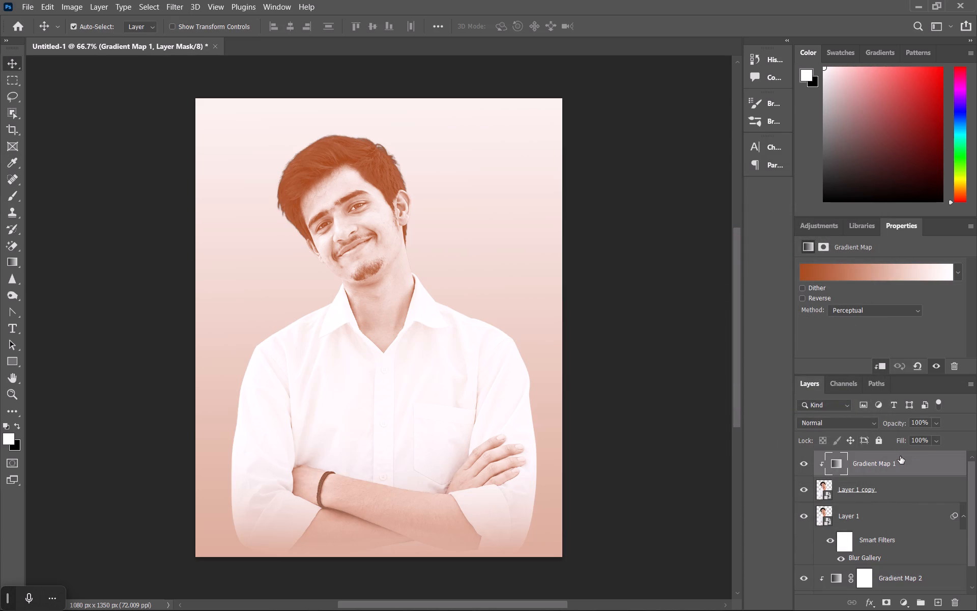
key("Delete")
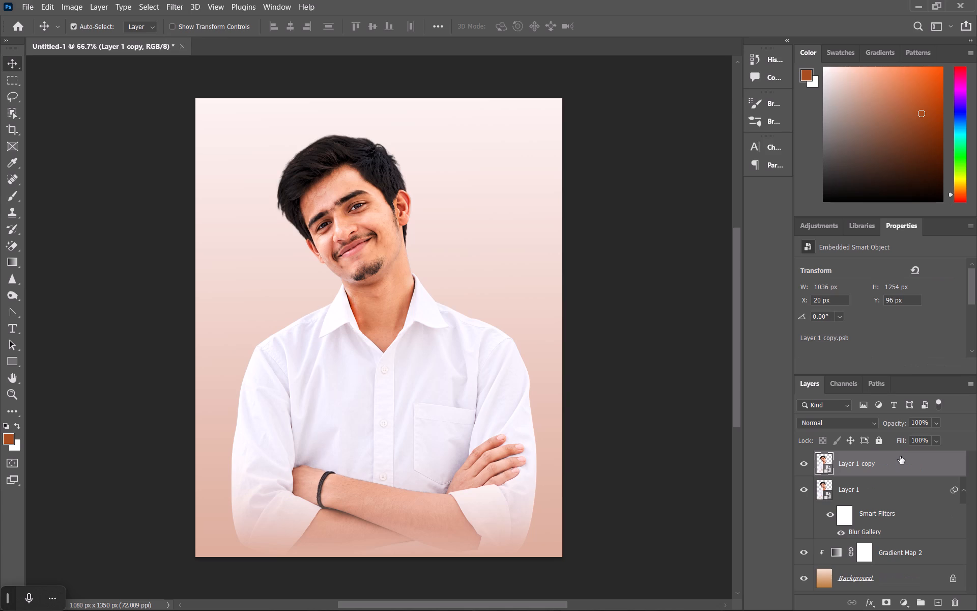
Add a Gradient fill layer directly above the Background, beneath Gradient Map 2.
scroll(900, 456, "down", 7)
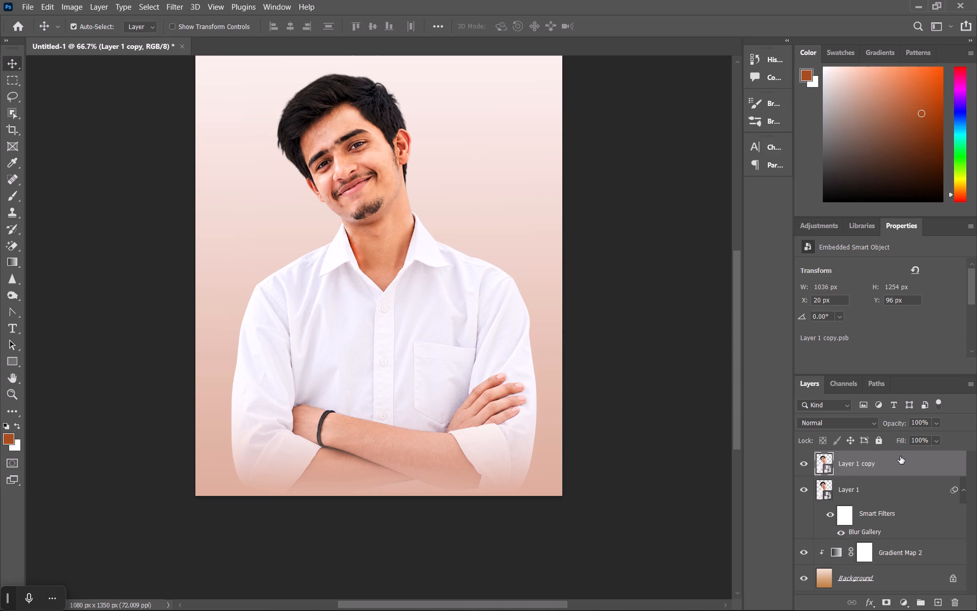
left_click(916, 583)
left_click(903, 604)
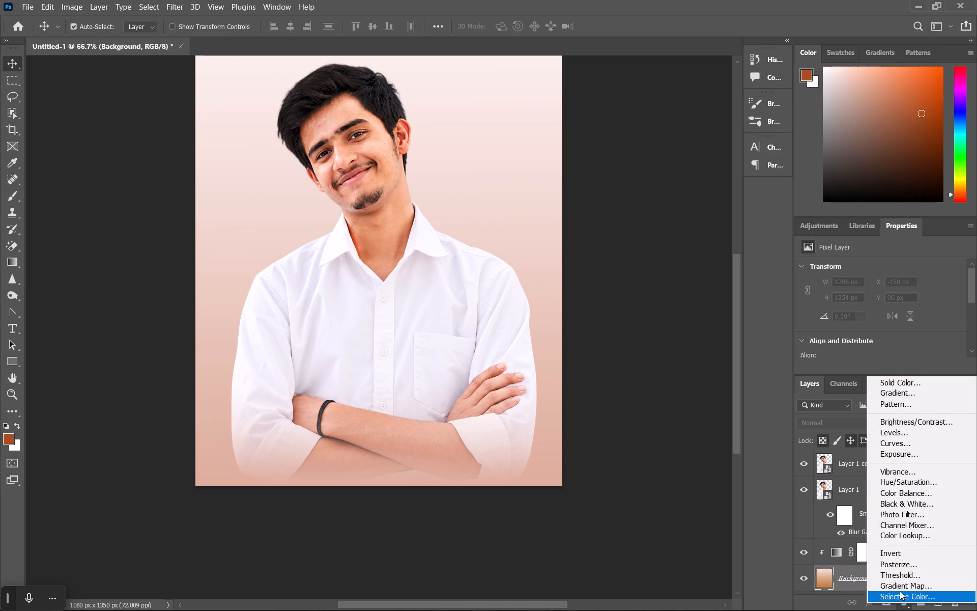
left_click(888, 392)
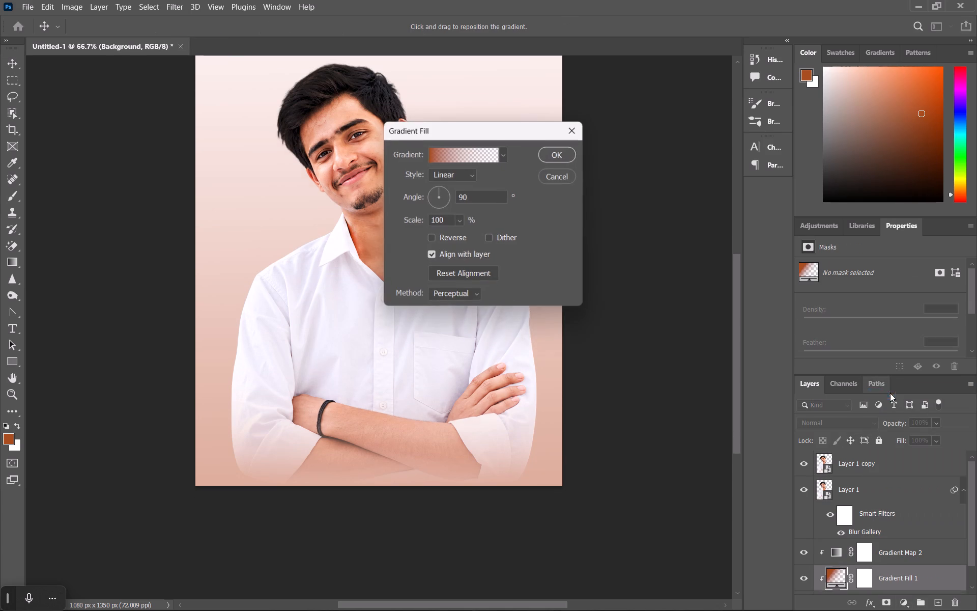
Set the Gradient Fill 1 gradient to the Blue_31 preset from the Blues group.
left_click(448, 150)
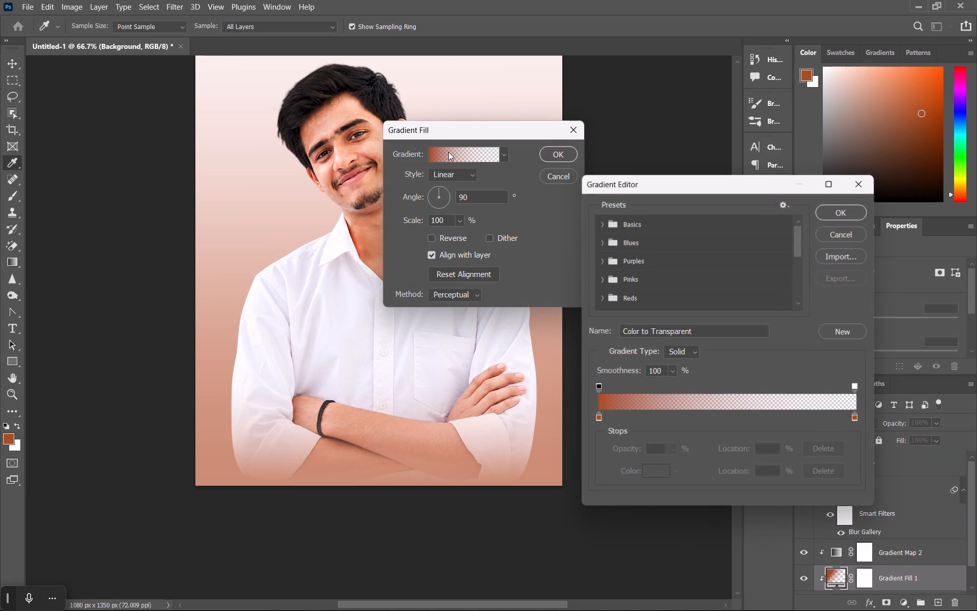
left_click(604, 226)
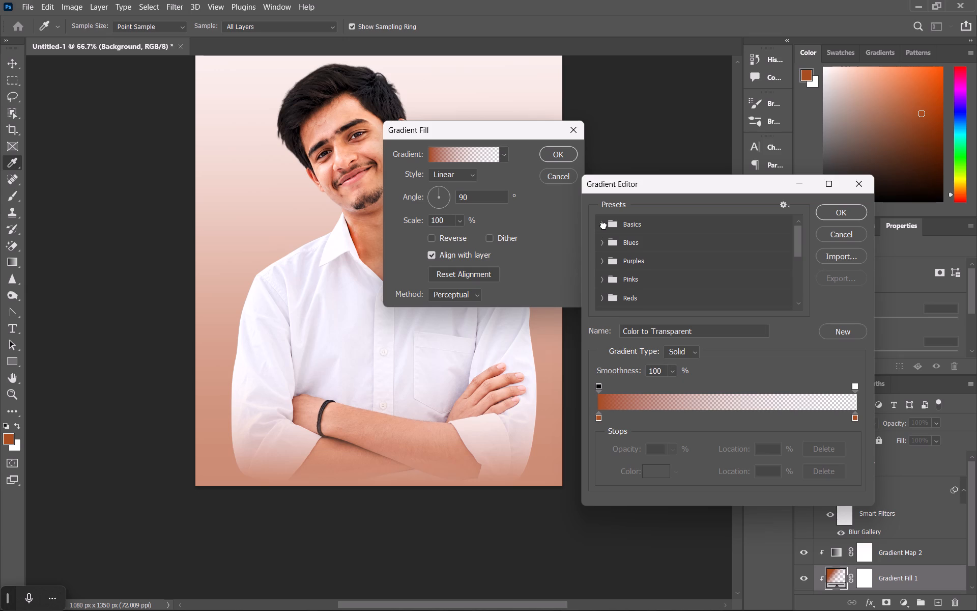
left_click(601, 260)
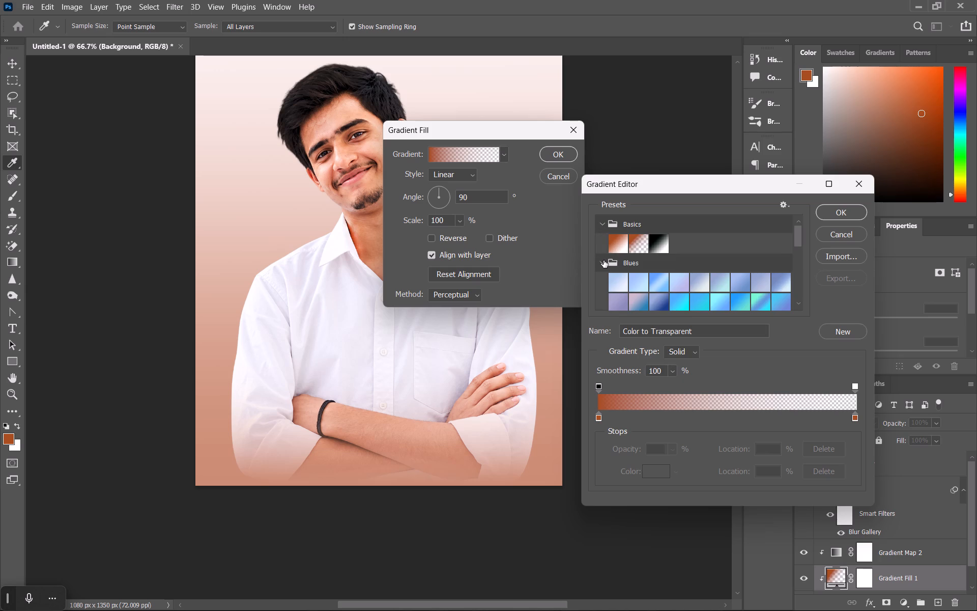
scroll(610, 264, "down", 5)
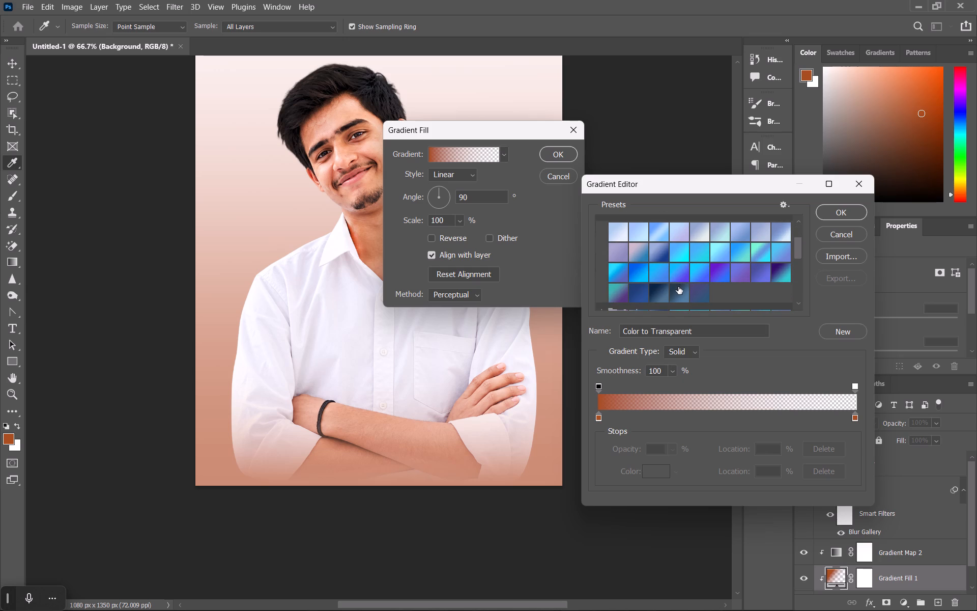
left_click(678, 287)
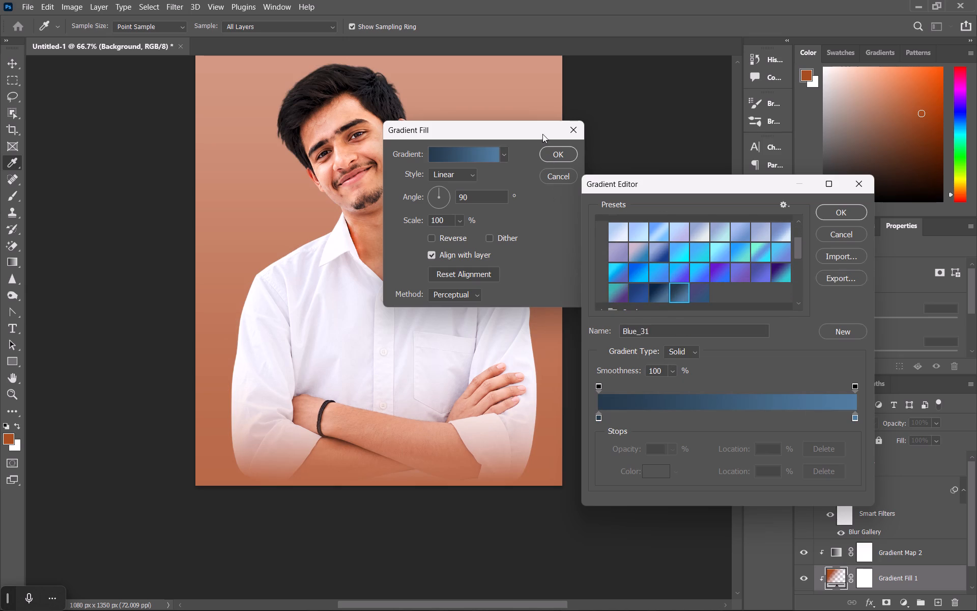
left_click_drag(540, 129, 455, 328)
left_click(554, 157)
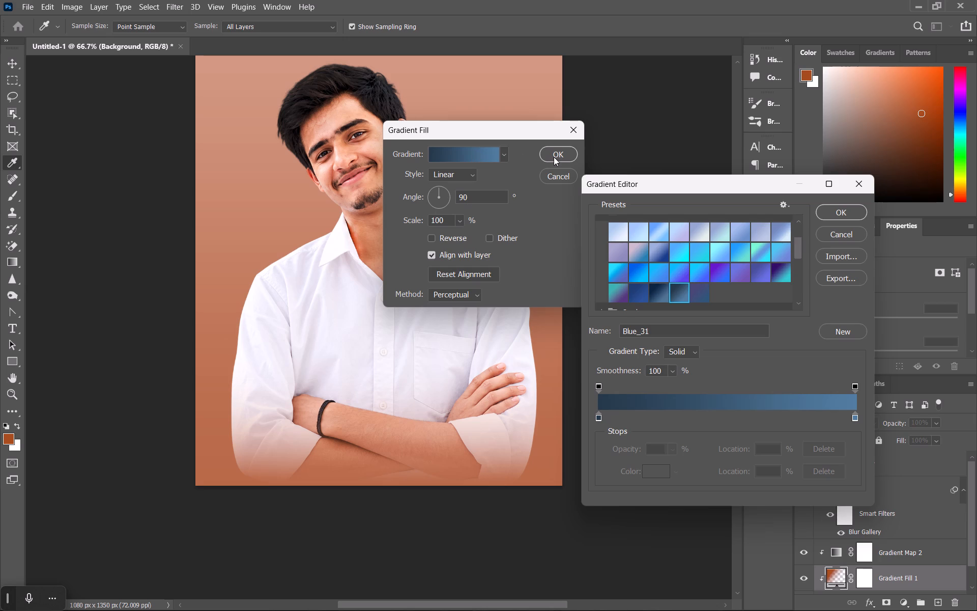
left_click(557, 153)
left_click_drag(708, 175, 712, 175)
left_click_drag(712, 175, 719, 176)
left_click_drag(706, 186, 780, 216)
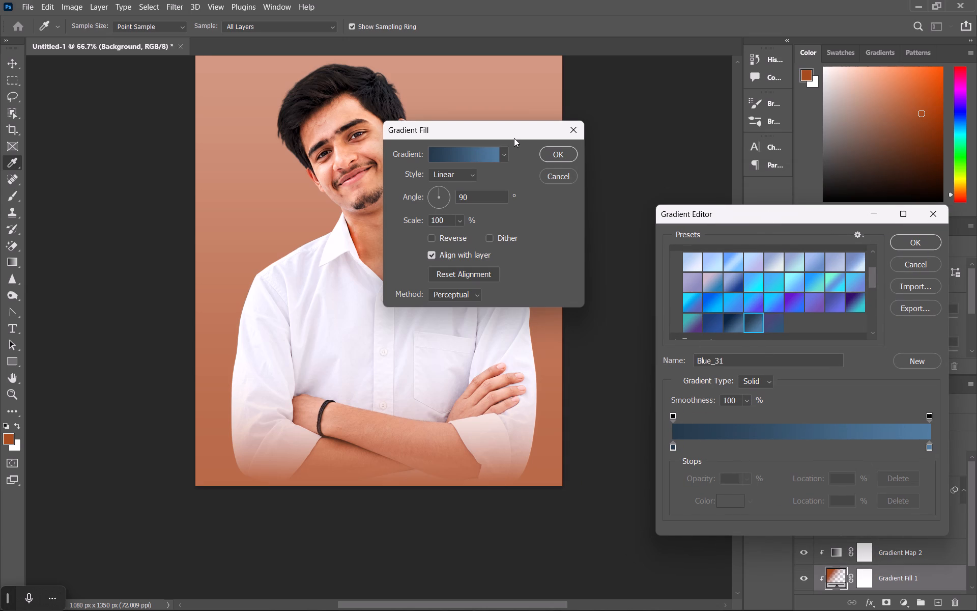
left_click_drag(514, 138, 584, 147)
scroll(817, 305, "down", 5)
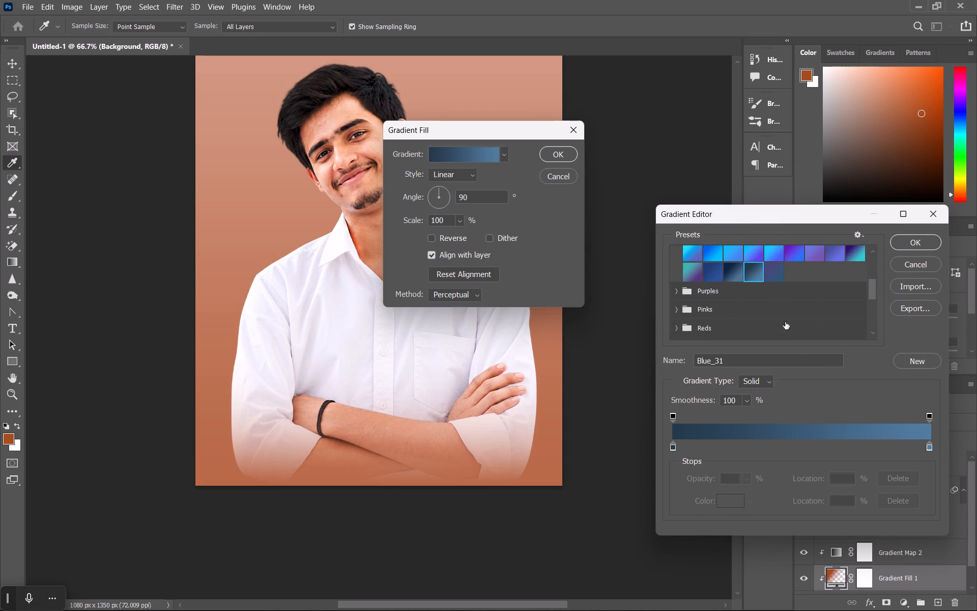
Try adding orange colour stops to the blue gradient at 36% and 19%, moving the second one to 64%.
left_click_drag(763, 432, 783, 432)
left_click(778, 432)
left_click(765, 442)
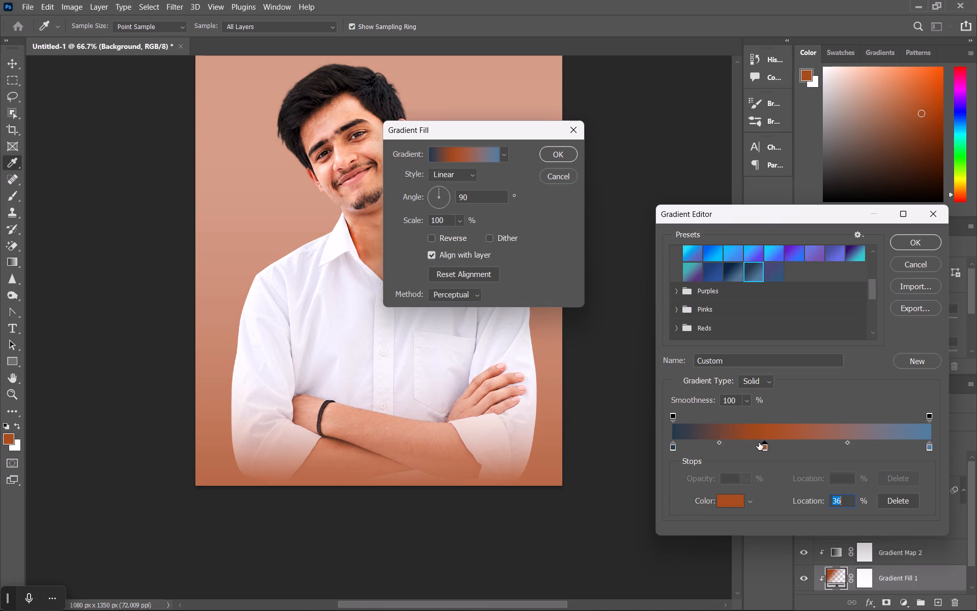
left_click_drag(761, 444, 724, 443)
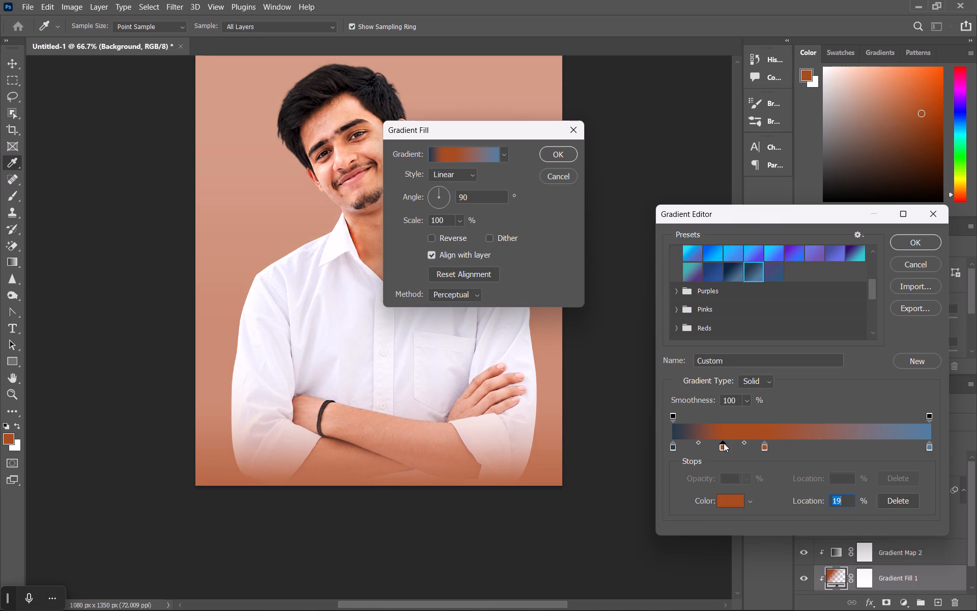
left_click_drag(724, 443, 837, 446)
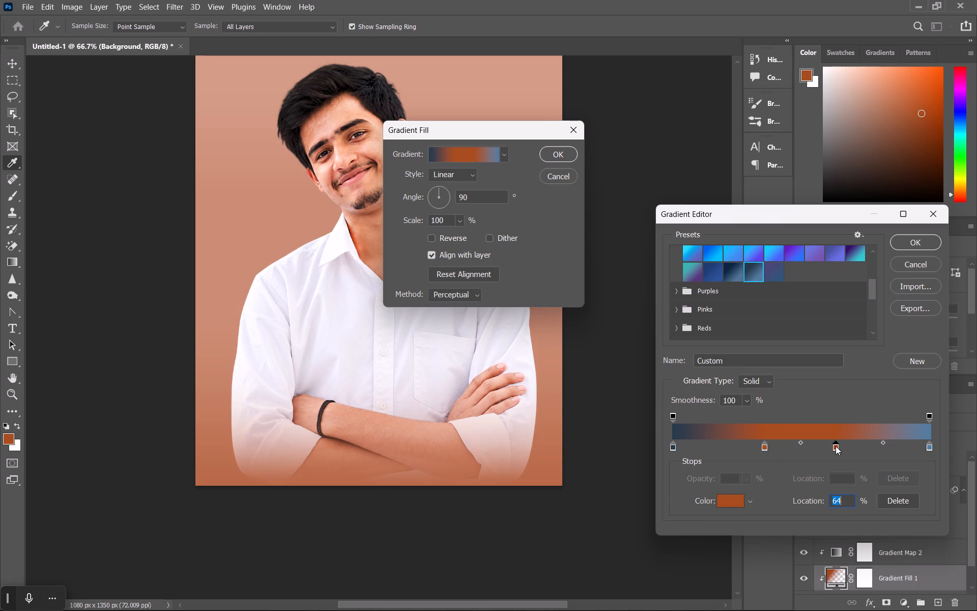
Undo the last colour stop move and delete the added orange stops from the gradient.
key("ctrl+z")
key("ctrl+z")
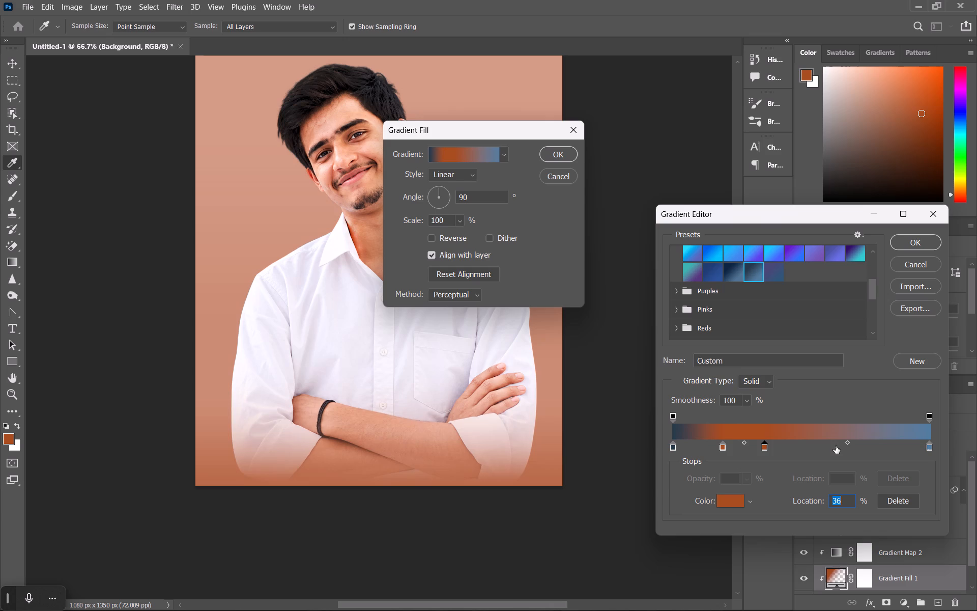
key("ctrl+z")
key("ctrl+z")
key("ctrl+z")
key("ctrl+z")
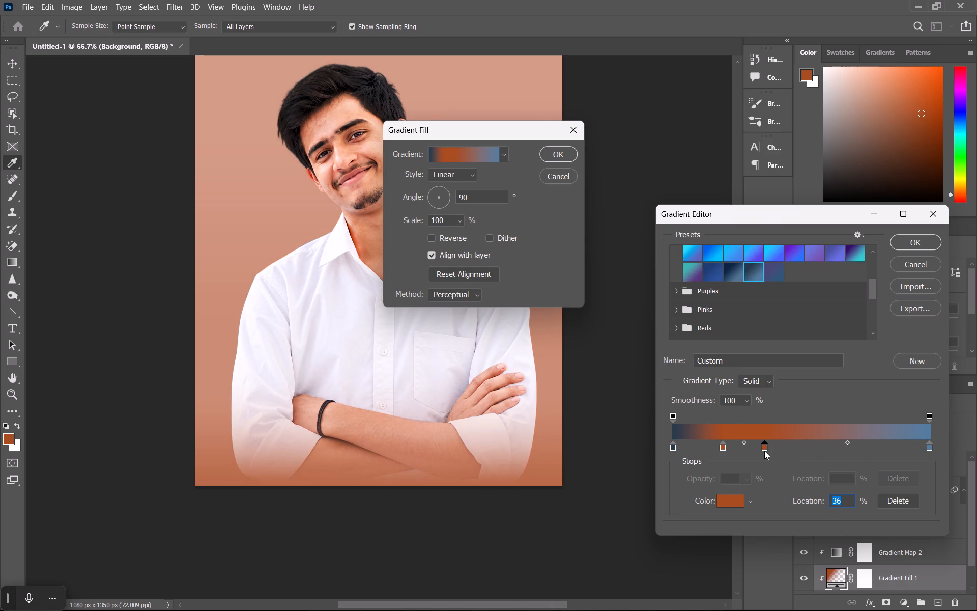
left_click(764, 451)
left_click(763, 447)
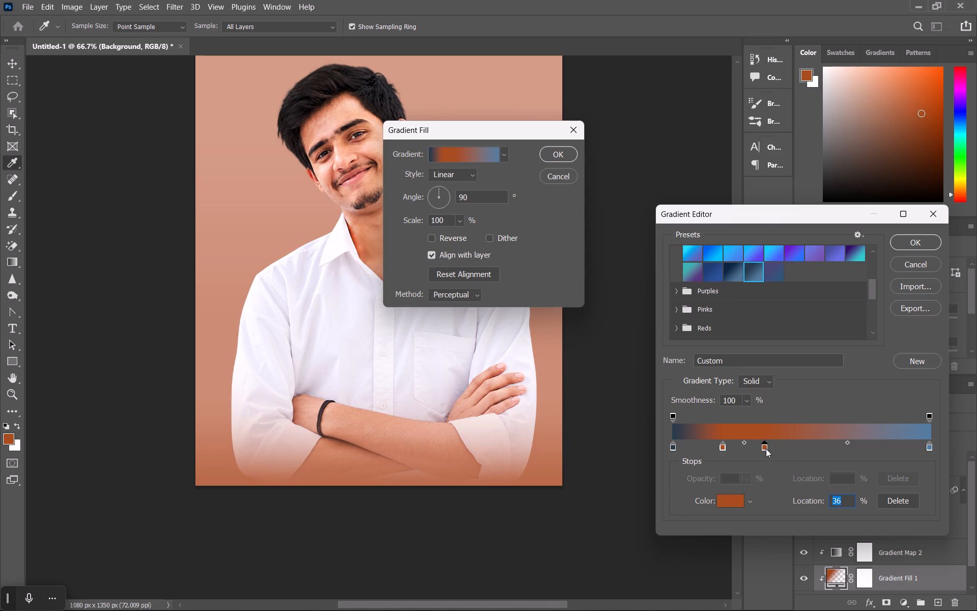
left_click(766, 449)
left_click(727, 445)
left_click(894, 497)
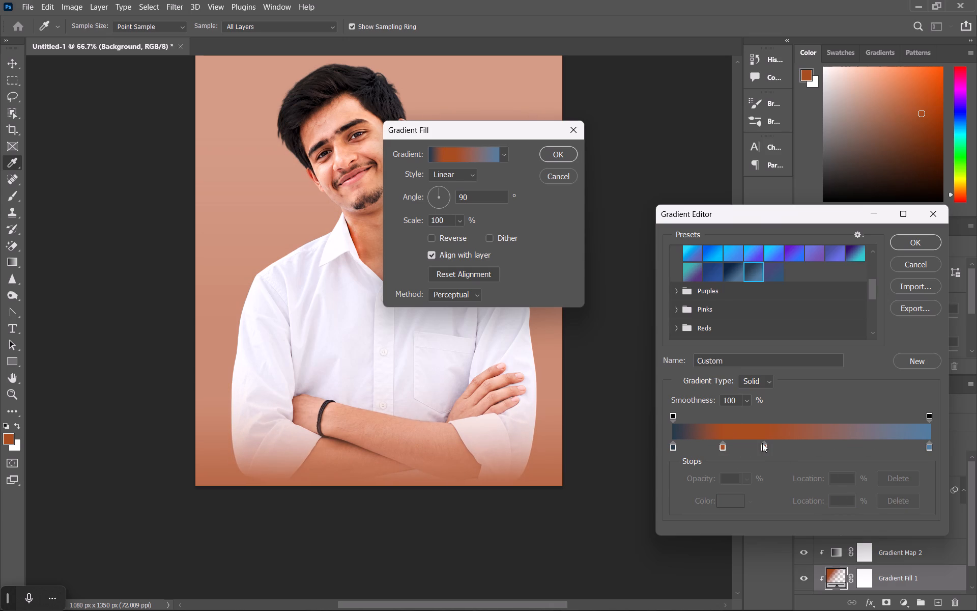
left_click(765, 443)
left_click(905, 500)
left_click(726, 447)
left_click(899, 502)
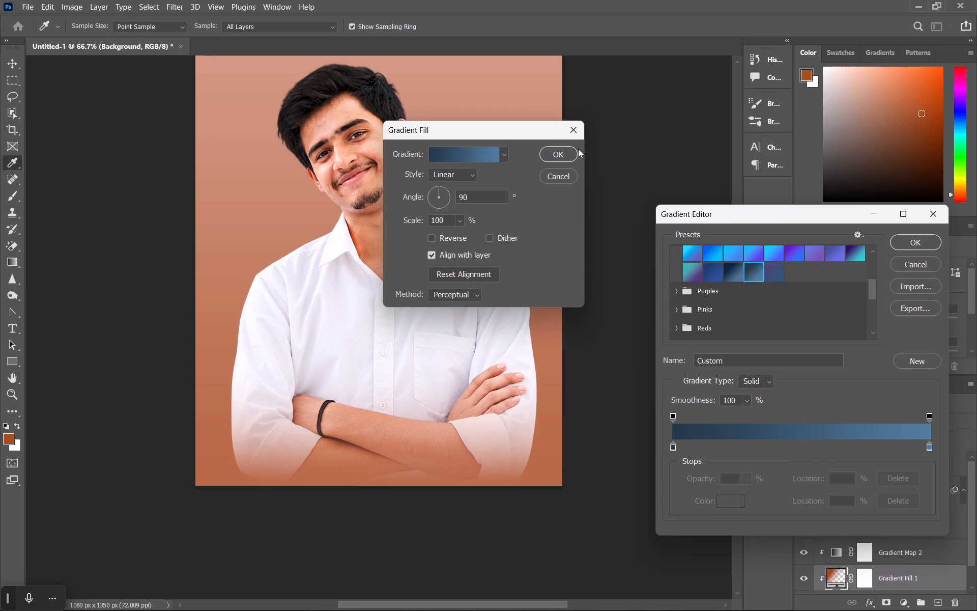
Accept the two-stop blue gradient and apply the linear 90° Gradient Fill.
left_click(565, 152)
left_click(907, 236)
left_click(550, 156)
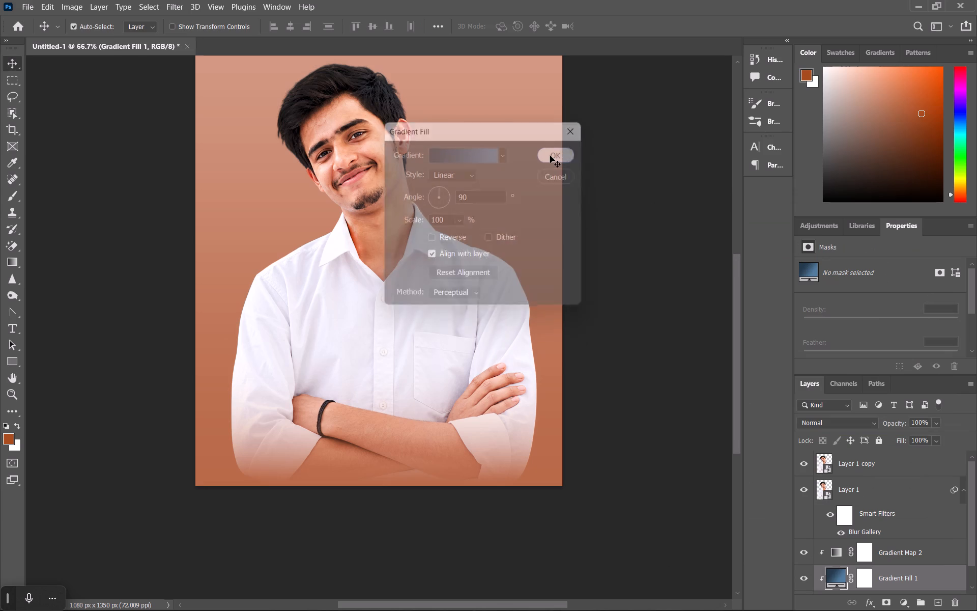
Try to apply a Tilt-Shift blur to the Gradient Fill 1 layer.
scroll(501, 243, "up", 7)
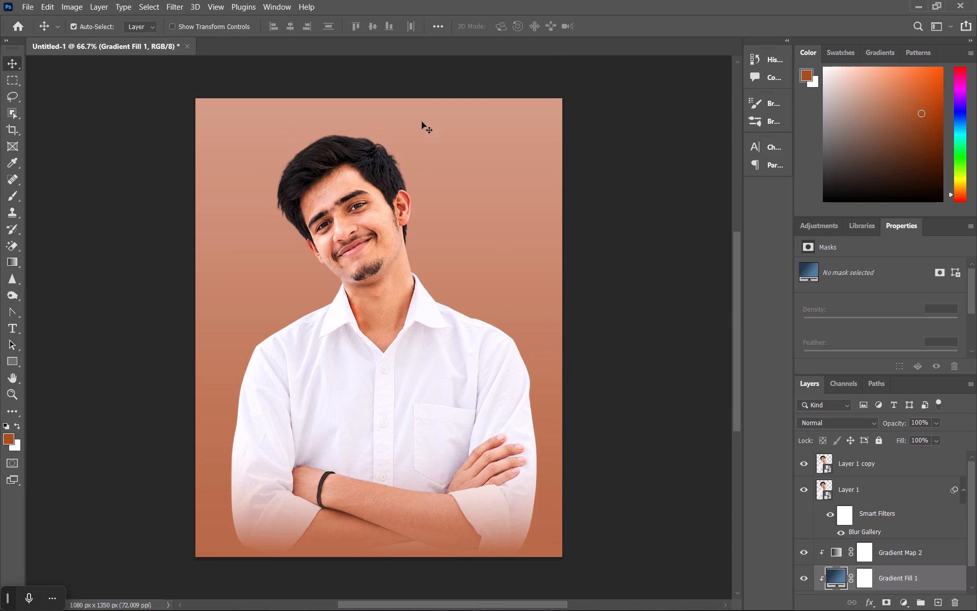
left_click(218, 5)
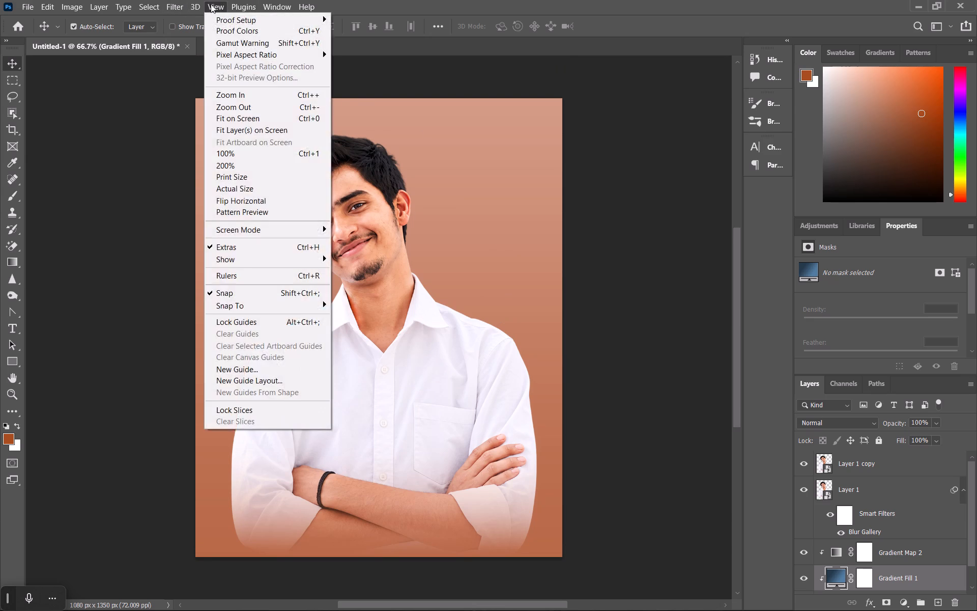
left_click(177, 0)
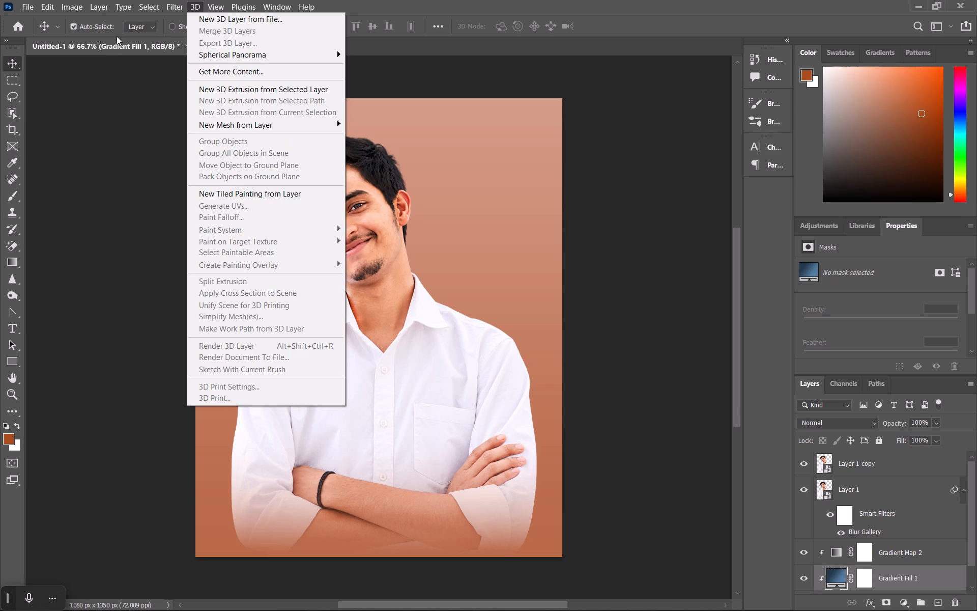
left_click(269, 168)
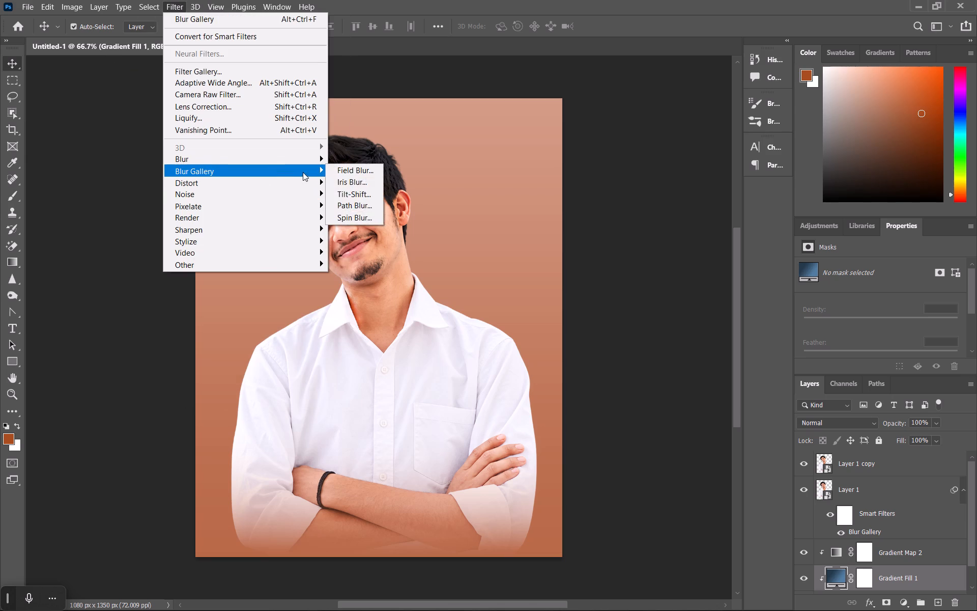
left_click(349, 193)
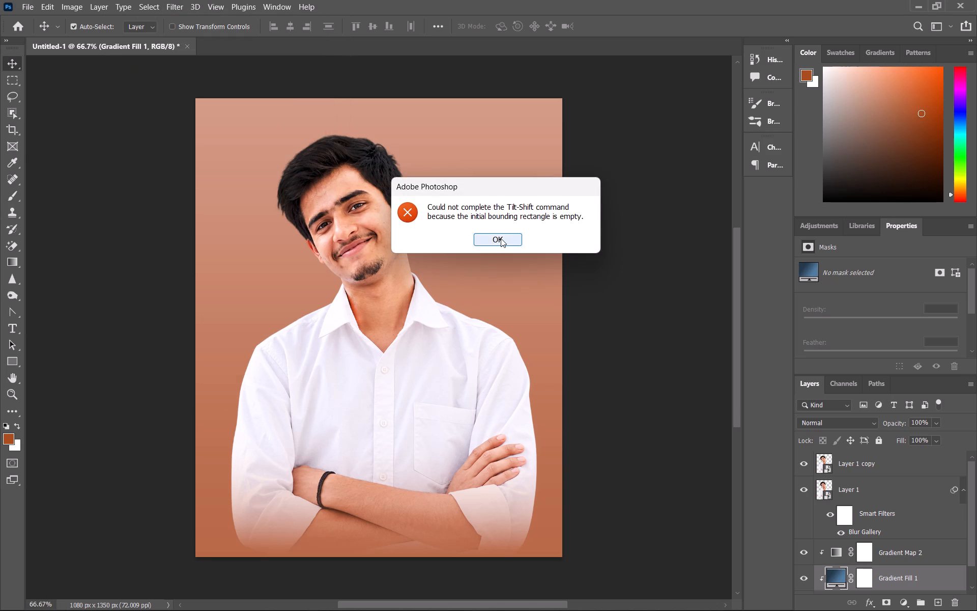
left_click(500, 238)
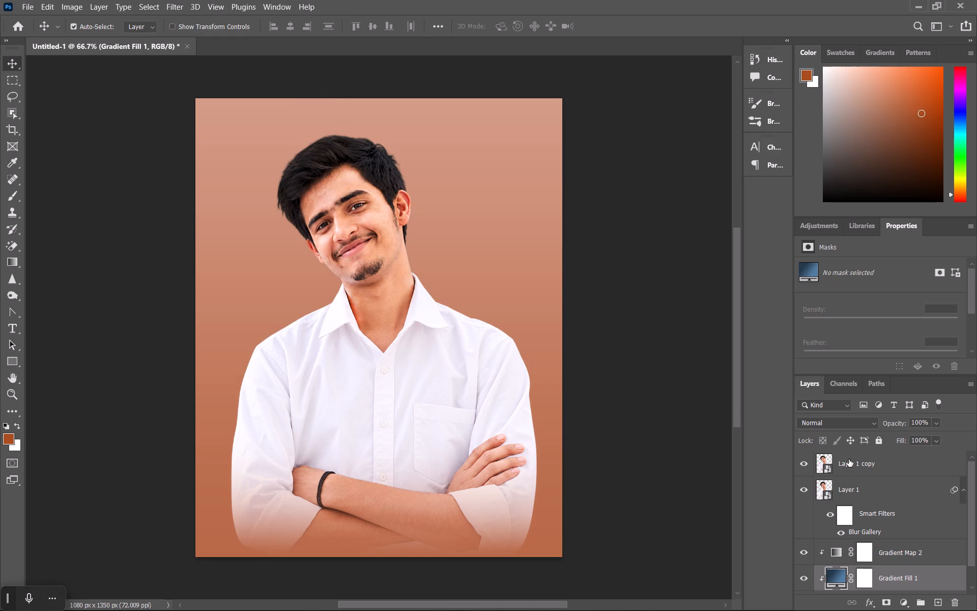
Select Layer 1 copy and start a Tilt-Shift blur on it with a 15 px blur.
left_click(849, 459)
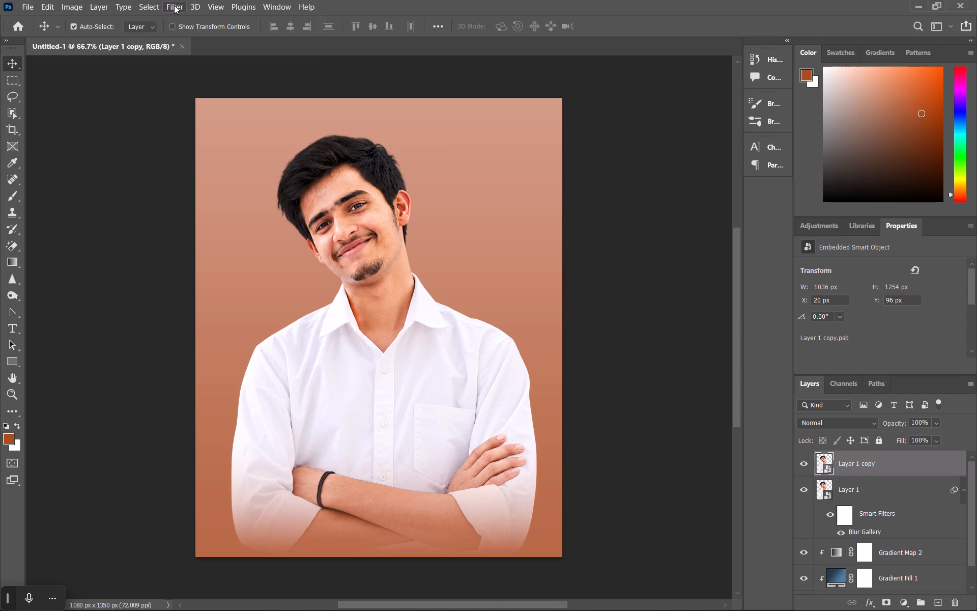
left_click(174, 5)
left_click(236, 167)
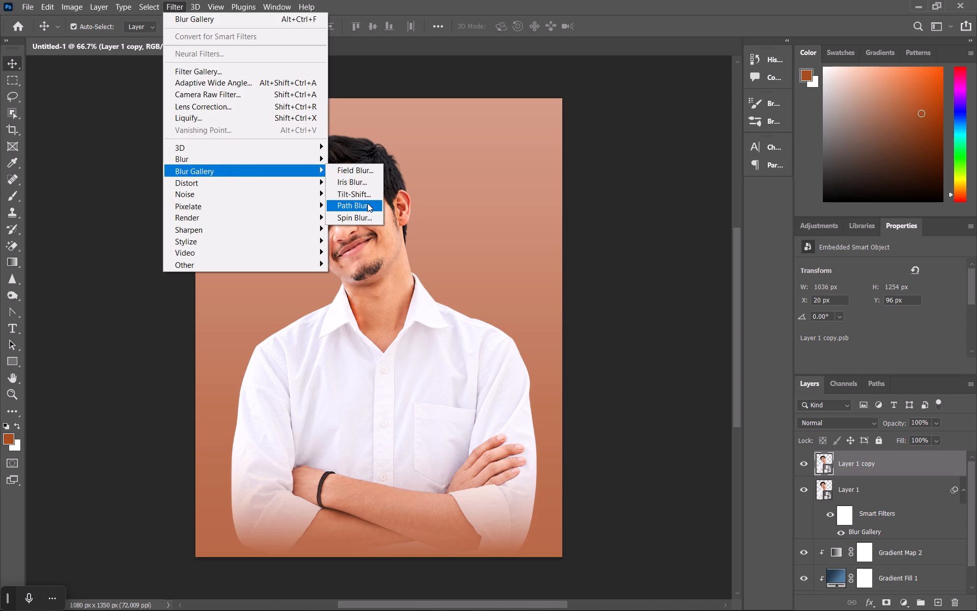
left_click(367, 200)
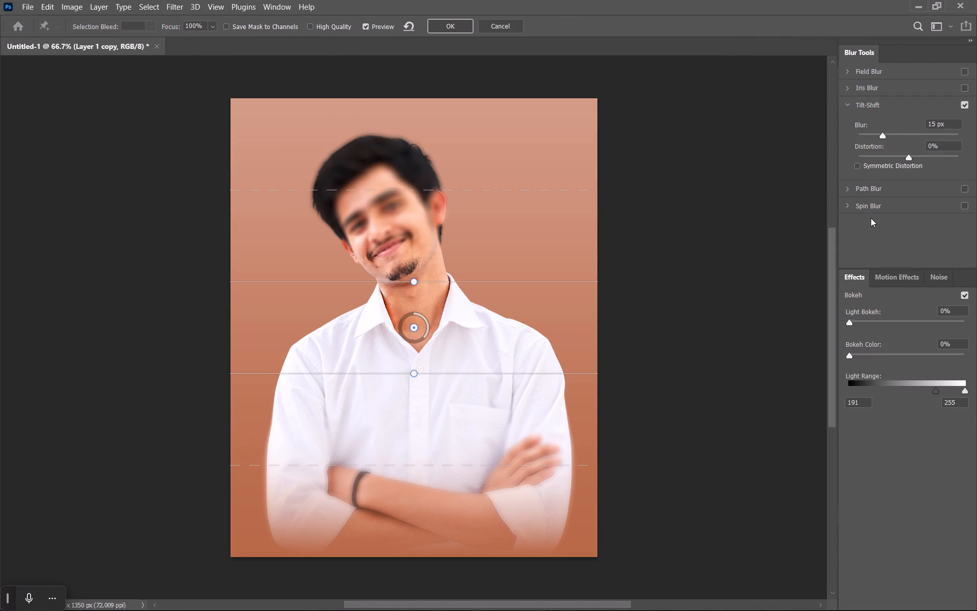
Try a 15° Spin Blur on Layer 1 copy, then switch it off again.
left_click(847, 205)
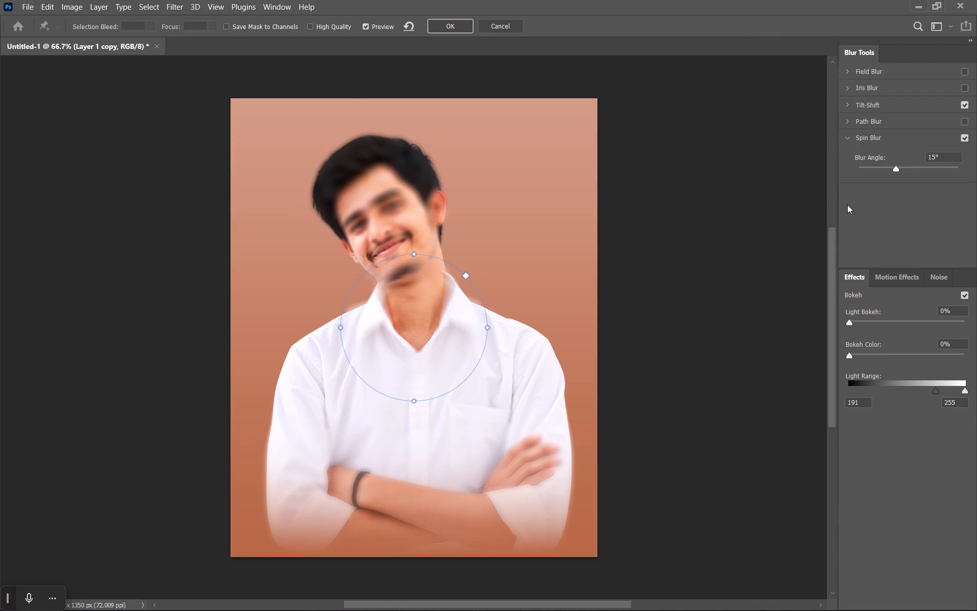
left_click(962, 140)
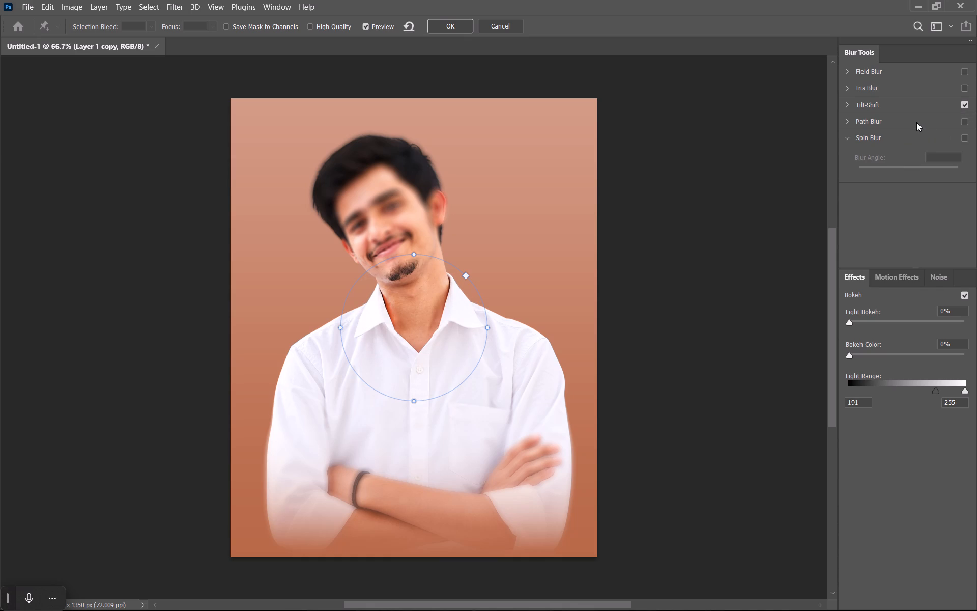
Add a Path Blur to Layer 1 copy with blur shape editing switched on and Centered Blur switched off.
left_click(849, 121)
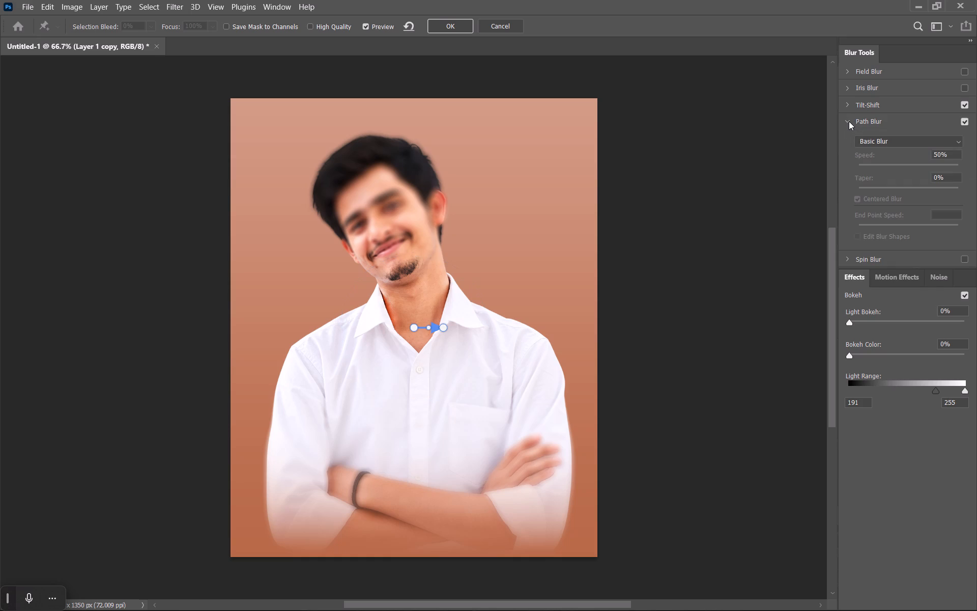
scroll(896, 163, "down", 4)
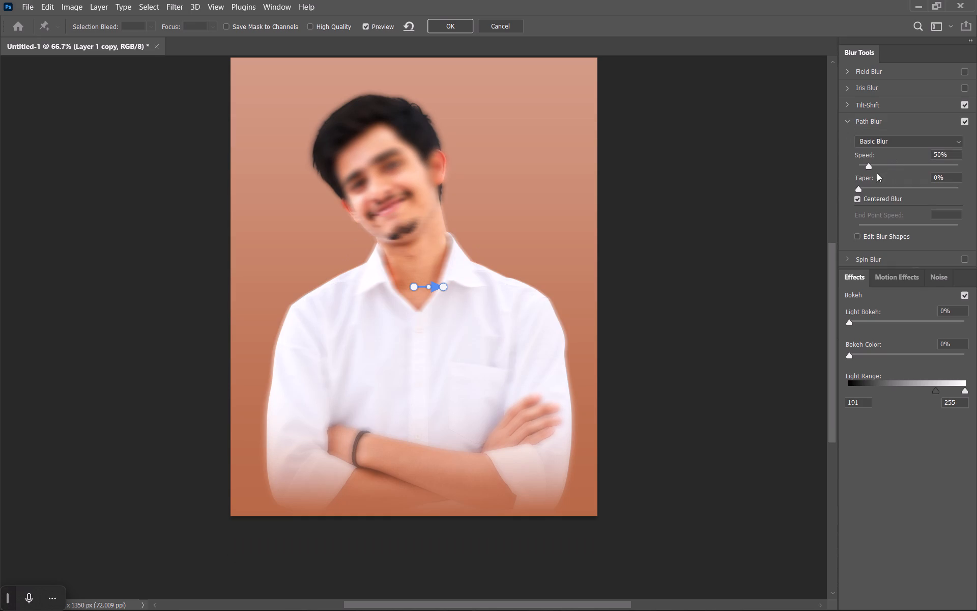
scroll(876, 178, "down", 3)
left_click(855, 234)
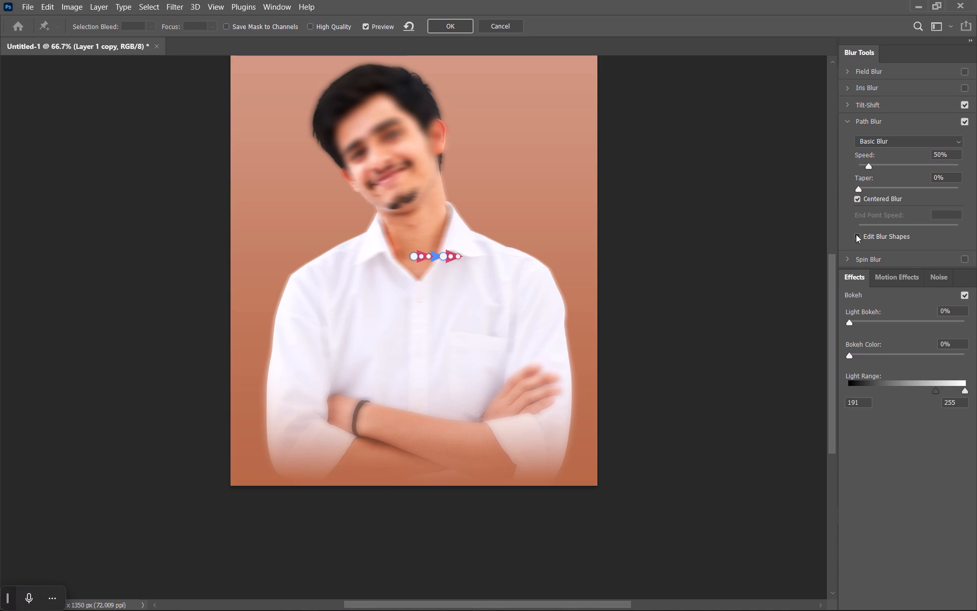
left_click(858, 195)
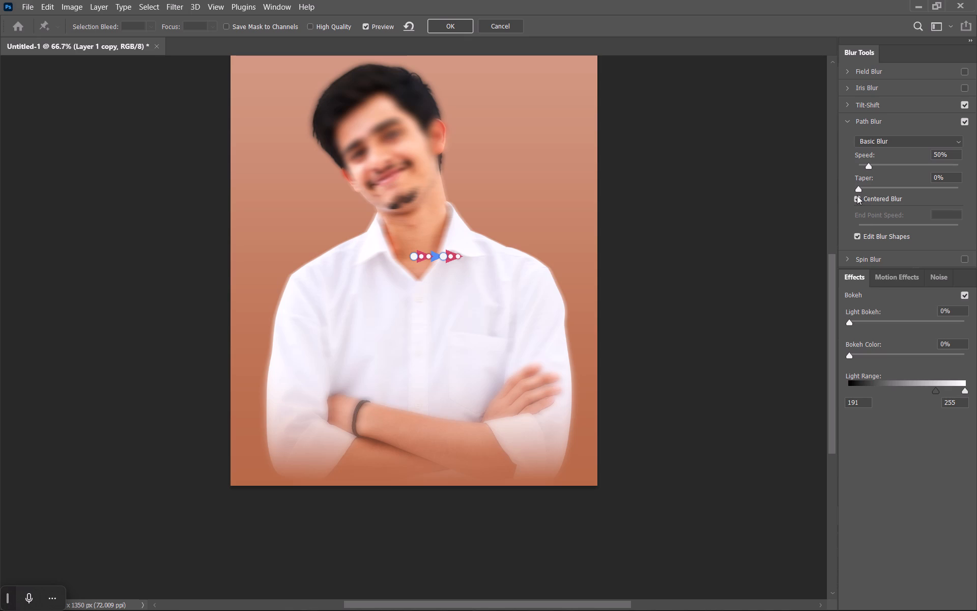
left_click(857, 196)
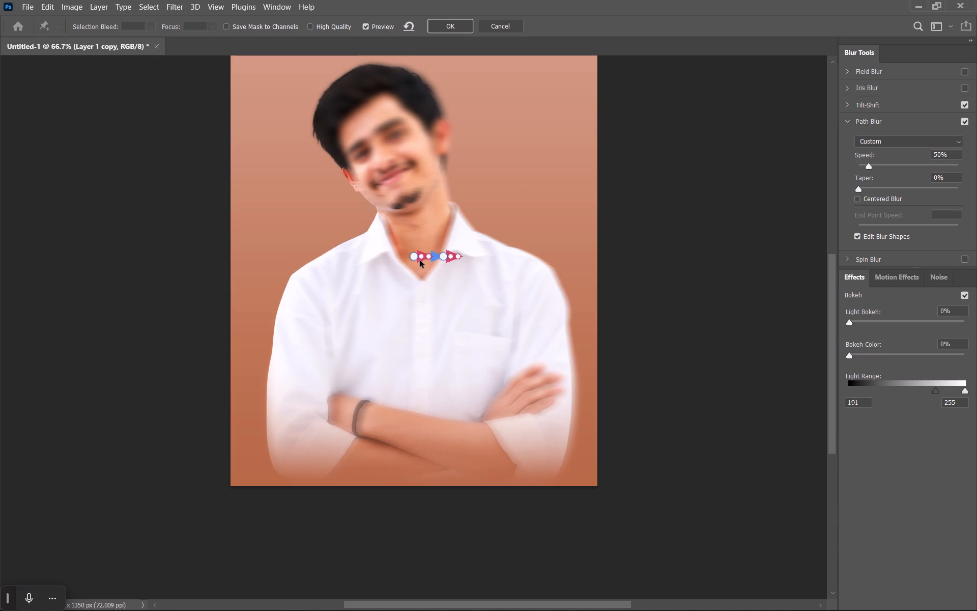
Reshape the blur path to run nearly straight from beside the man's ear up to the background's upper-right area.
left_click_drag(414, 258, 421, 167)
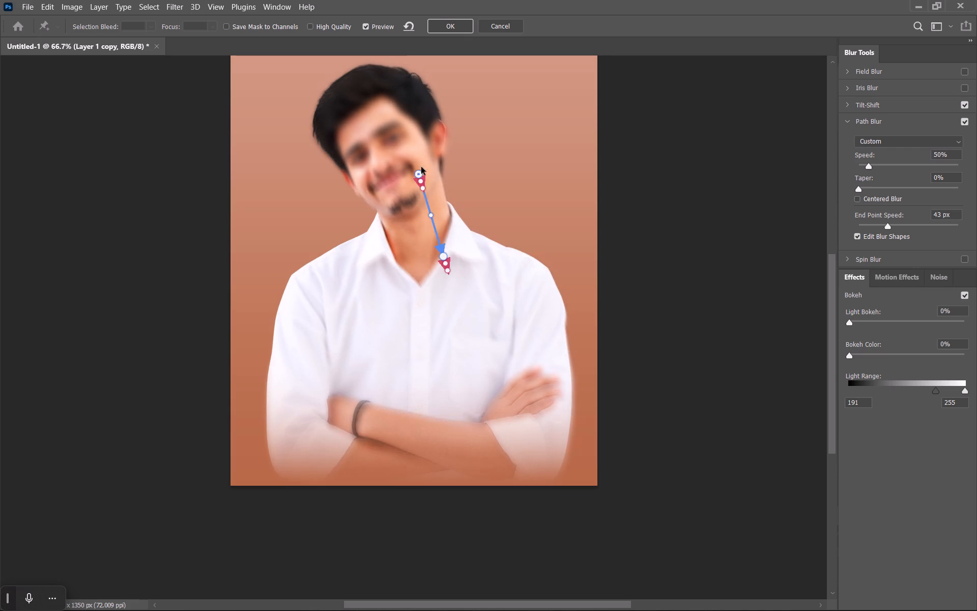
left_click_drag(421, 167, 432, 135)
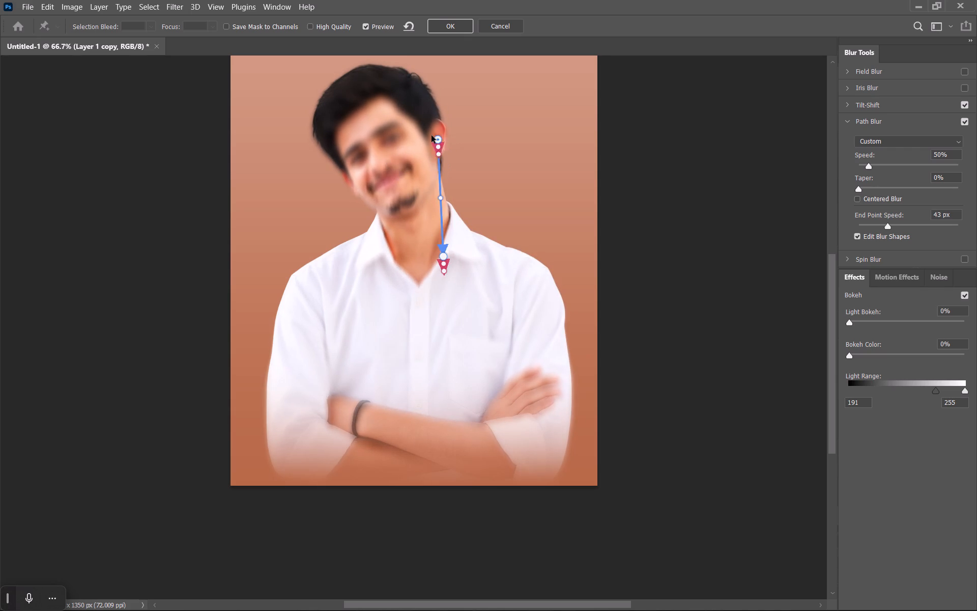
left_click_drag(432, 135, 426, 135)
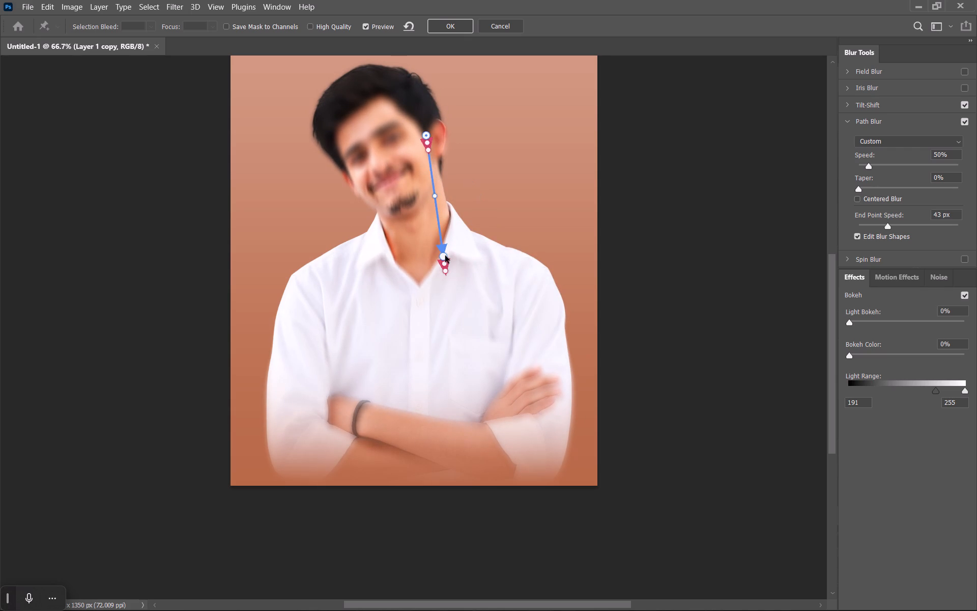
left_click_drag(445, 256, 572, 84)
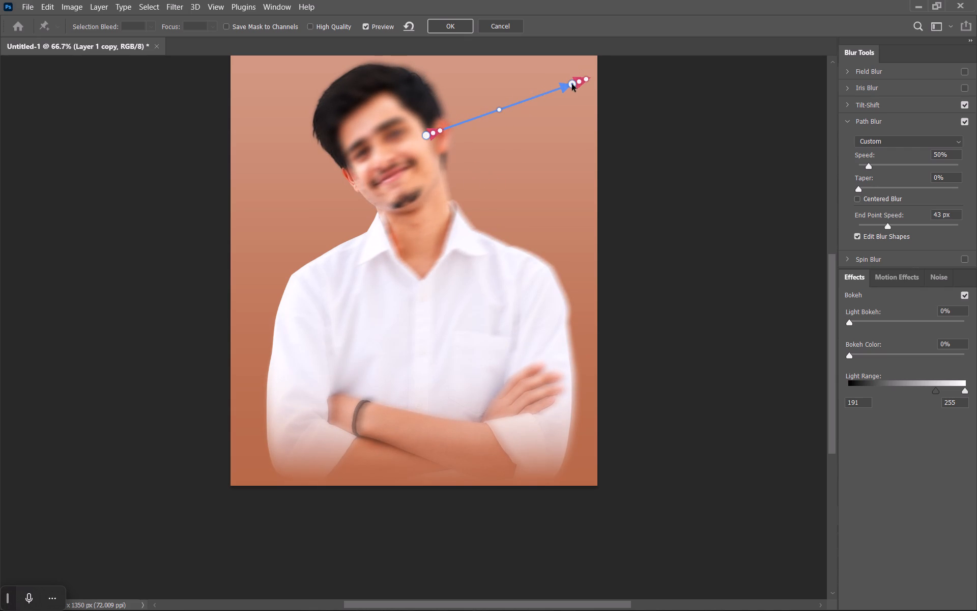
left_click_drag(572, 84, 570, 84)
left_click_drag(497, 110, 521, 110)
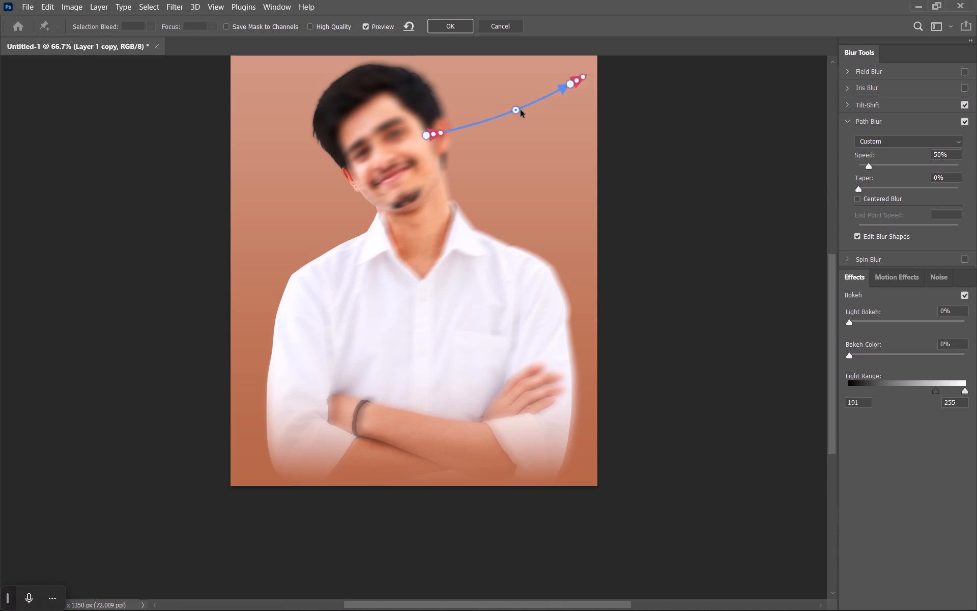
left_click_drag(521, 110, 523, 101)
Extend and angle the blur shape at the path's start to an end point speed of about 157 px, and apply the blur.
left_click_drag(438, 129, 549, 89)
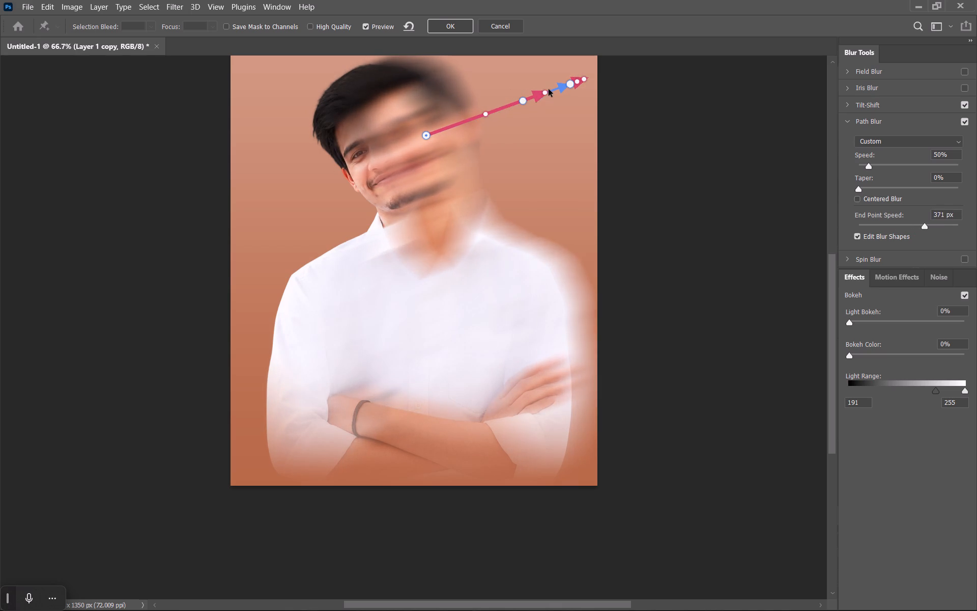
left_click_drag(549, 89, 537, 84)
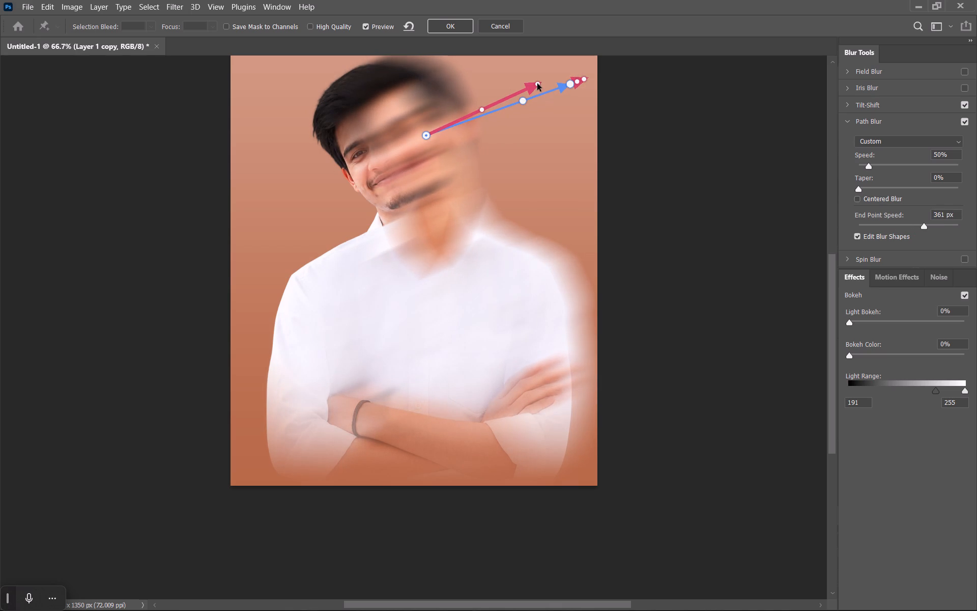
left_click_drag(537, 84, 535, 83)
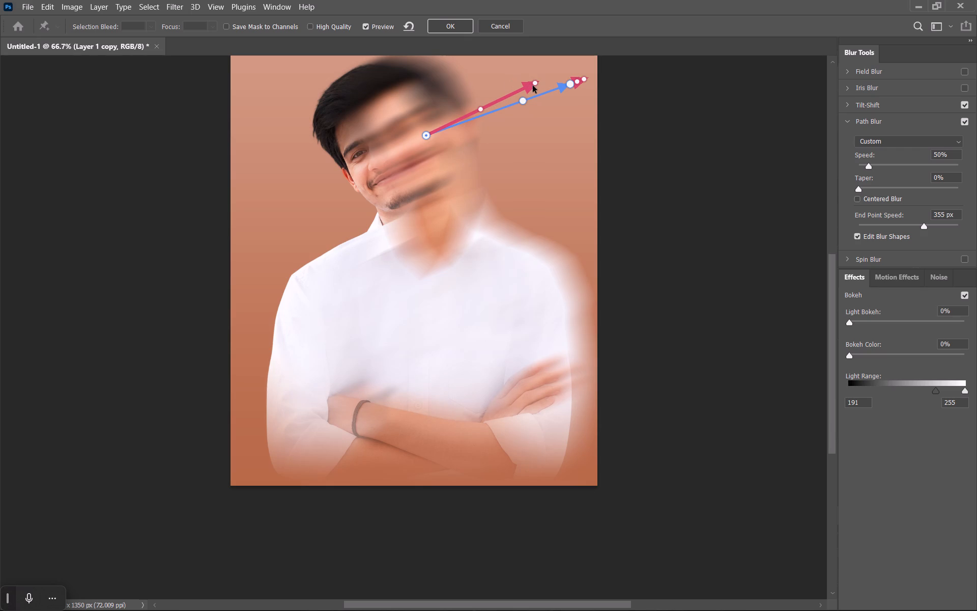
left_click_drag(533, 86, 532, 64)
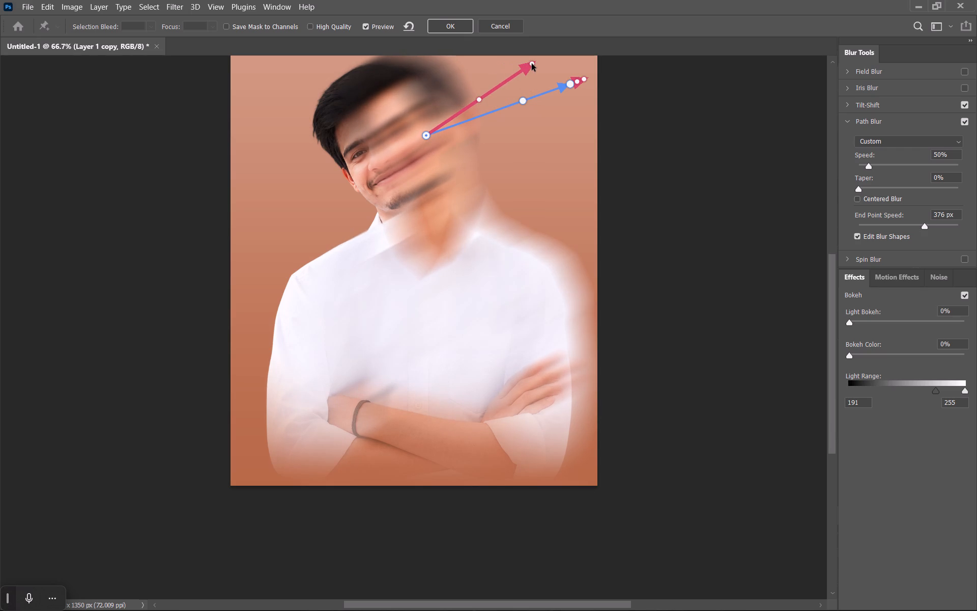
left_click_drag(532, 64, 488, 76)
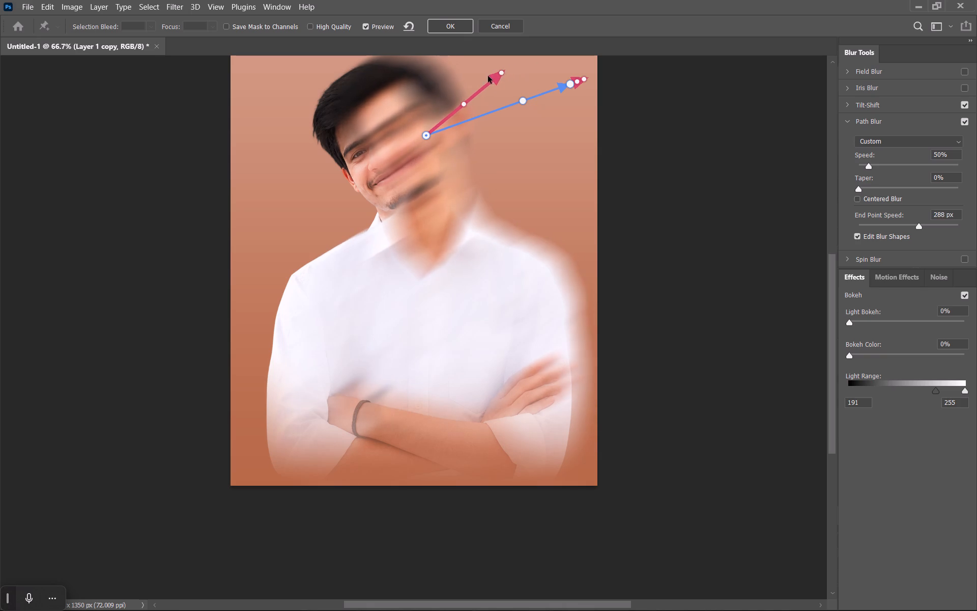
left_click_drag(488, 76, 467, 110)
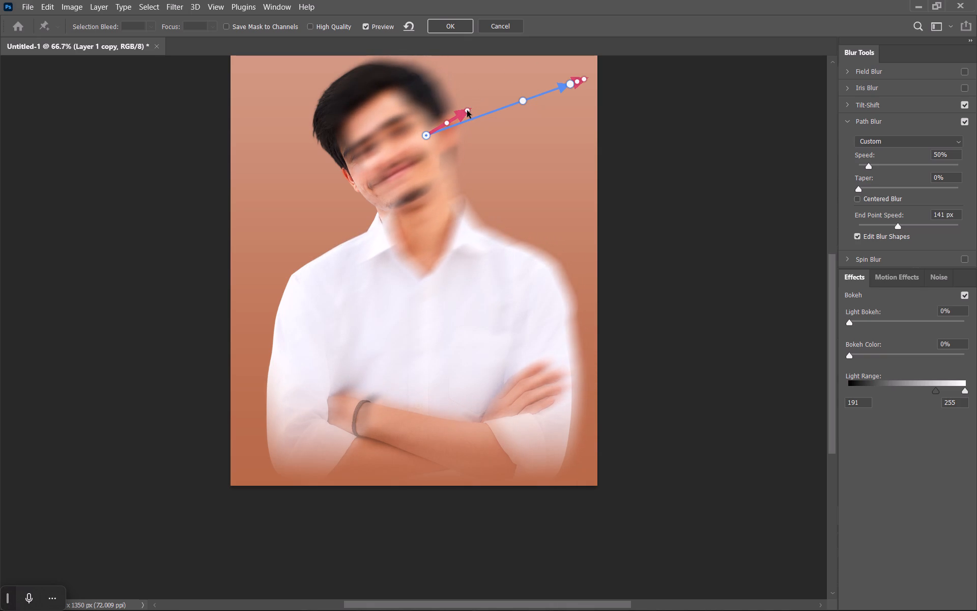
left_click_drag(467, 110, 472, 109)
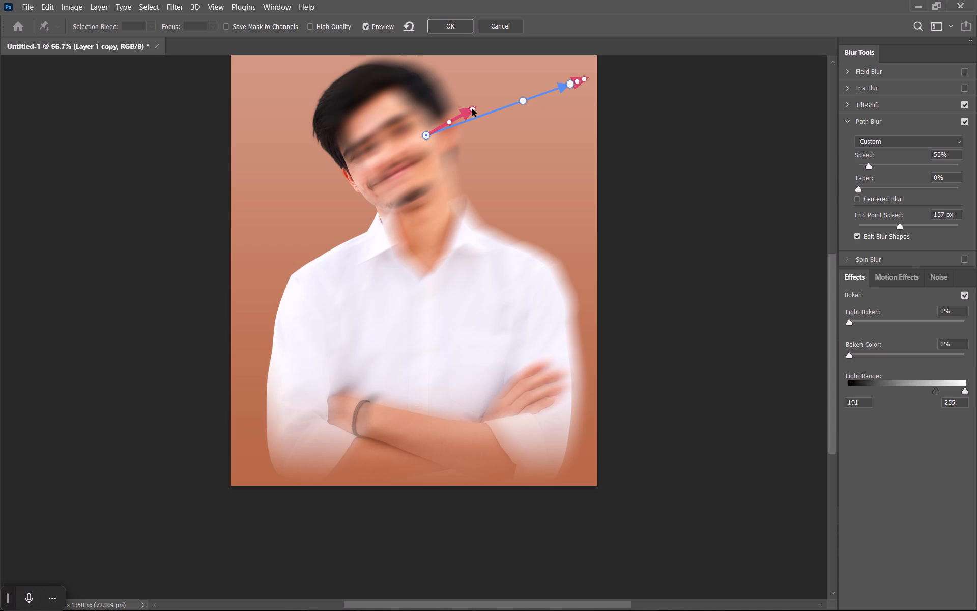
left_click(453, 26)
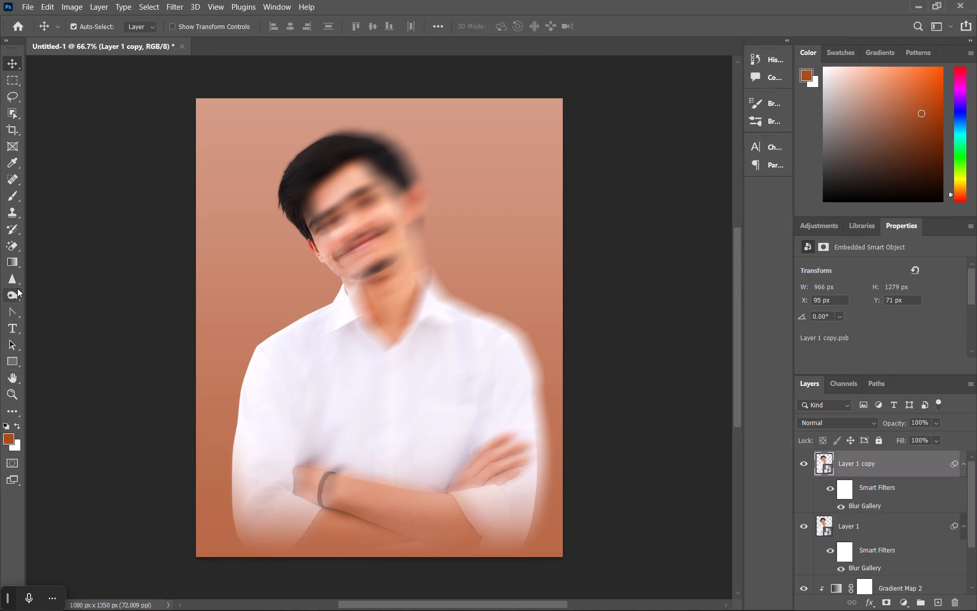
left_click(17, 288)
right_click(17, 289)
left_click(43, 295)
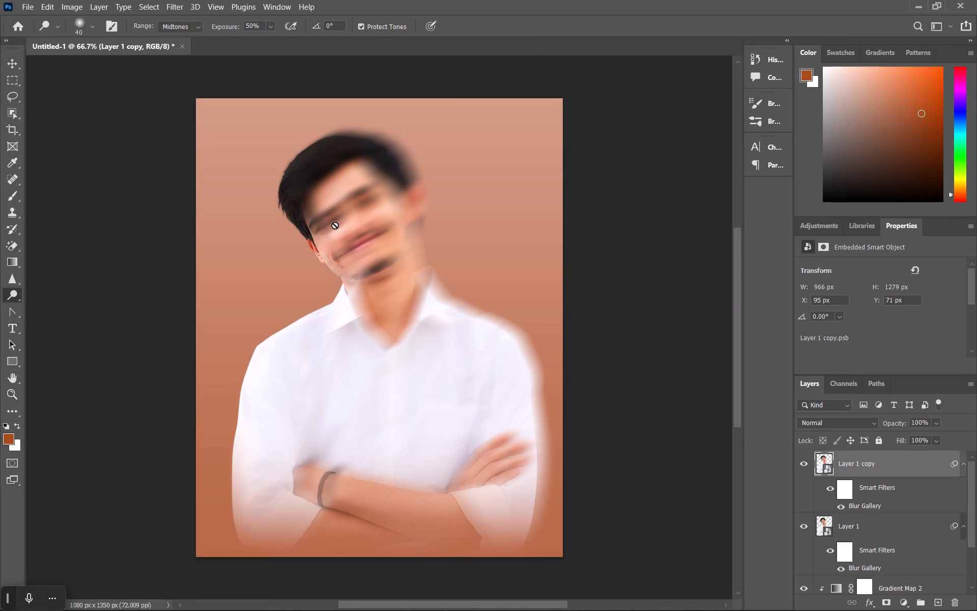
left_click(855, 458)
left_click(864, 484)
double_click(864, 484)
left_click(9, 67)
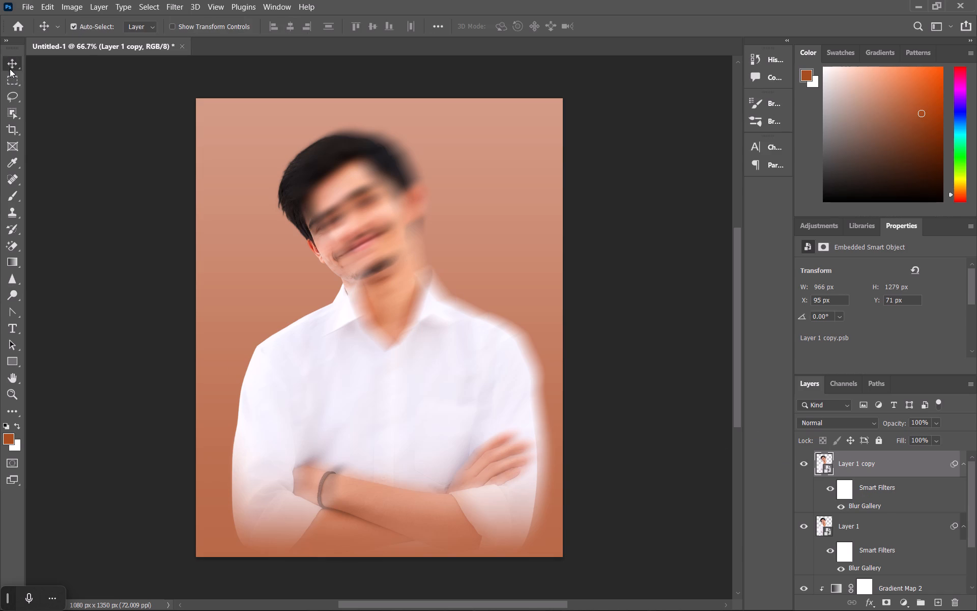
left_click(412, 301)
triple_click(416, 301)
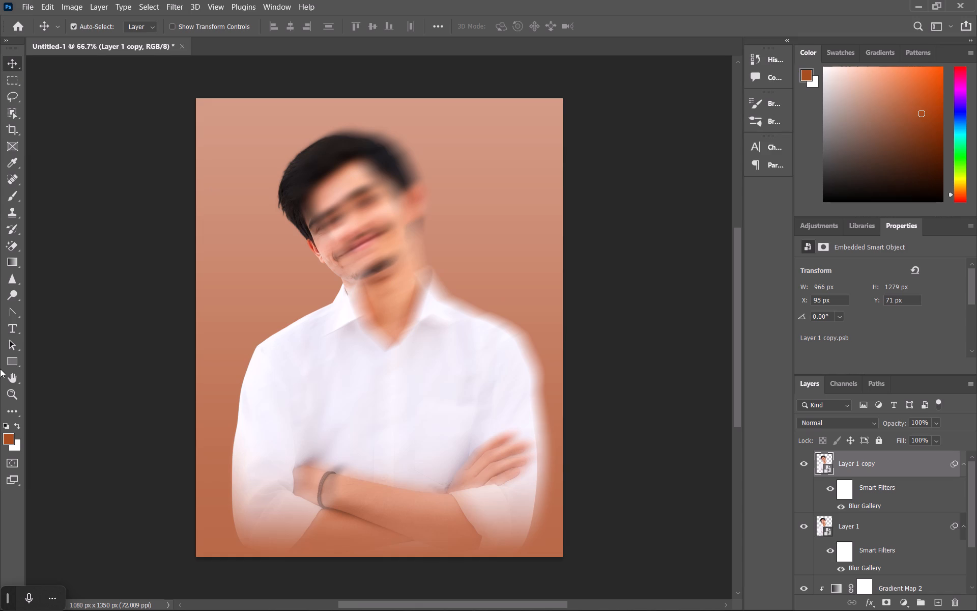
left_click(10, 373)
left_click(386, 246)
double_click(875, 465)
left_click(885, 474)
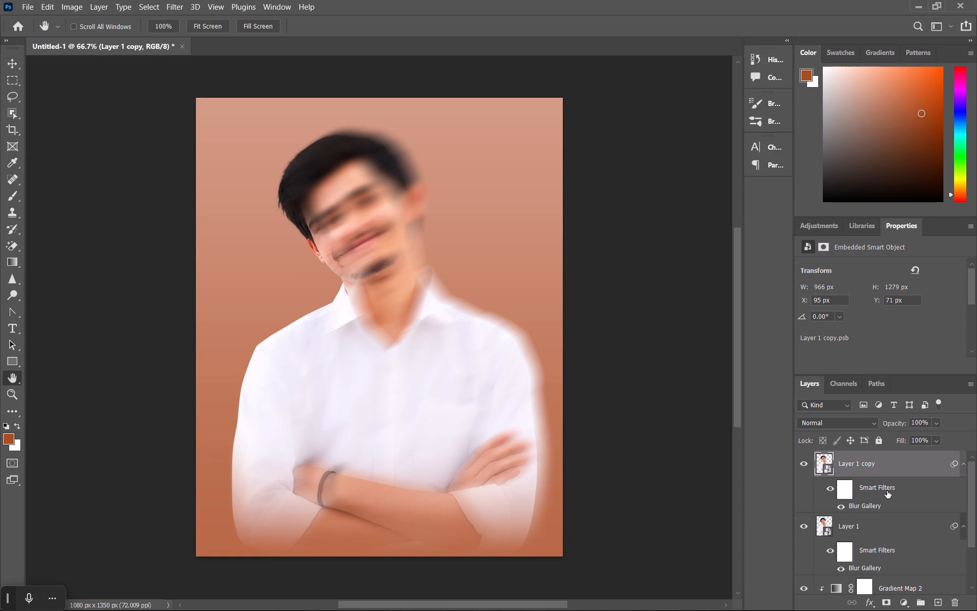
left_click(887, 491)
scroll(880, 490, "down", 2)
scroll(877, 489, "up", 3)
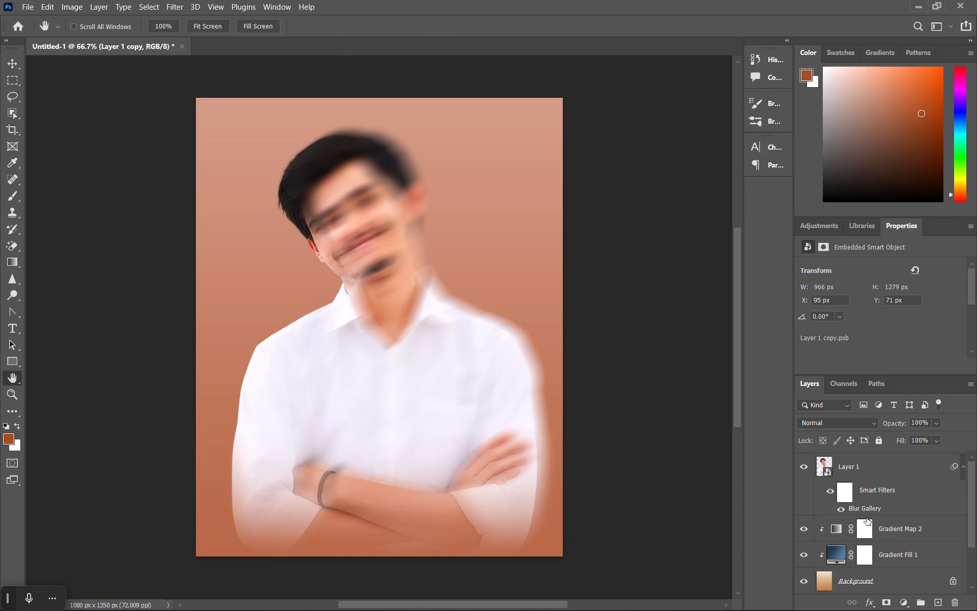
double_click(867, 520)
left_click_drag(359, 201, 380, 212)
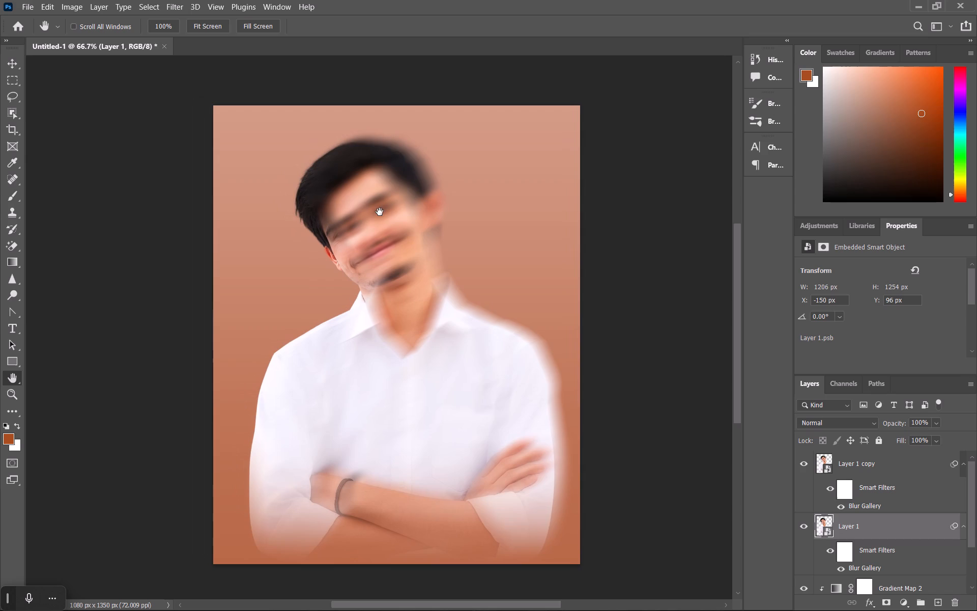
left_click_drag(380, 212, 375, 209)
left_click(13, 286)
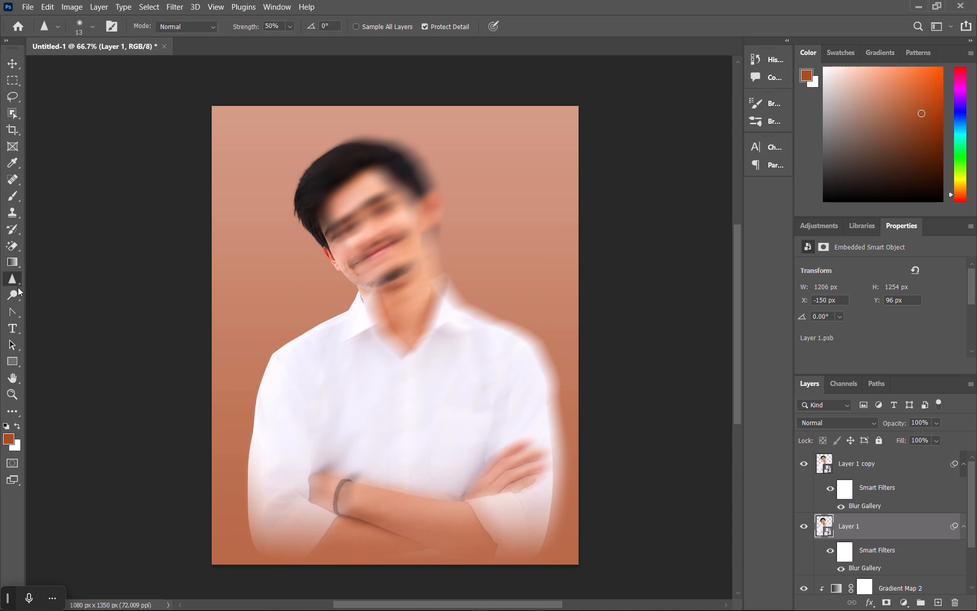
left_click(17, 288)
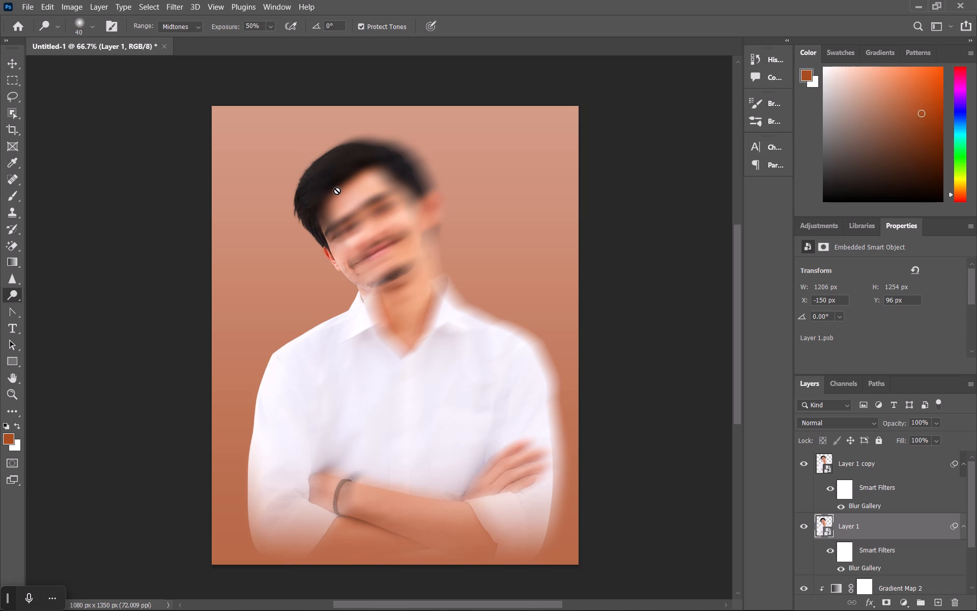
Reopen the Blur Gallery filter on Layer 1 copy, switch off its Tilt-Shift blur and apply the change.
left_click(878, 459)
left_click(885, 506)
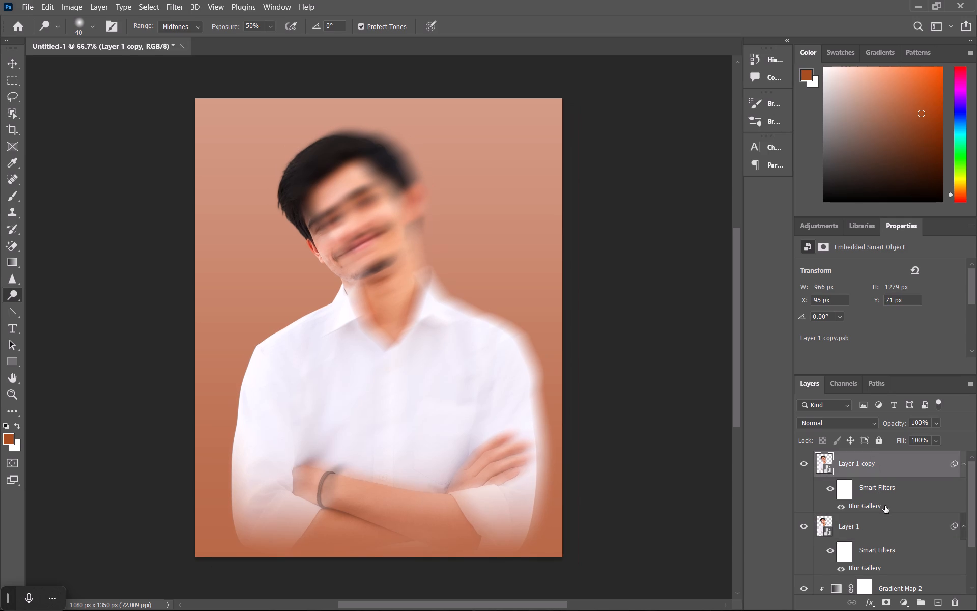
triple_click(885, 506)
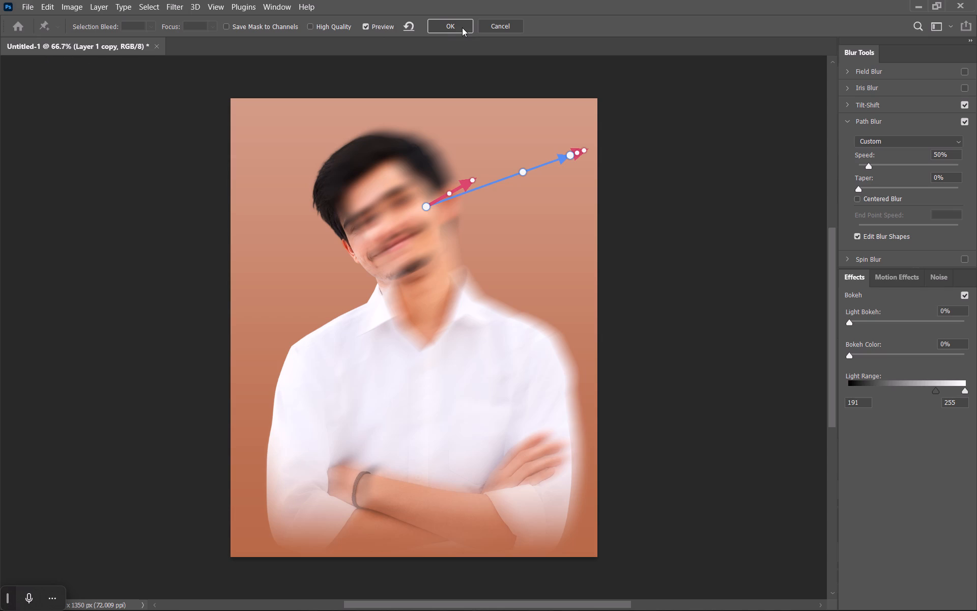
left_click(961, 103)
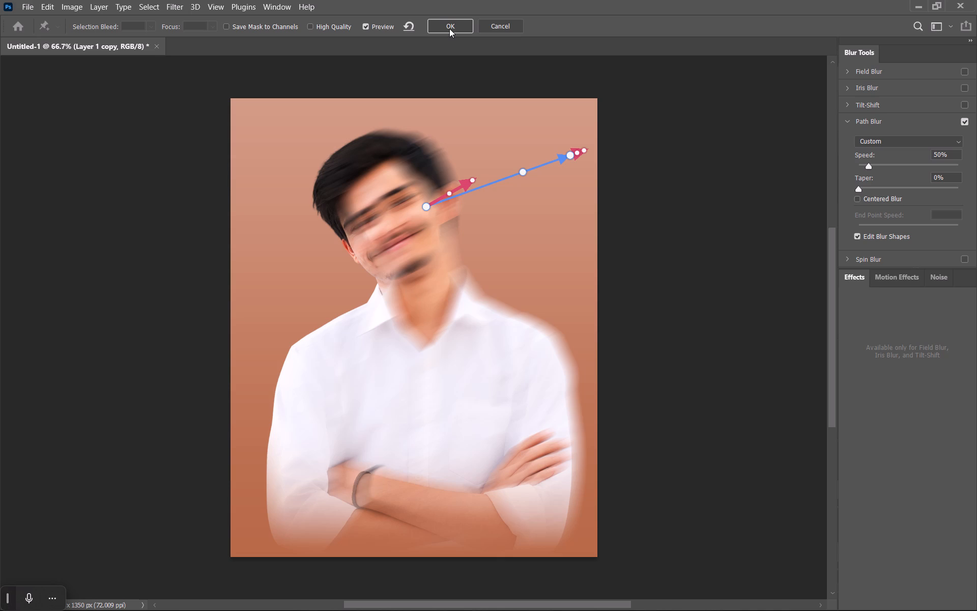
left_click(449, 29)
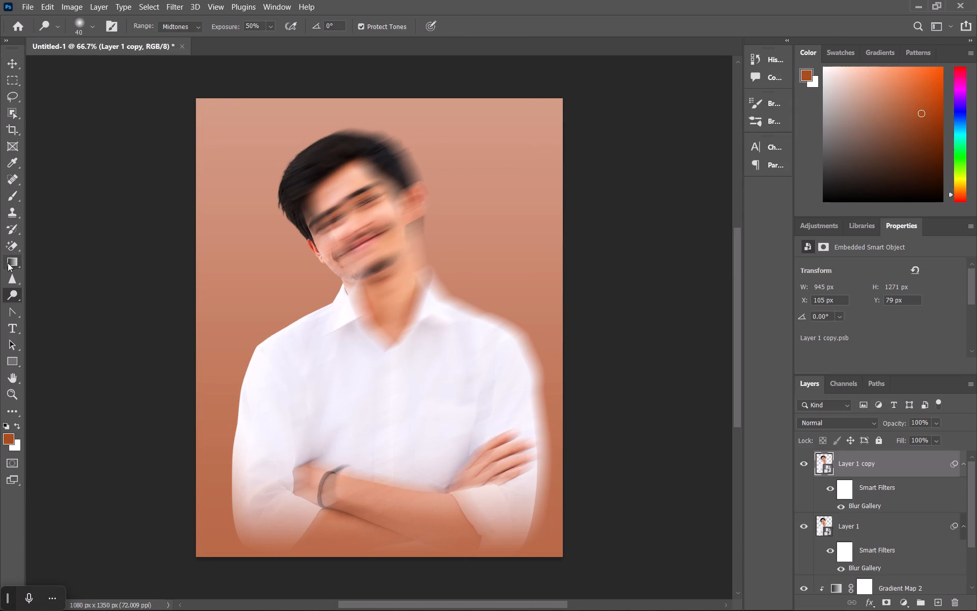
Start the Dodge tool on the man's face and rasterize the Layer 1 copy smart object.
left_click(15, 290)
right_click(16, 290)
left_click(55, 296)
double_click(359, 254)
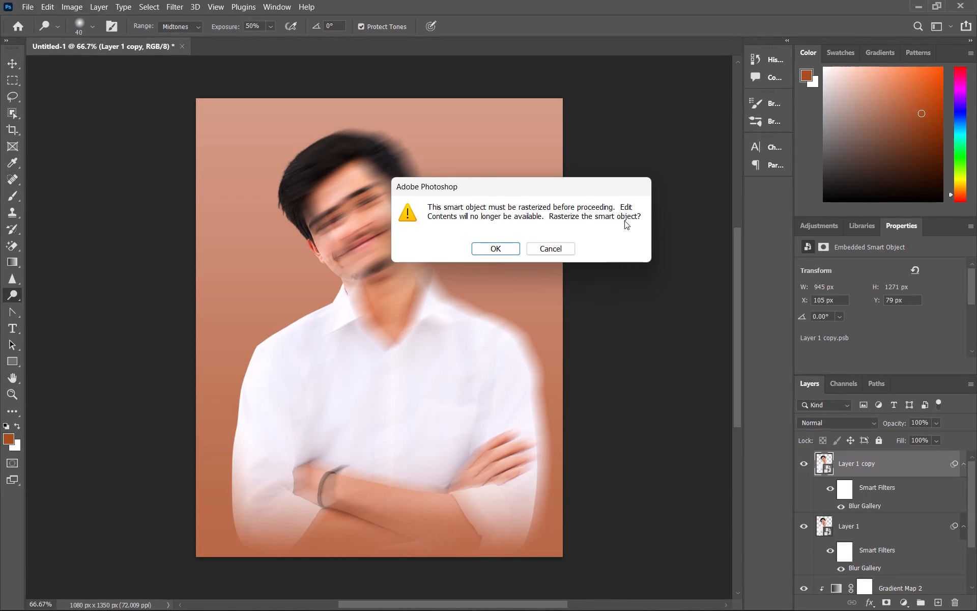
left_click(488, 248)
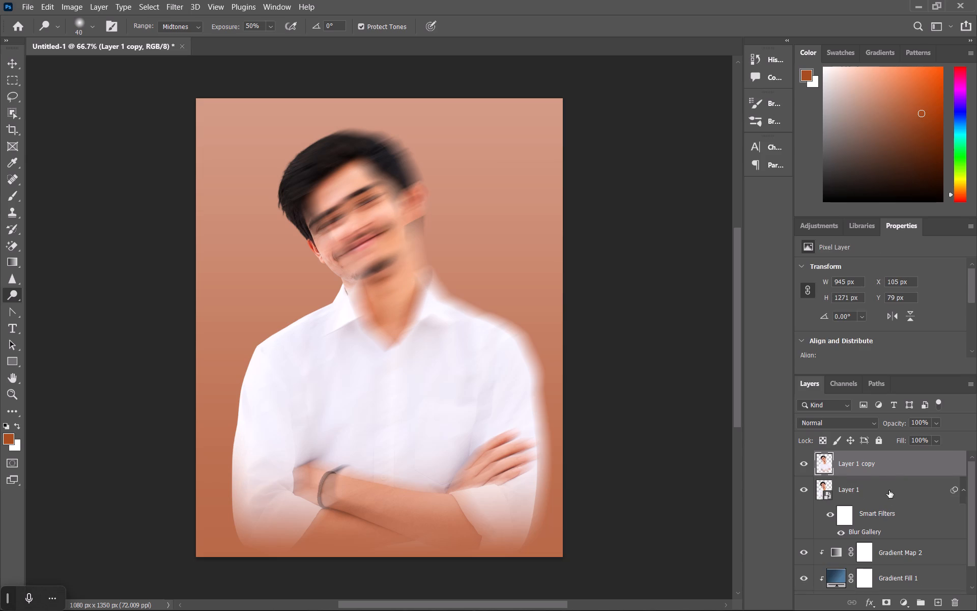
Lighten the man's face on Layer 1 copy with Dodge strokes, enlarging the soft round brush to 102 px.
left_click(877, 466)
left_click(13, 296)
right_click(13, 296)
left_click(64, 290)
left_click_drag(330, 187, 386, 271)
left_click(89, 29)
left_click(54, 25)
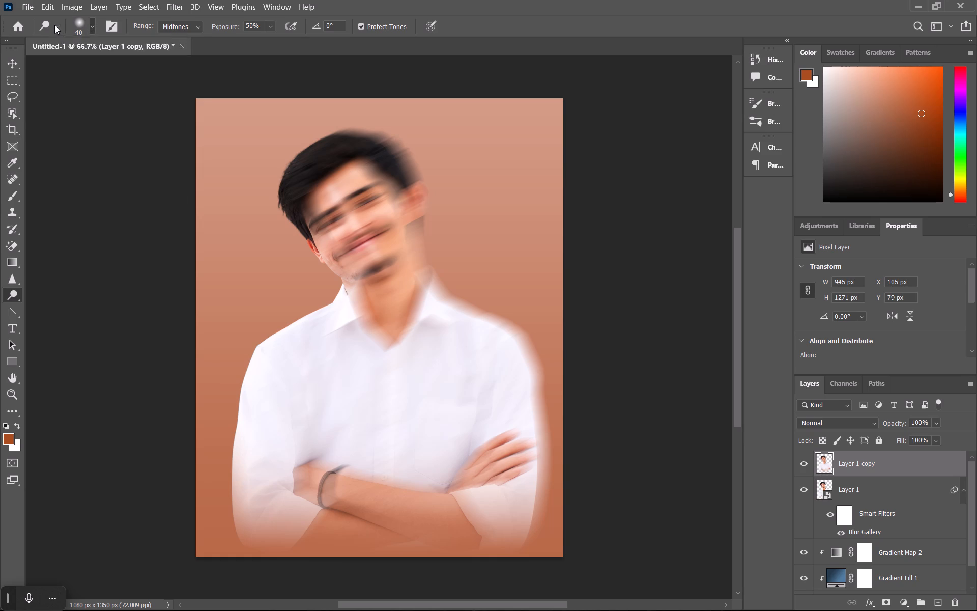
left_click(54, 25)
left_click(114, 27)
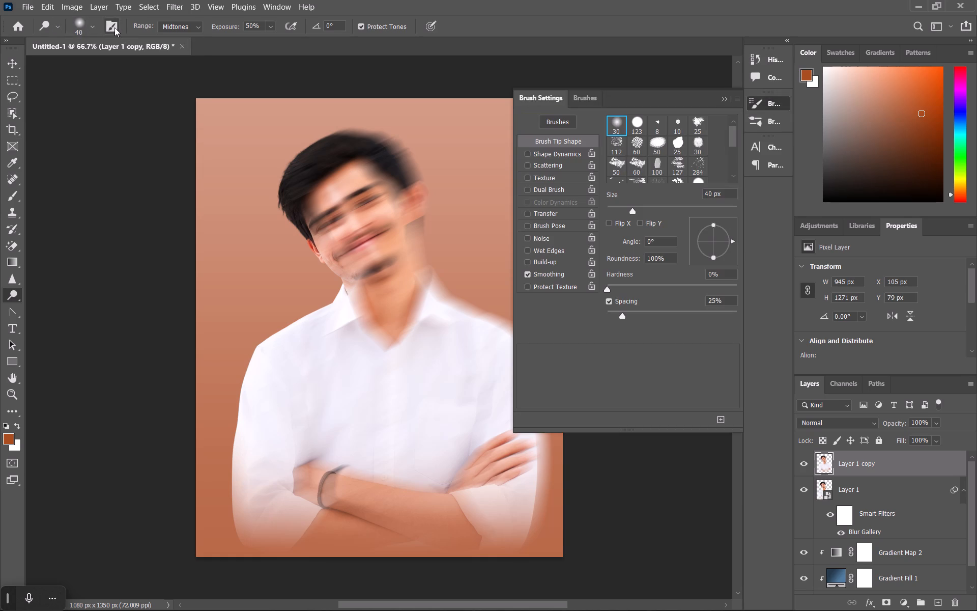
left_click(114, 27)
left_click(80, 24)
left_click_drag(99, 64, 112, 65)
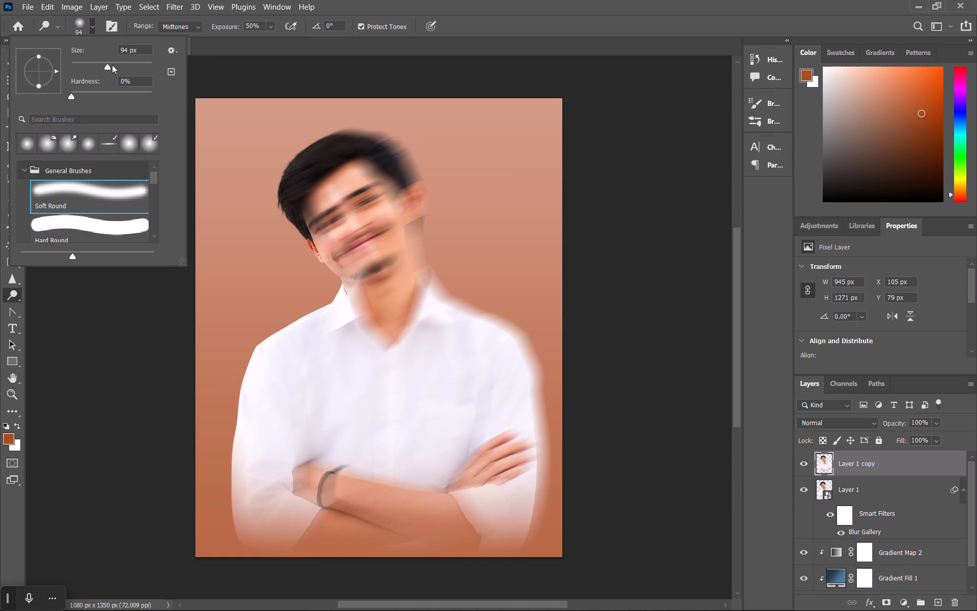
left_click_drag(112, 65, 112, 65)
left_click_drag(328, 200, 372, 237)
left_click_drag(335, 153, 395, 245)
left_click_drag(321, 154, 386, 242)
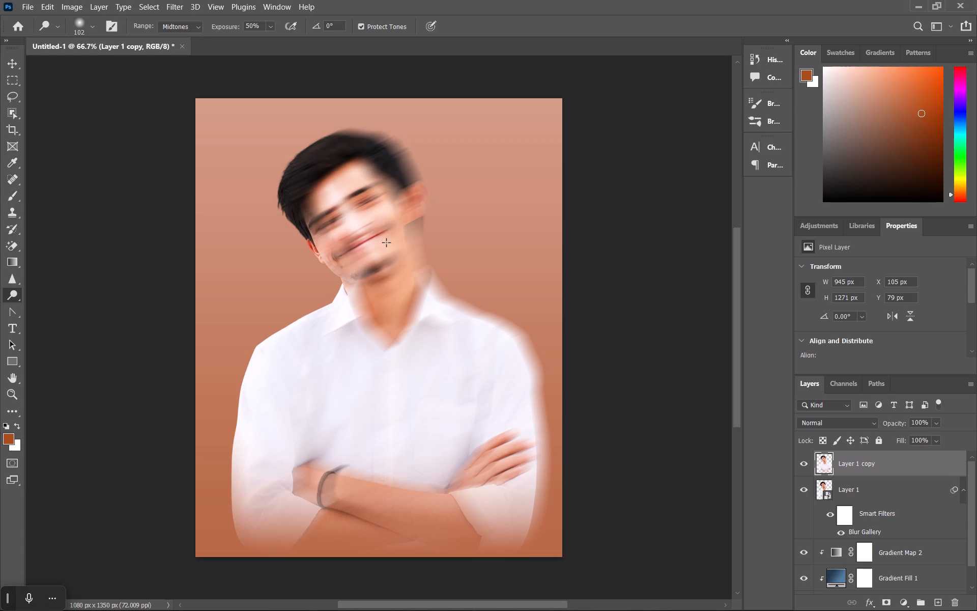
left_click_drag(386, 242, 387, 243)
Undo the Dodge strokes, the rasterization and the Blur Gallery filter on Layer 1 copy.
key("ctrl+z")
key("ctrl+z")
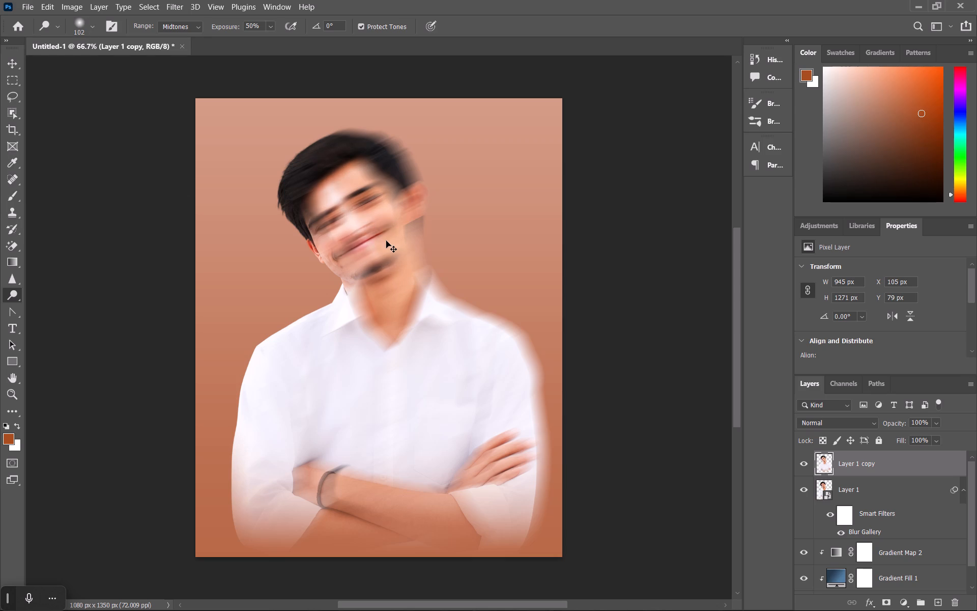
key("ctrl+z")
key("ctrl+z")
key("ctrl+z")
key("ctrl+z")
key("ctrl+z")
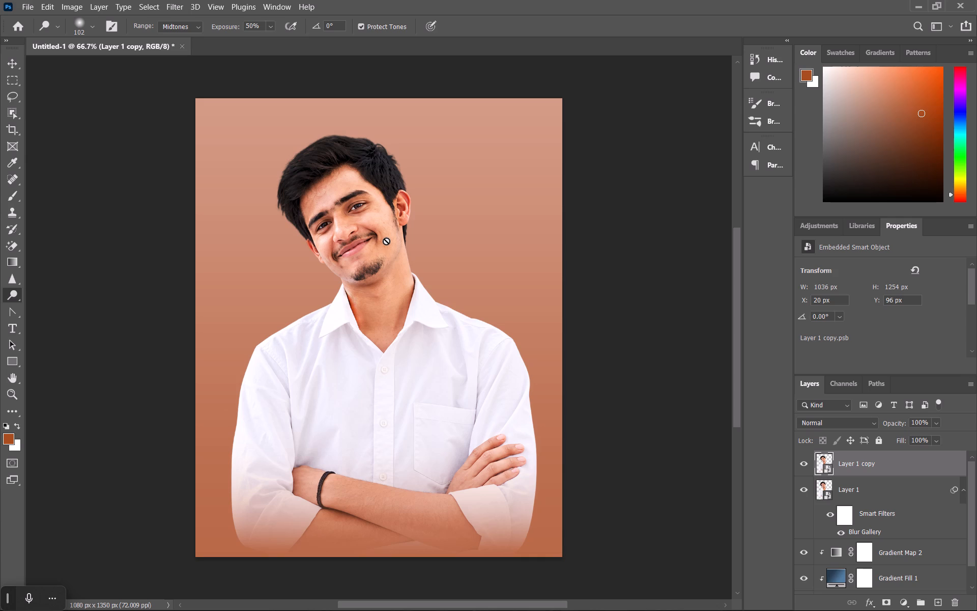
Add a horizontal text layer with placeholder text across the man's face.
scroll(389, 241, "down", 6)
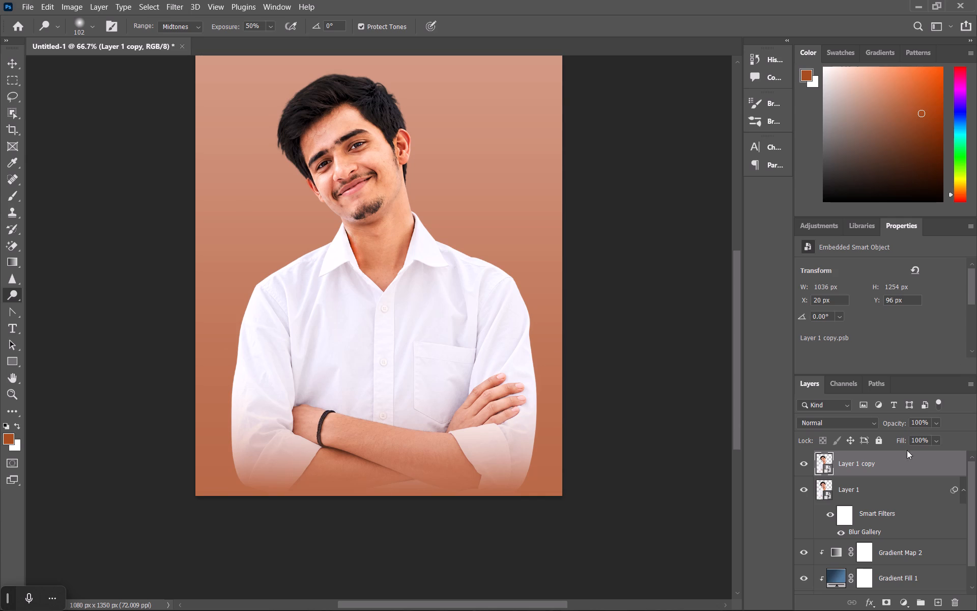
scroll(887, 485, "down", 6)
scroll(887, 485, "up", 7)
scroll(400, 132, "up", 6)
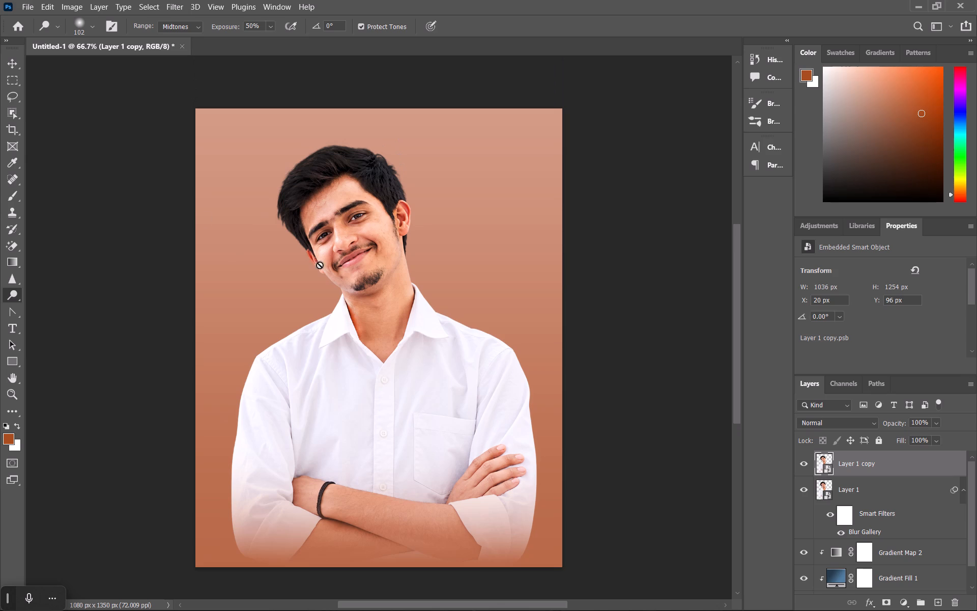
left_click(12, 327)
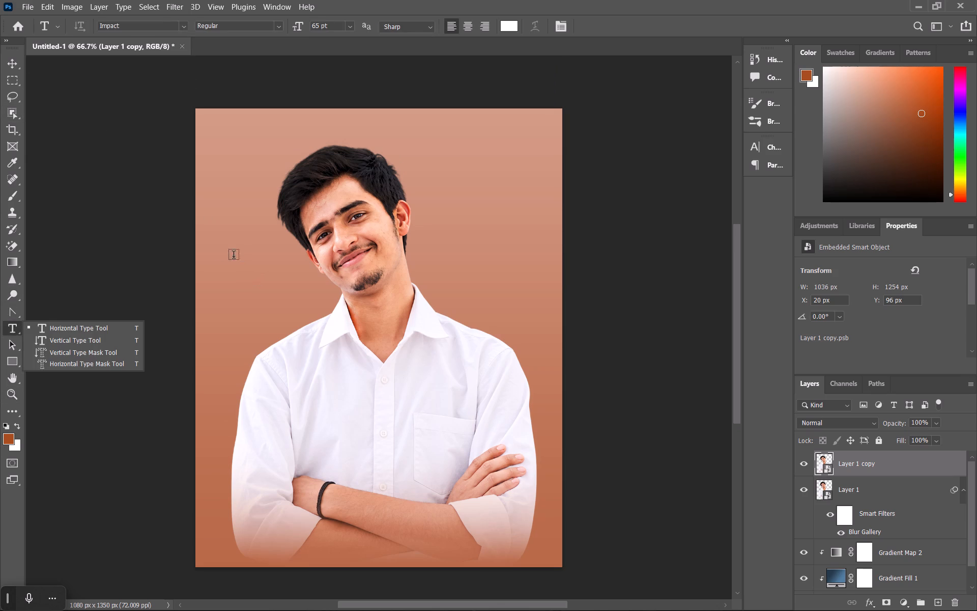
left_click(229, 229)
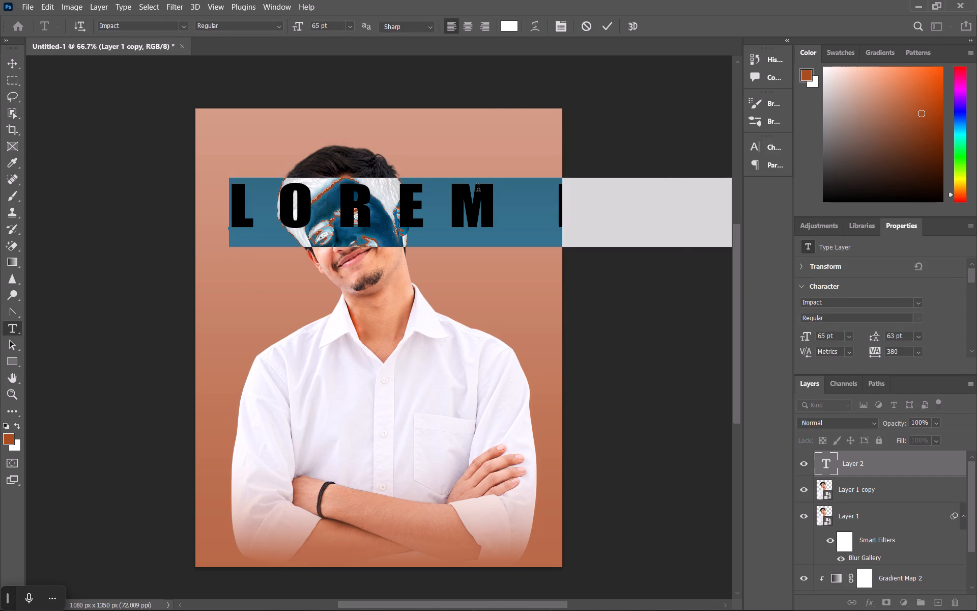
Set the placeholder text's tracking to -20 and move the line to fit inside the canvas across the man's face.
left_click(812, 353)
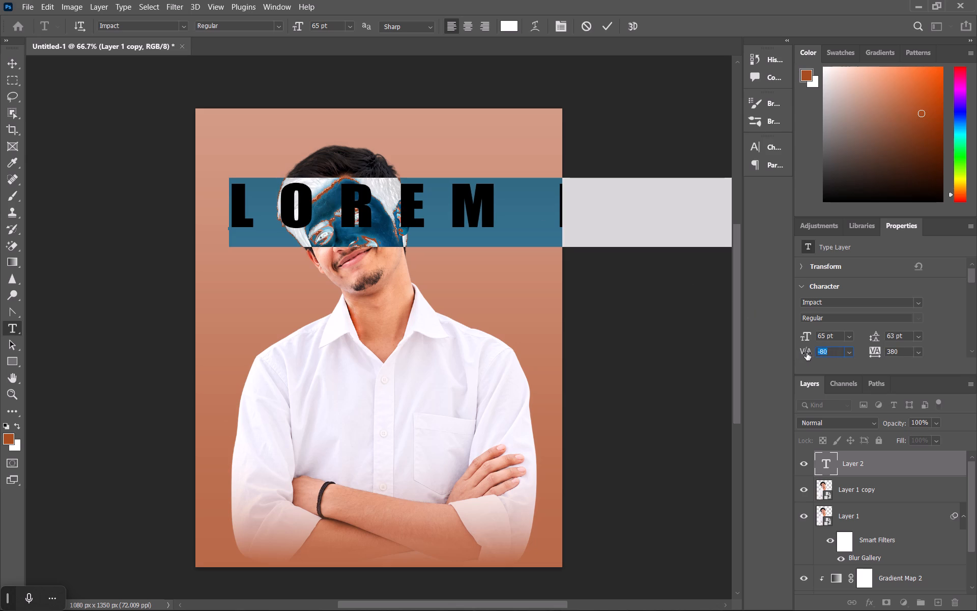
scroll(874, 331, "down", 2)
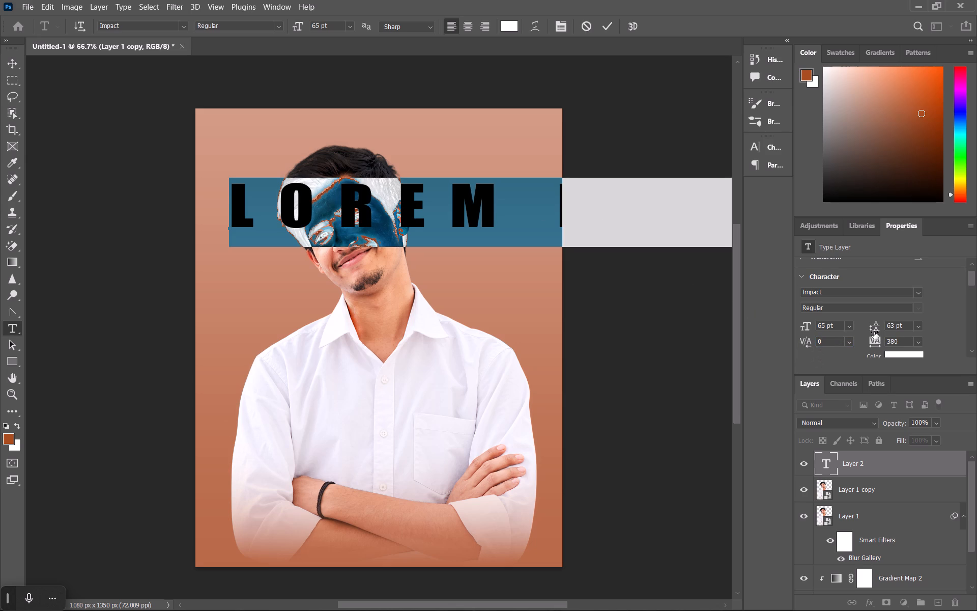
left_click_drag(874, 332, 862, 339)
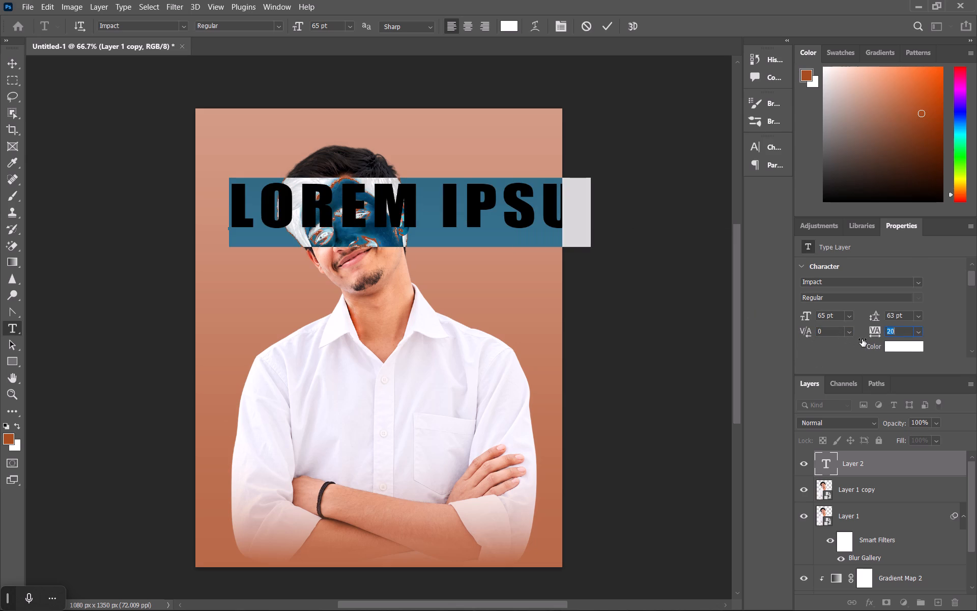
left_click_drag(862, 339, 861, 339)
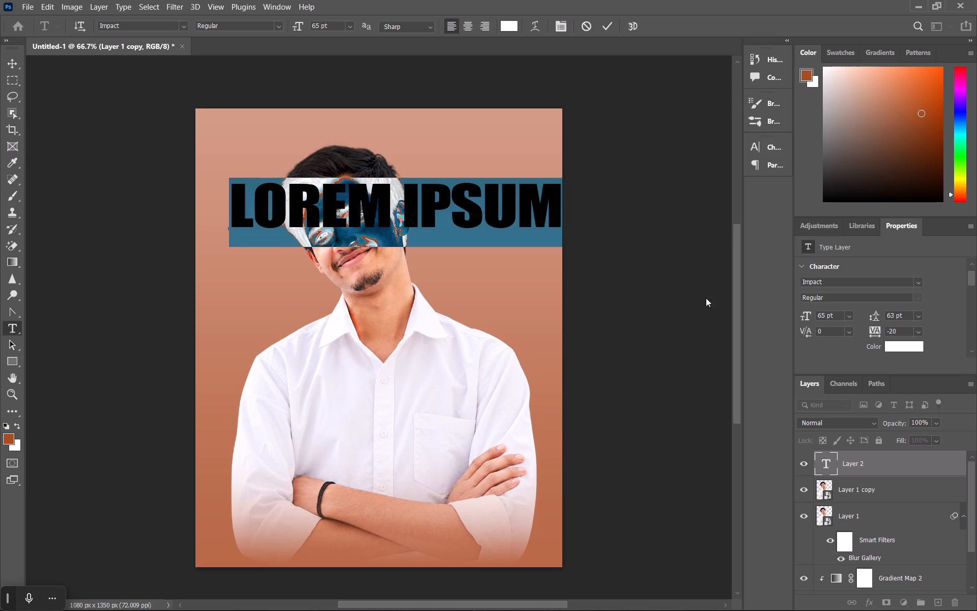
left_click_drag(465, 282, 446, 295)
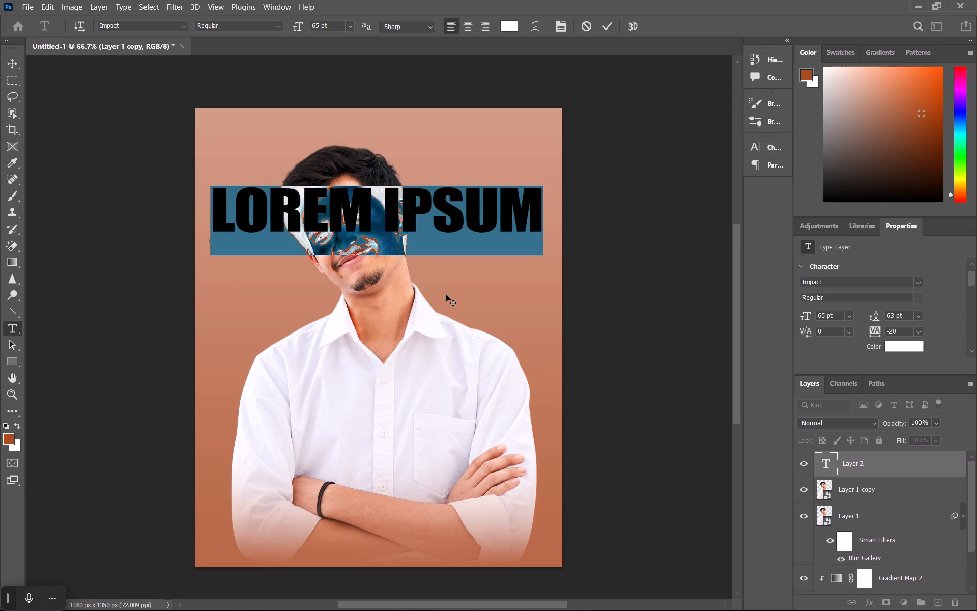
left_click_drag(446, 295, 441, 311)
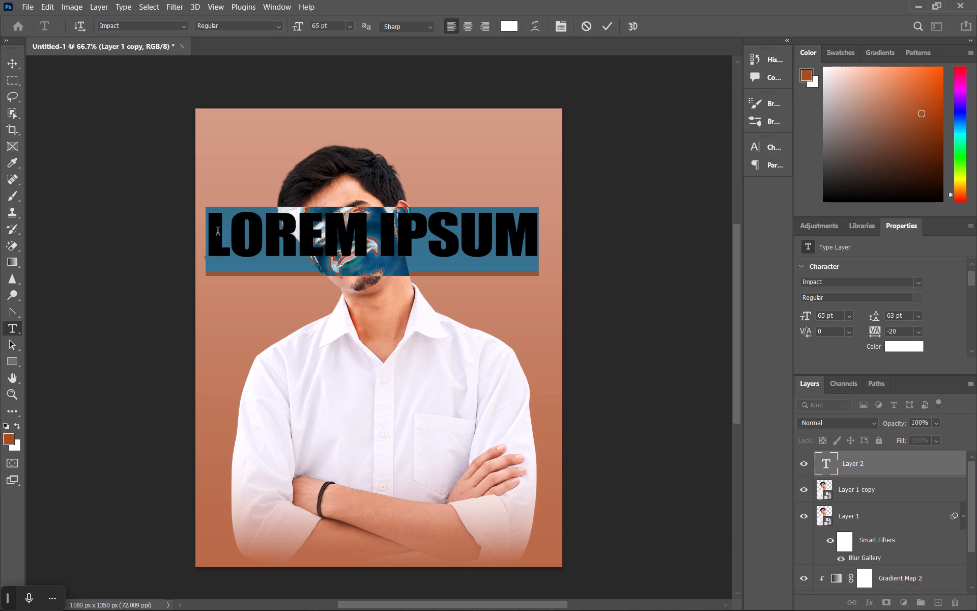
Replace the placeholder text with OVER LORD and centre it across the man's face.
left_click_drag(218, 233, 523, 276)
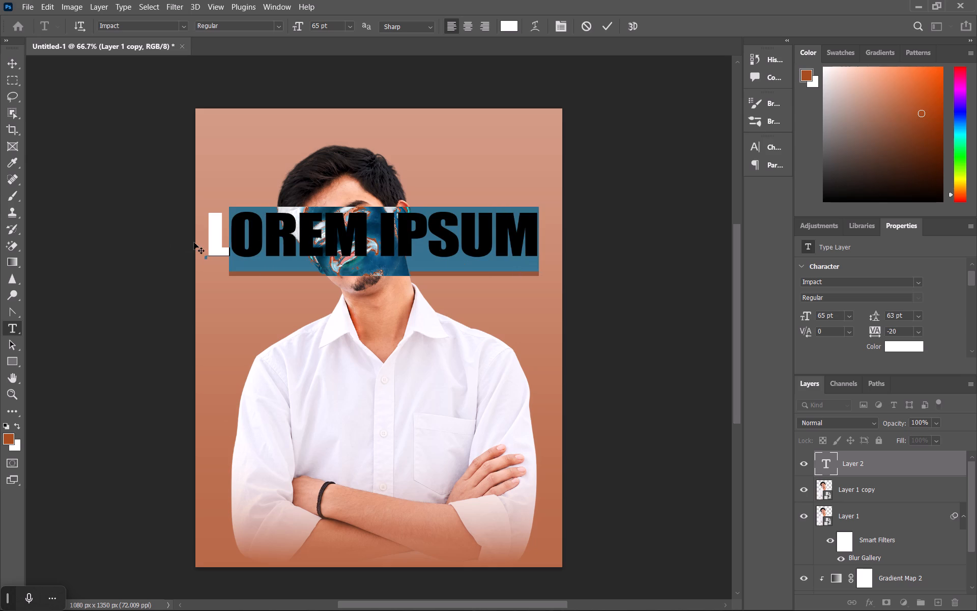
left_click_drag(213, 247, 545, 298)
type("over")
key("space")
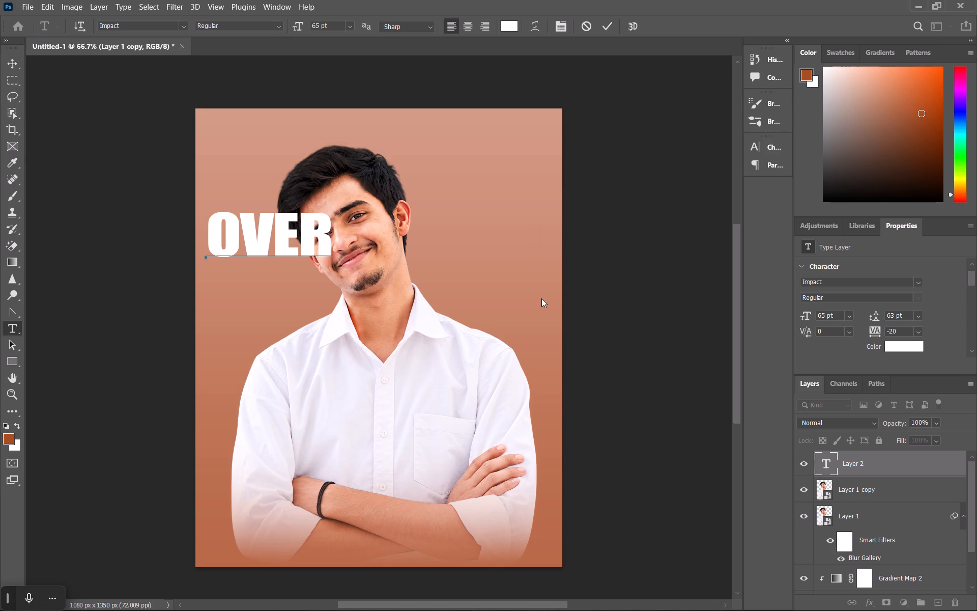
type("lo")
type("rd")
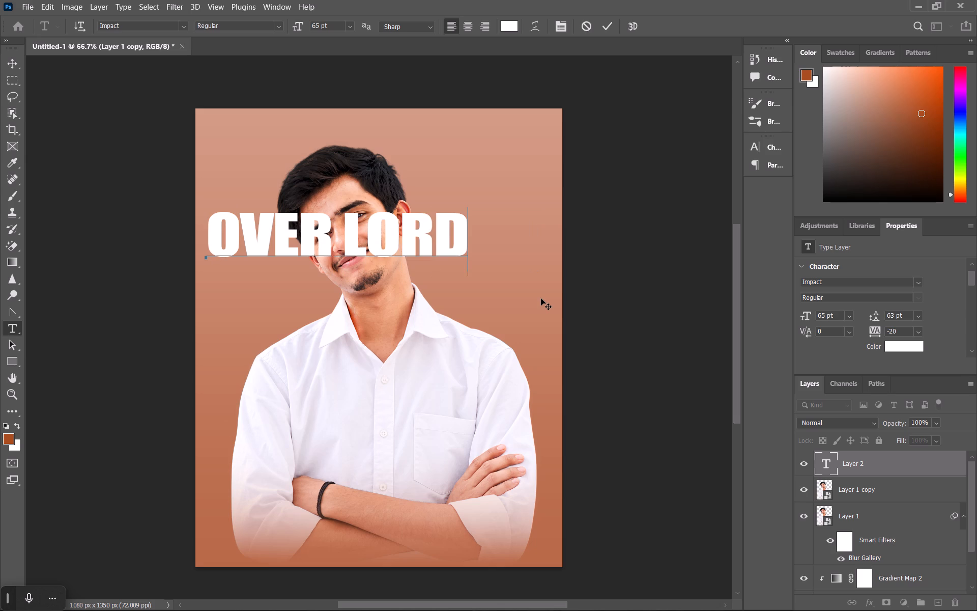
left_click_drag(418, 293, 464, 310)
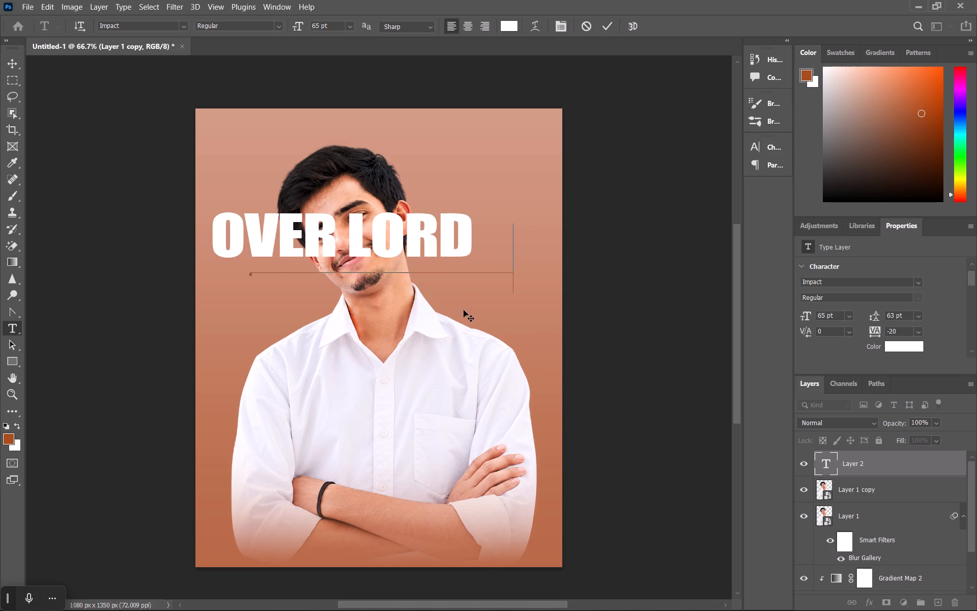
left_click_drag(464, 310, 438, 298)
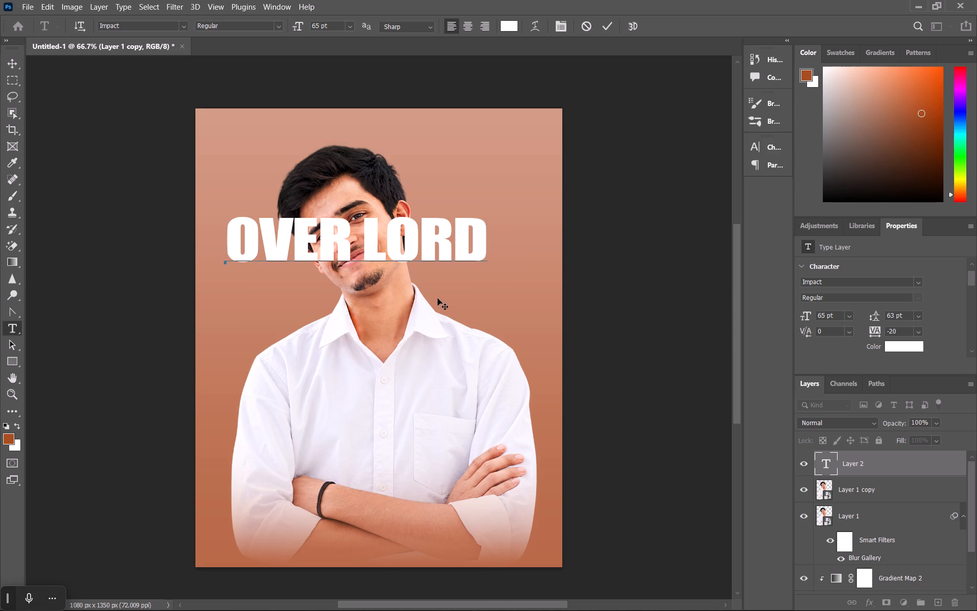
Stretch the whole OVER LORD text taller by setting its vertical scale to 624%.
scroll(831, 319, "down", 5)
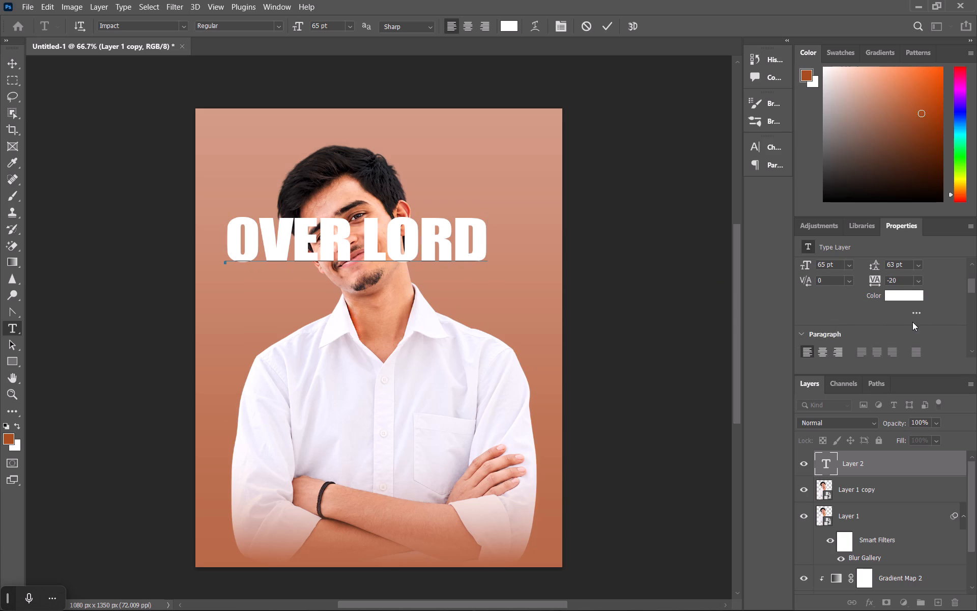
left_click(912, 317)
scroll(852, 309, "down", 2)
scroll(800, 286, "up", 1)
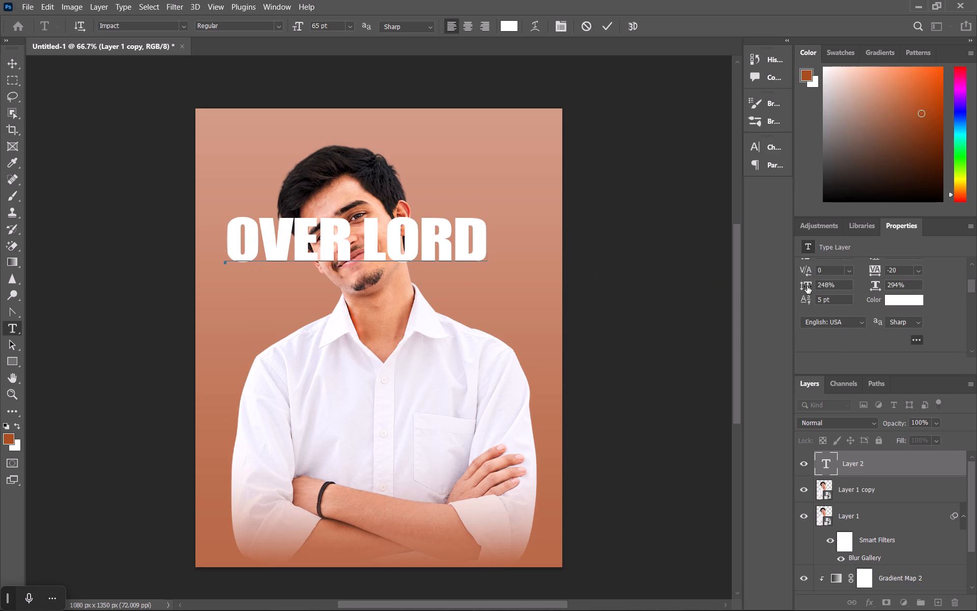
left_click_drag(807, 286, 847, 292)
left_click_drag(483, 244, 193, 257)
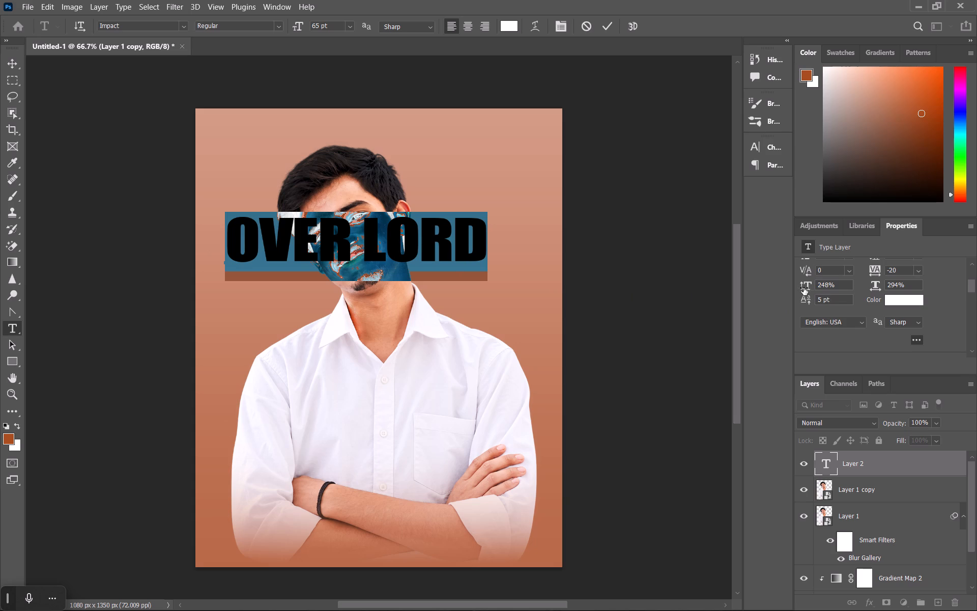
left_click_drag(802, 288, 976, 303)
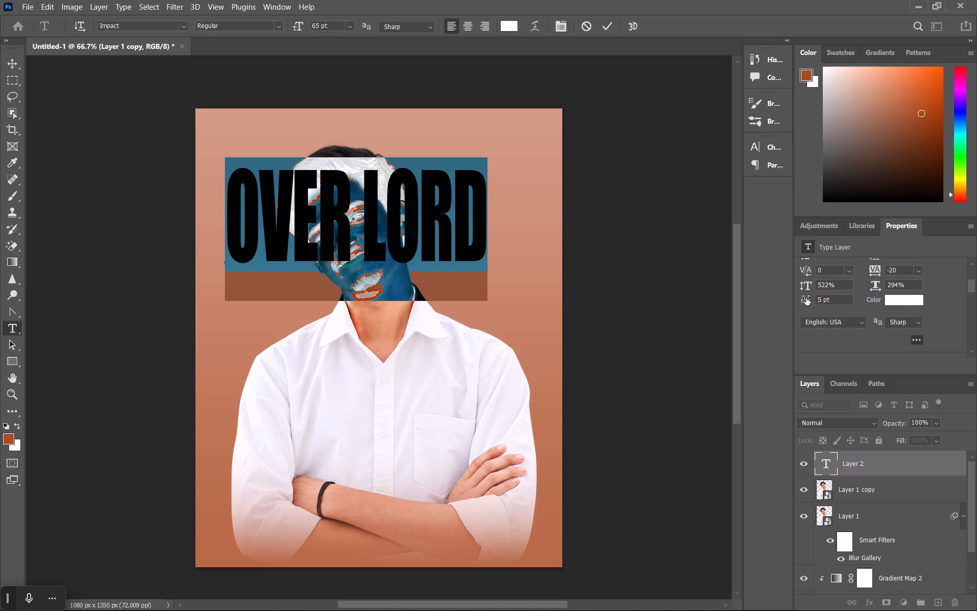
left_click_drag(801, 292, 832, 294)
left_click_drag(807, 287, 872, 294)
Set the OVER LORD text's horizontal scale to 403% and move it to span the canvas width.
left_click_drag(873, 291, 944, 290)
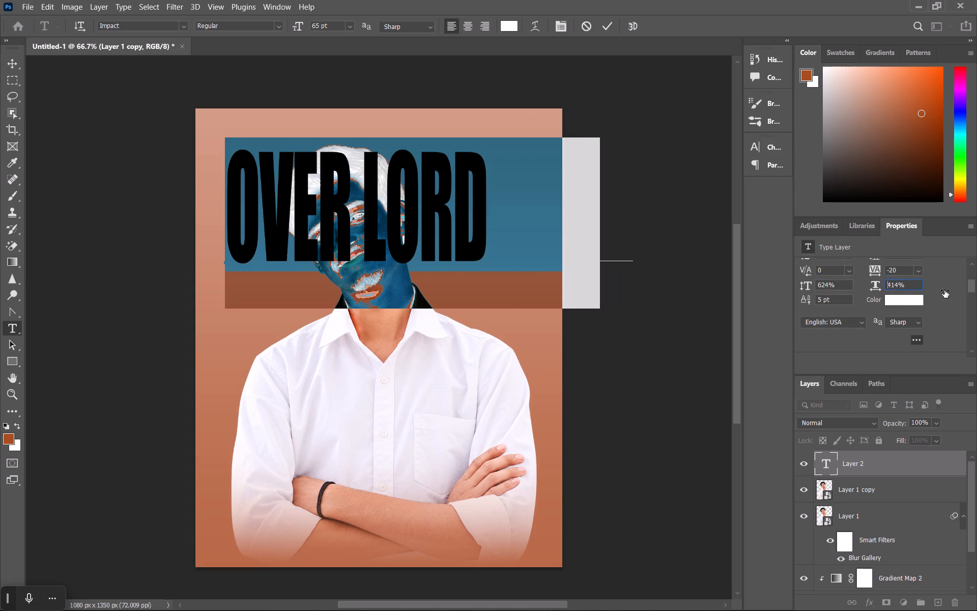
left_click_drag(944, 290, 942, 290)
left_click_drag(572, 369, 511, 370)
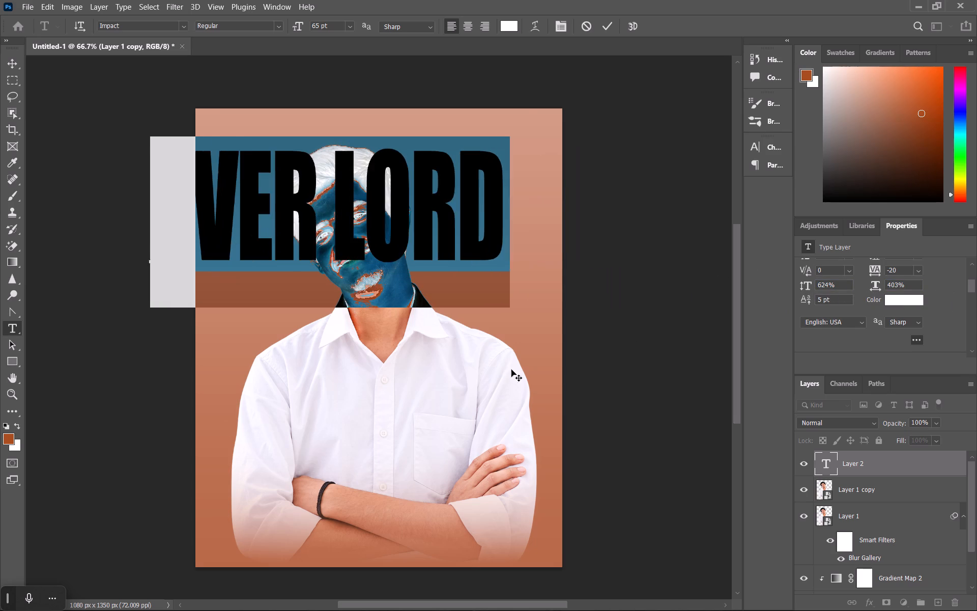
left_click_drag(511, 370, 545, 368)
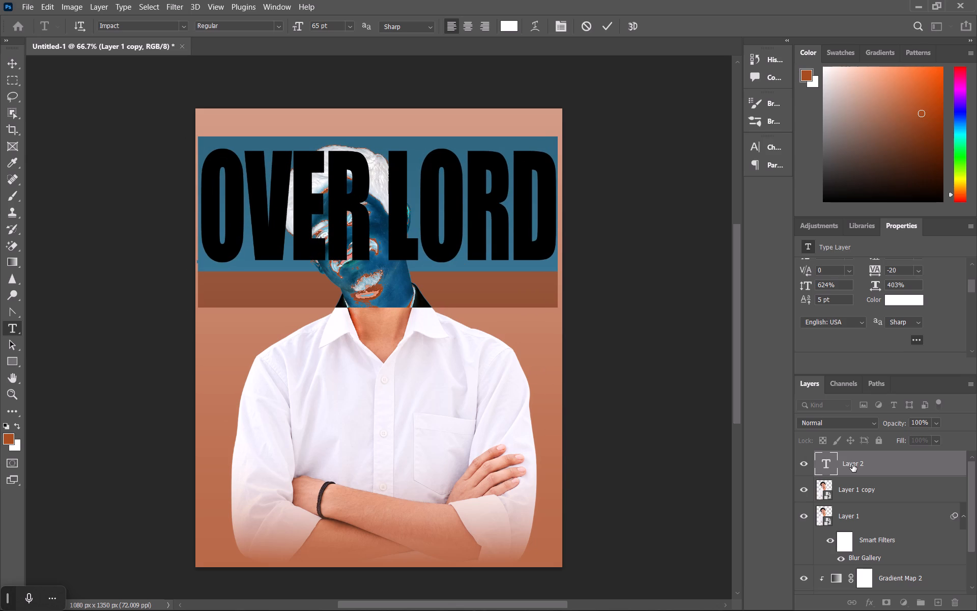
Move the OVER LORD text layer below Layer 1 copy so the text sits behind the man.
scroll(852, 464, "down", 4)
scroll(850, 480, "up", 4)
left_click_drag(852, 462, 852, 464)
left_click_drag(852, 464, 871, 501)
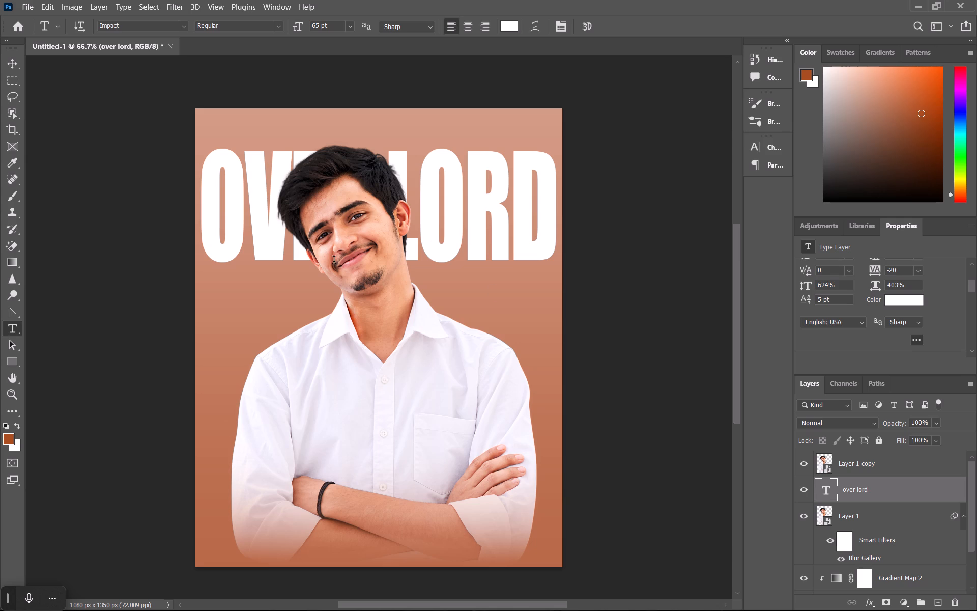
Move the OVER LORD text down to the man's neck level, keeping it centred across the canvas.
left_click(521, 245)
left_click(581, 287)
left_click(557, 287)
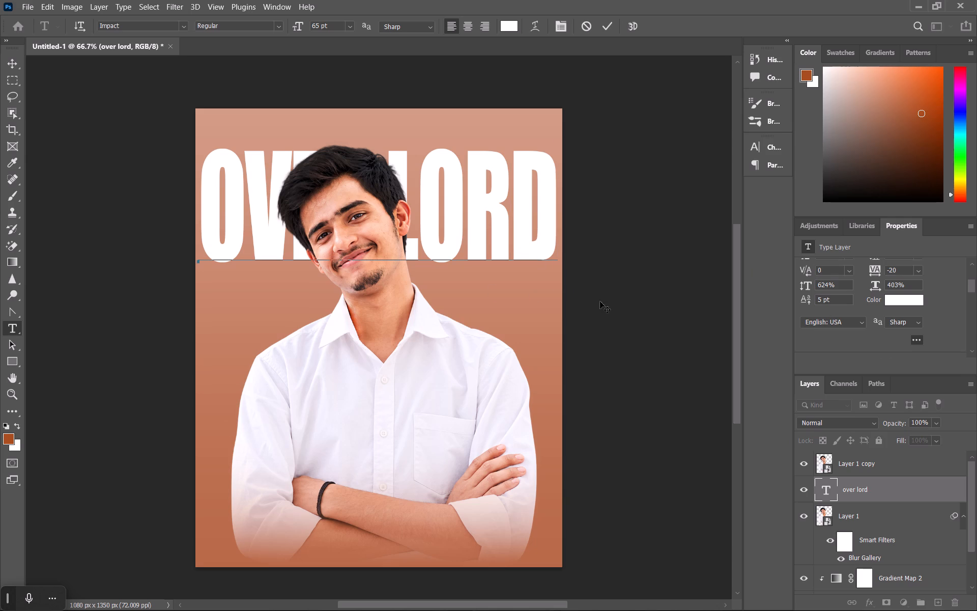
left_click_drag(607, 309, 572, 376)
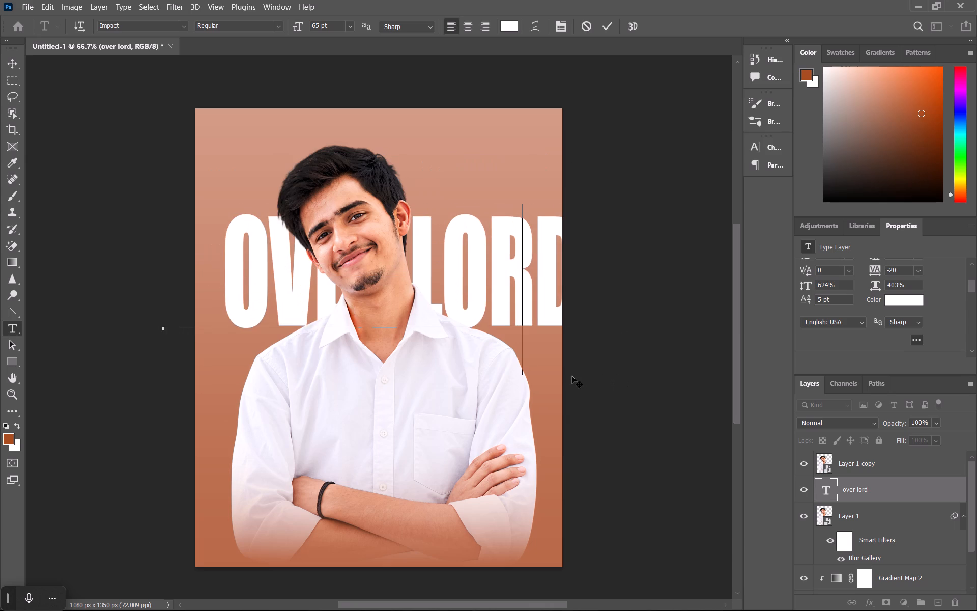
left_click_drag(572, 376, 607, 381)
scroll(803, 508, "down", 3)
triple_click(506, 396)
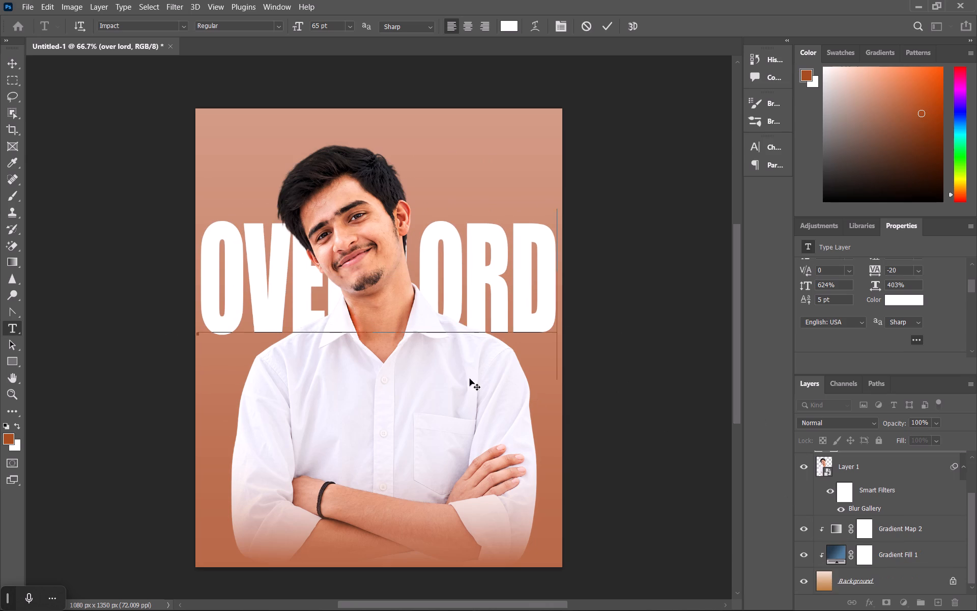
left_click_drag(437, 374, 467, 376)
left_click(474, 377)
Scale the man on Layer 1 down to 84.70% and centre him at the bottom of the canvas.
left_click(842, 464)
key("ctrl+t")
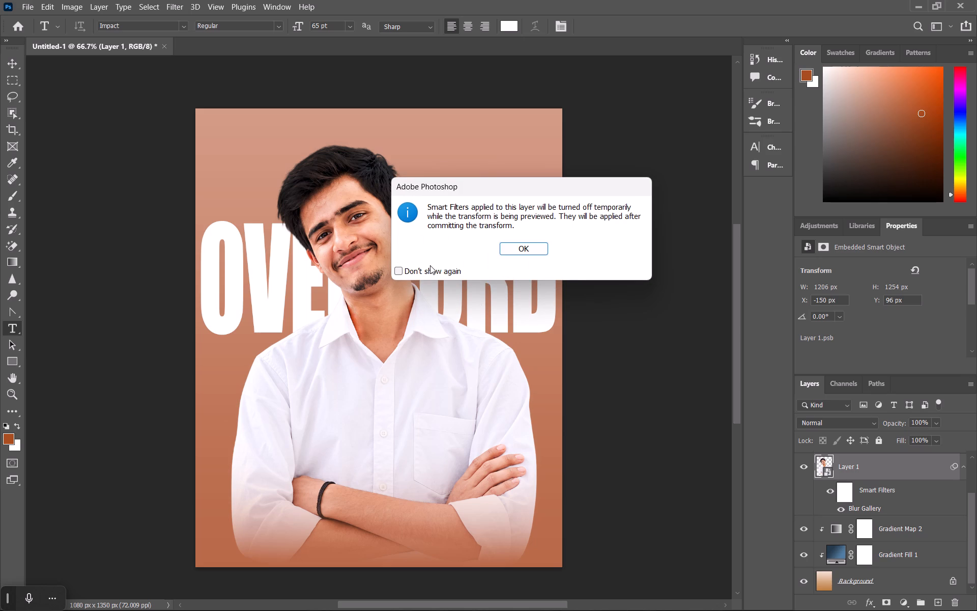
left_click(437, 267)
left_click(515, 250)
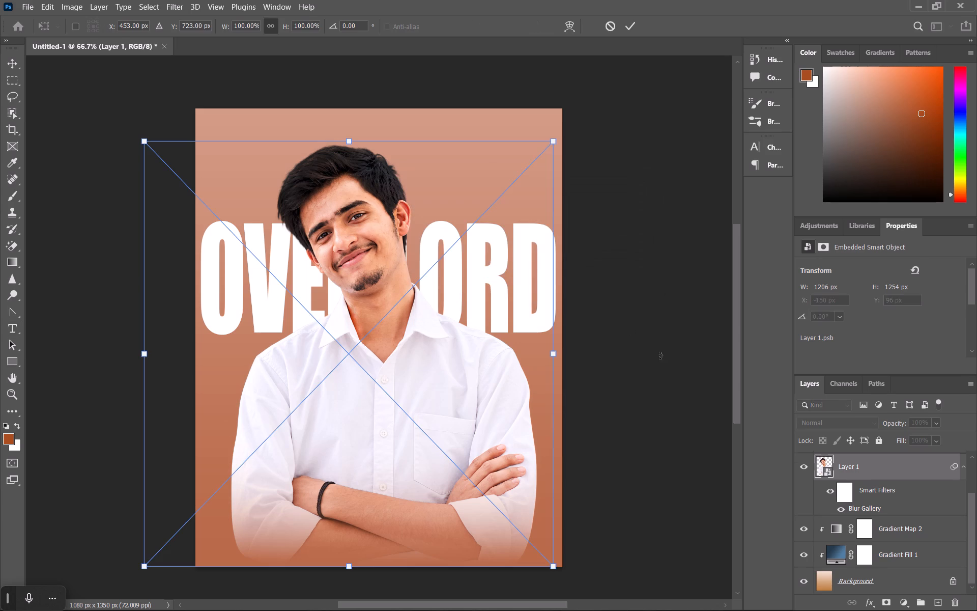
left_click_drag(556, 141, 545, 147)
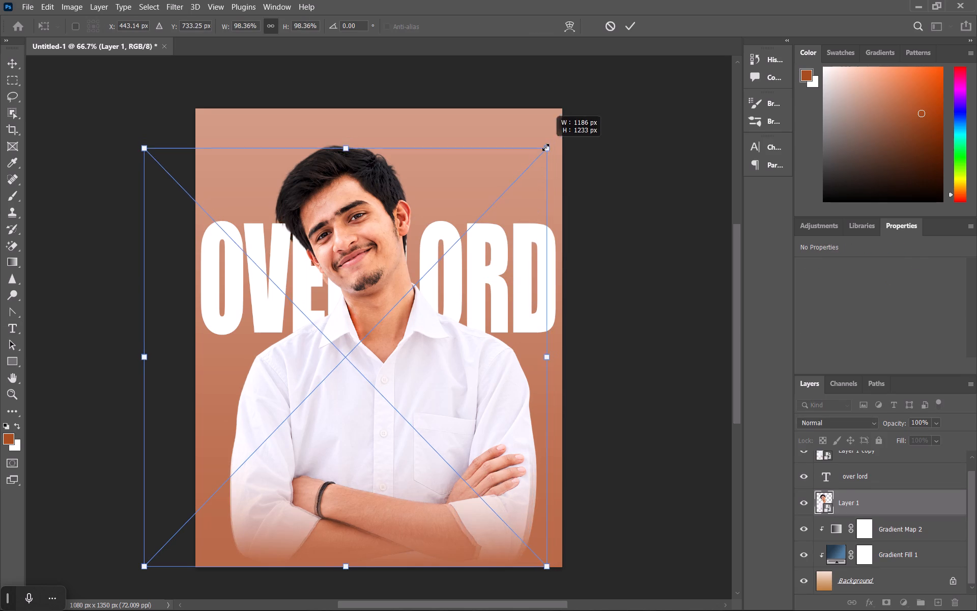
left_click_drag(545, 147, 482, 196)
left_click_drag(400, 432, 435, 430)
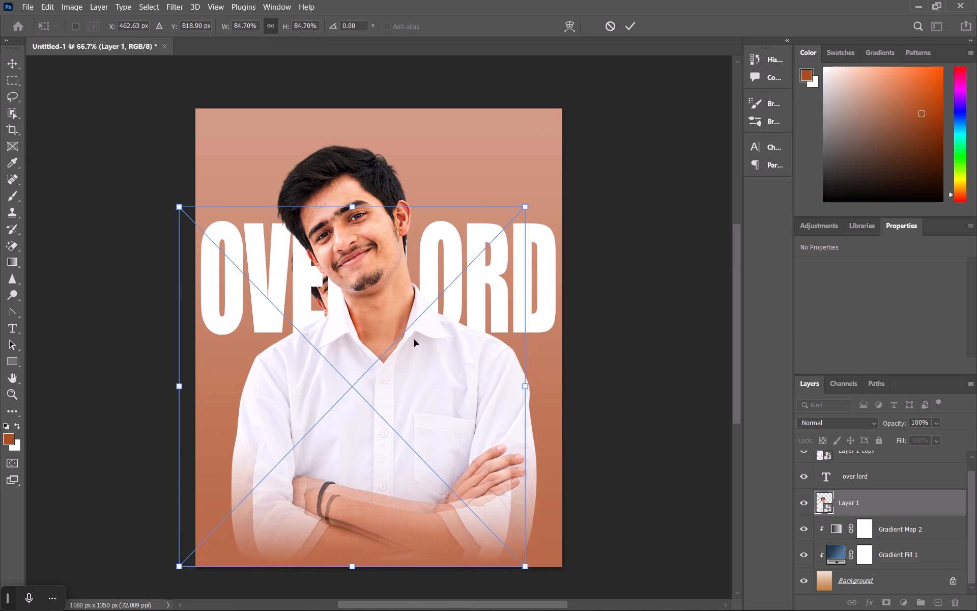
double_click(362, 188)
Delete the Layer 1 copy layer.
scroll(874, 511, "down", 5)
scroll(874, 511, "up", 5)
left_click(869, 460)
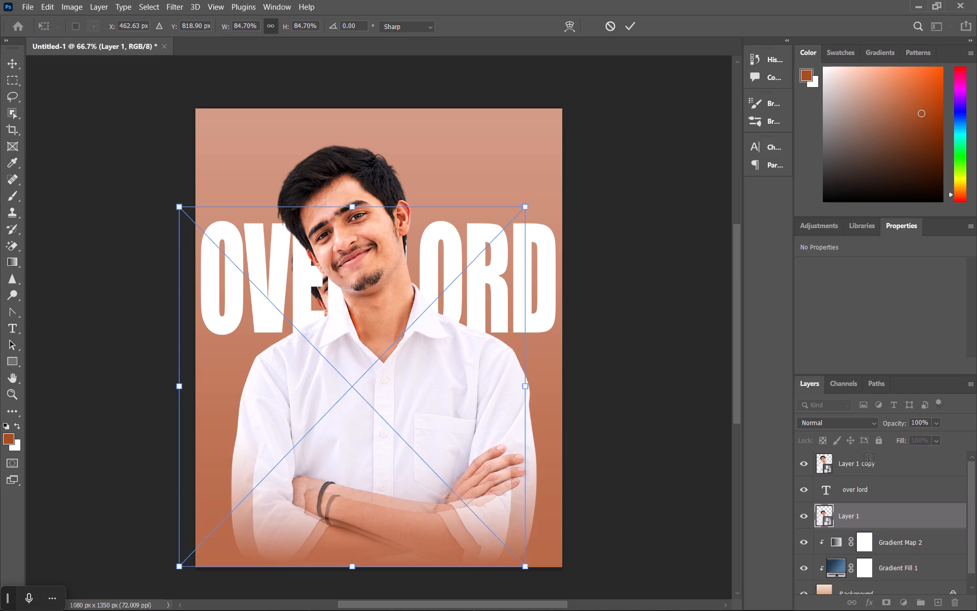
key("Delete")
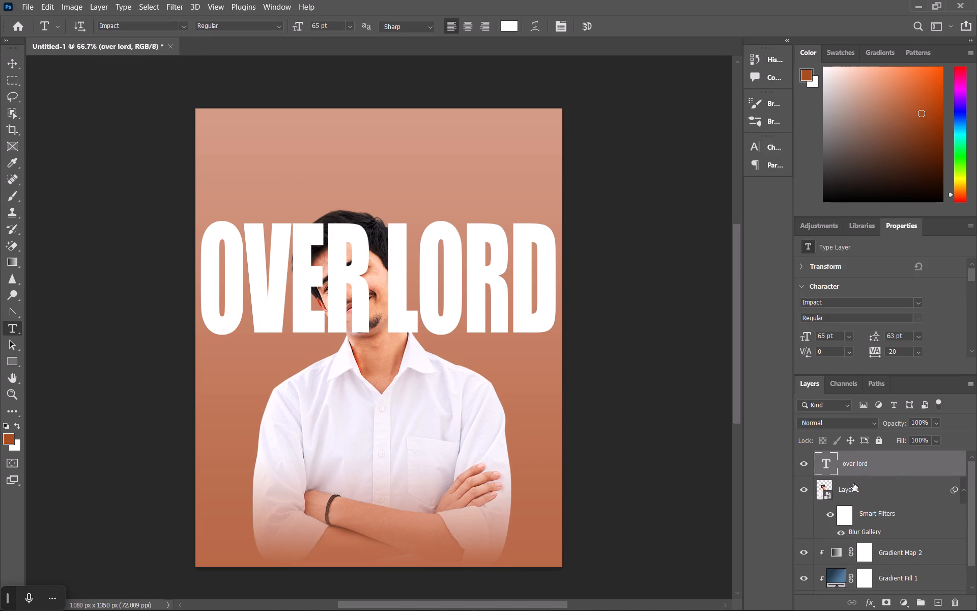
Move the OVER LORD text up so its lower edge overlaps the top of the man's head, centred horizontally.
left_click(530, 369)
left_click_drag(583, 423, 583, 318)
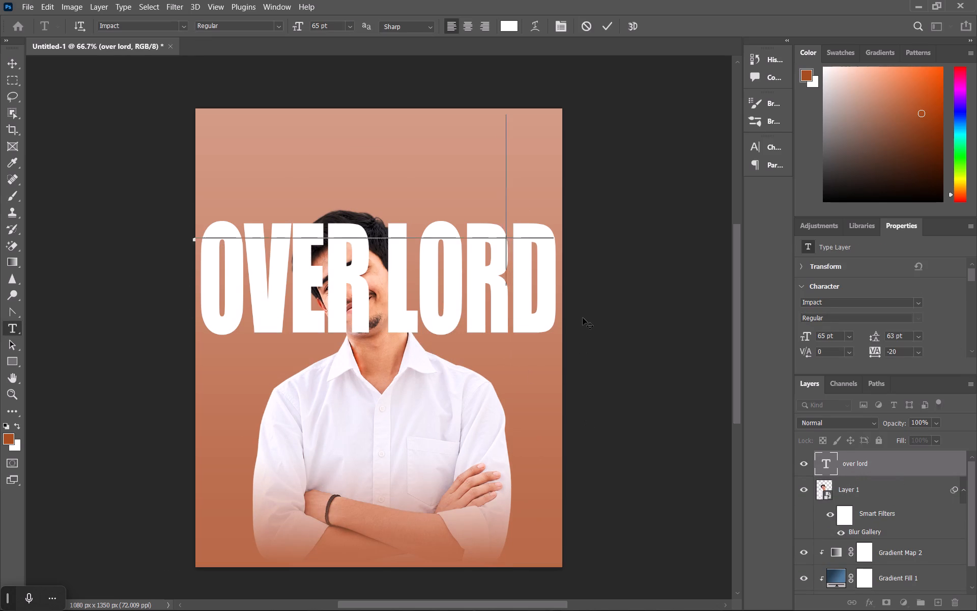
left_click_drag(583, 318, 586, 328)
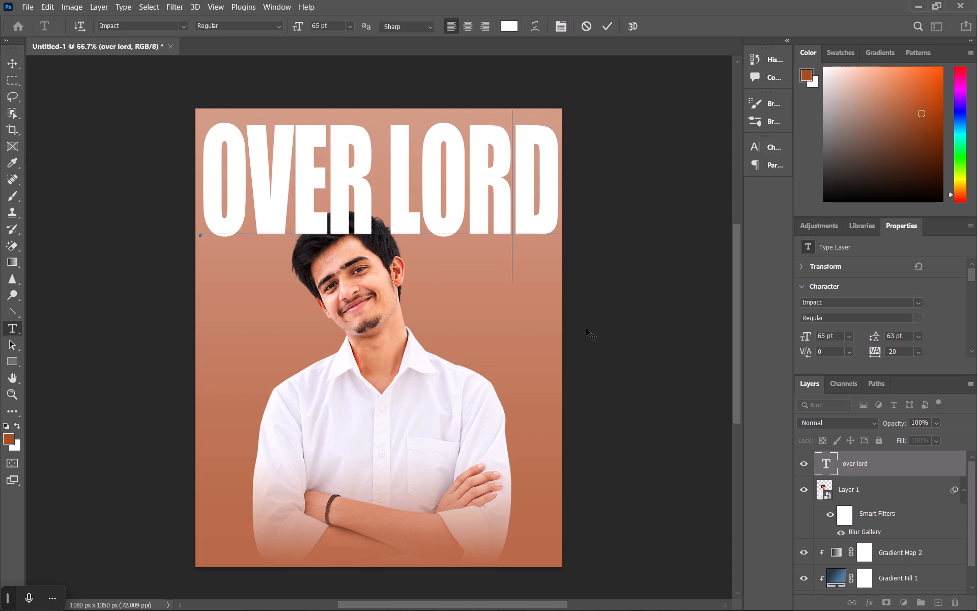
left_click_drag(586, 328, 585, 334)
Move the over lord text layer below Layer 1 so the man's head overlaps the title.
left_click_drag(876, 463, 877, 467)
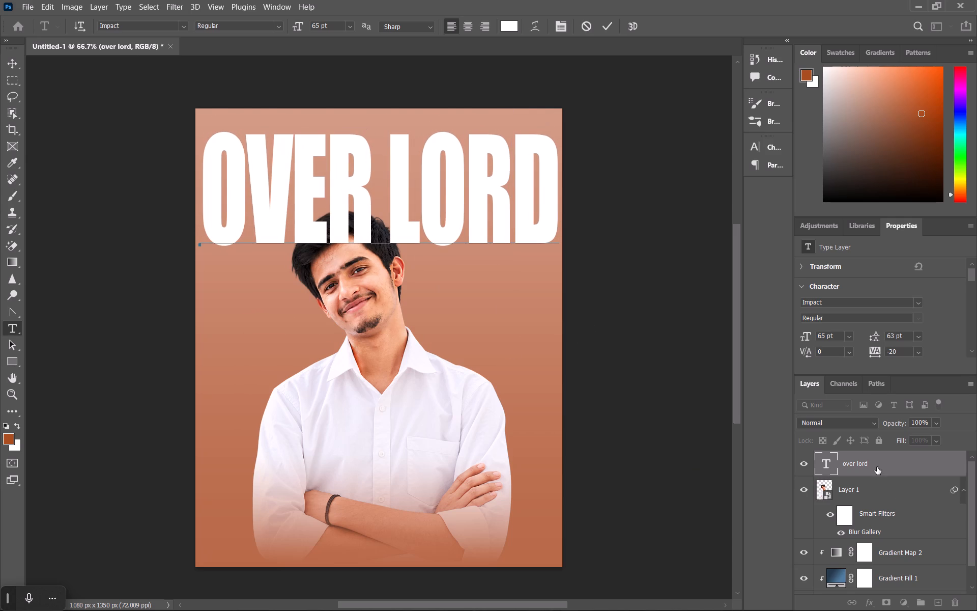
left_click_drag(877, 467, 889, 511)
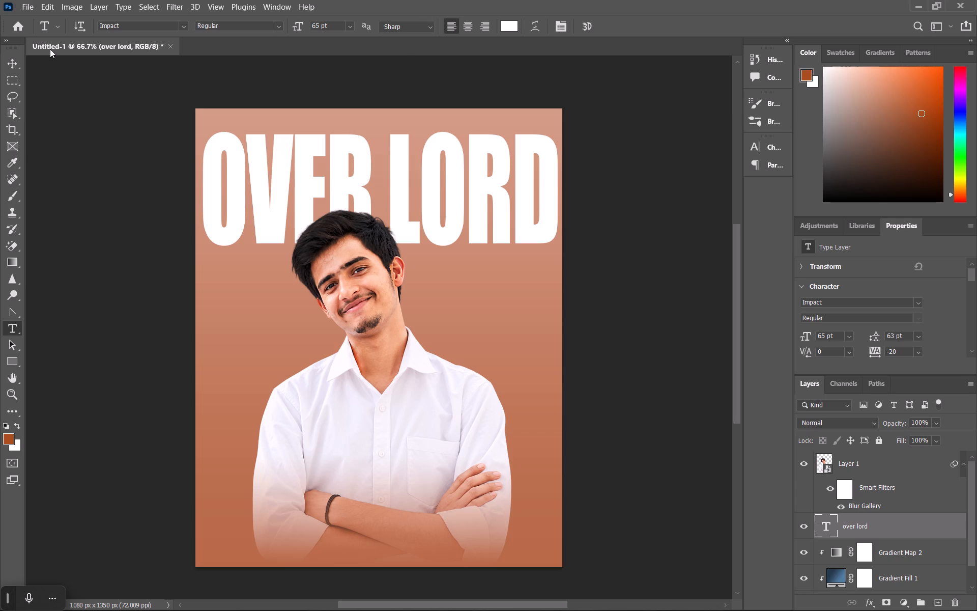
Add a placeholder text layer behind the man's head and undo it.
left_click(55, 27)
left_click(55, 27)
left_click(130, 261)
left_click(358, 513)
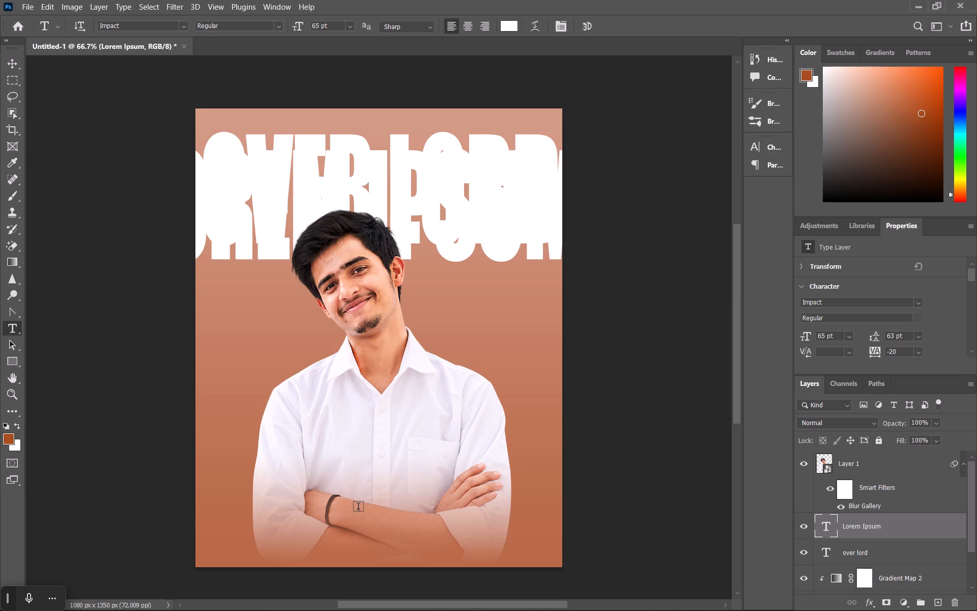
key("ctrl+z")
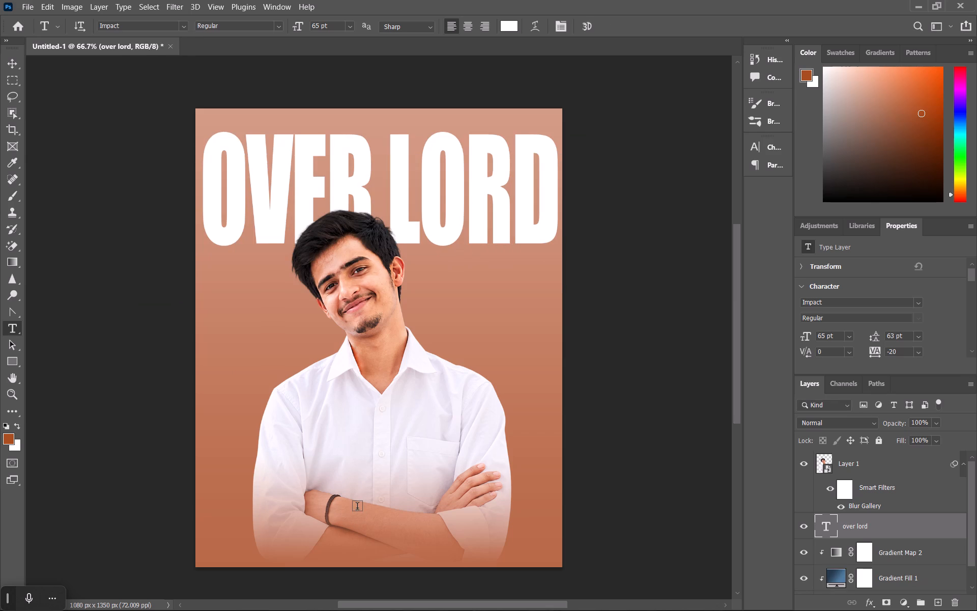
Examine the anti-aliasing, font style, paragraph and type options available for the OVER LORD text.
left_click(424, 28)
left_click(326, 53)
scroll(847, 327, "down", 5)
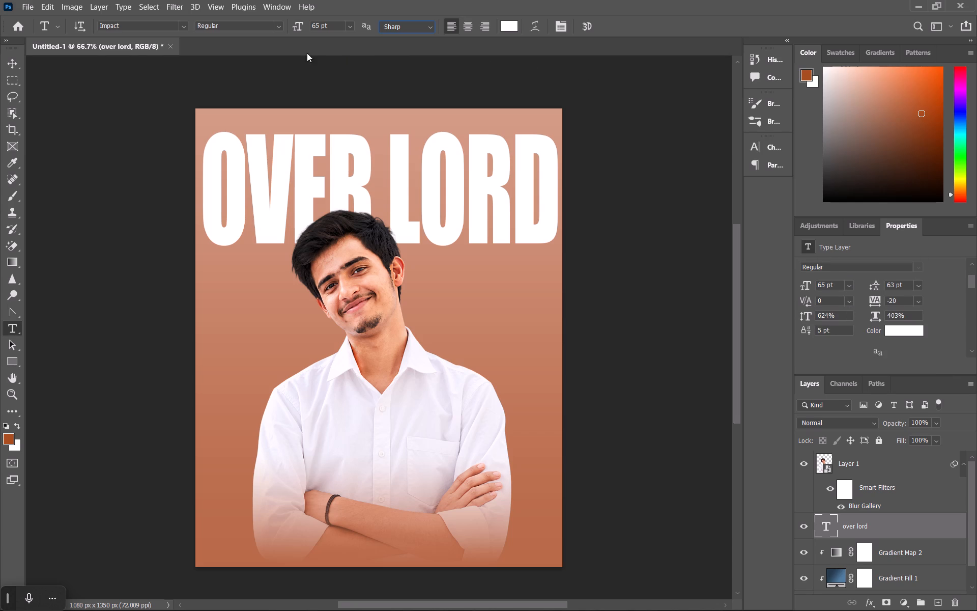
left_click(288, 29)
left_click(281, 28)
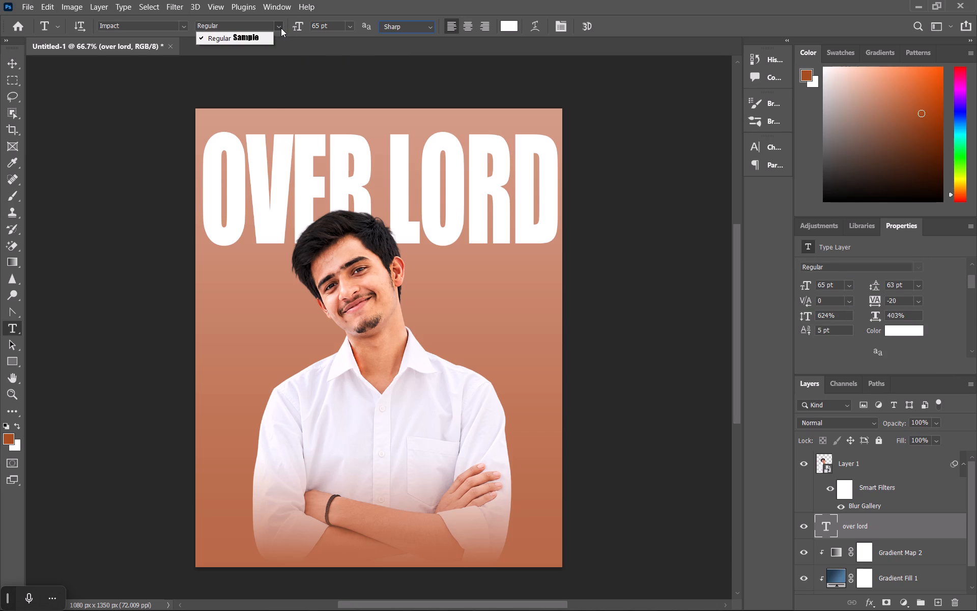
left_click(281, 28)
scroll(883, 313, "down", 11)
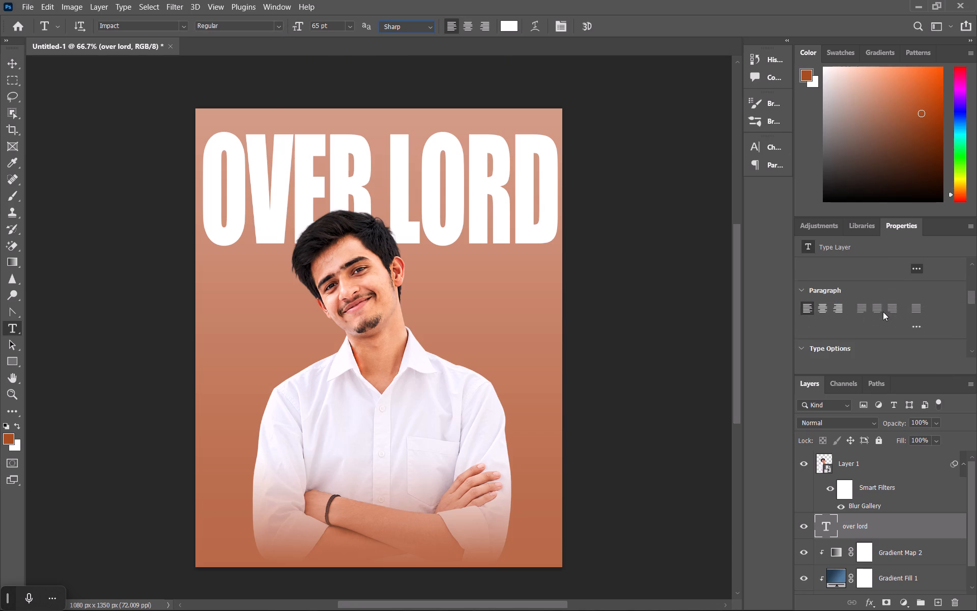
scroll(883, 312, "down", 5)
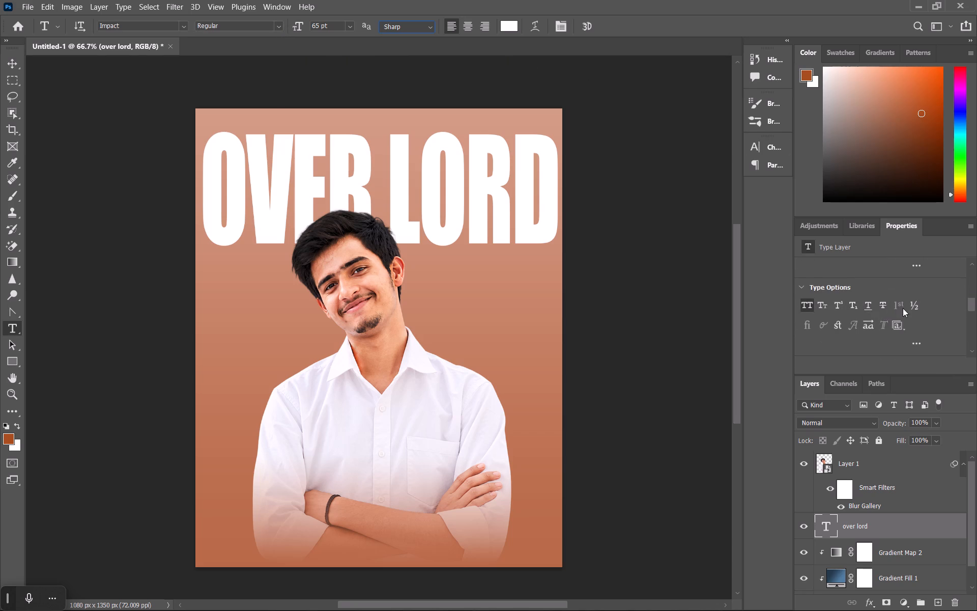
scroll(903, 308, "down", 11)
scroll(903, 309, "up", 3)
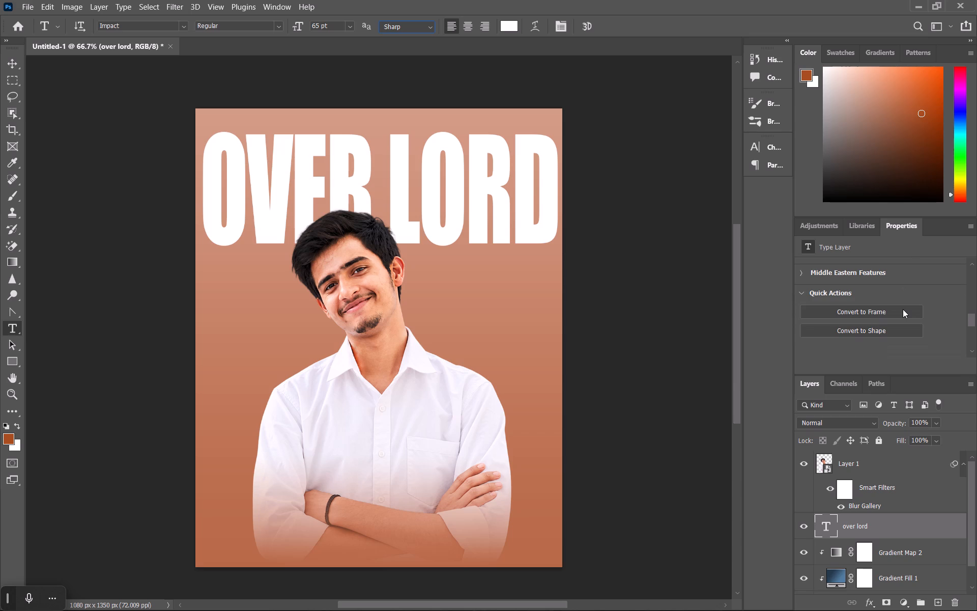
scroll(881, 306, "up", 4)
scroll(815, 293, "up", 7)
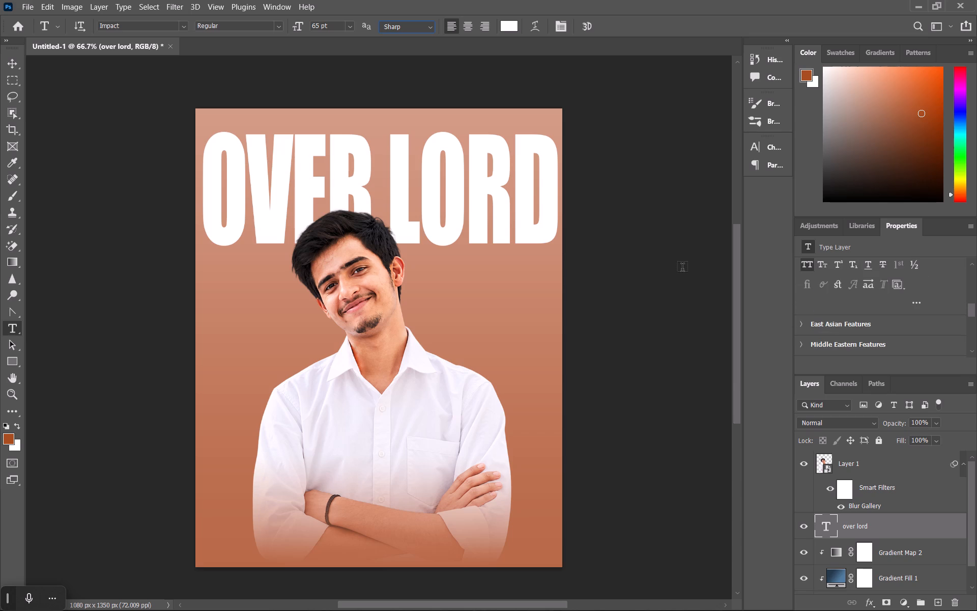
left_click(682, 269)
left_click(703, 369)
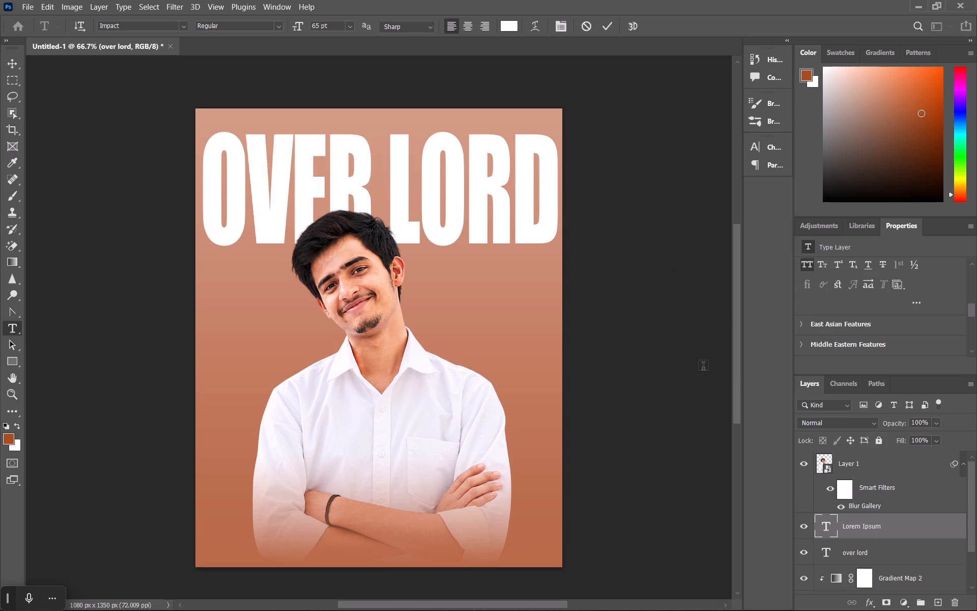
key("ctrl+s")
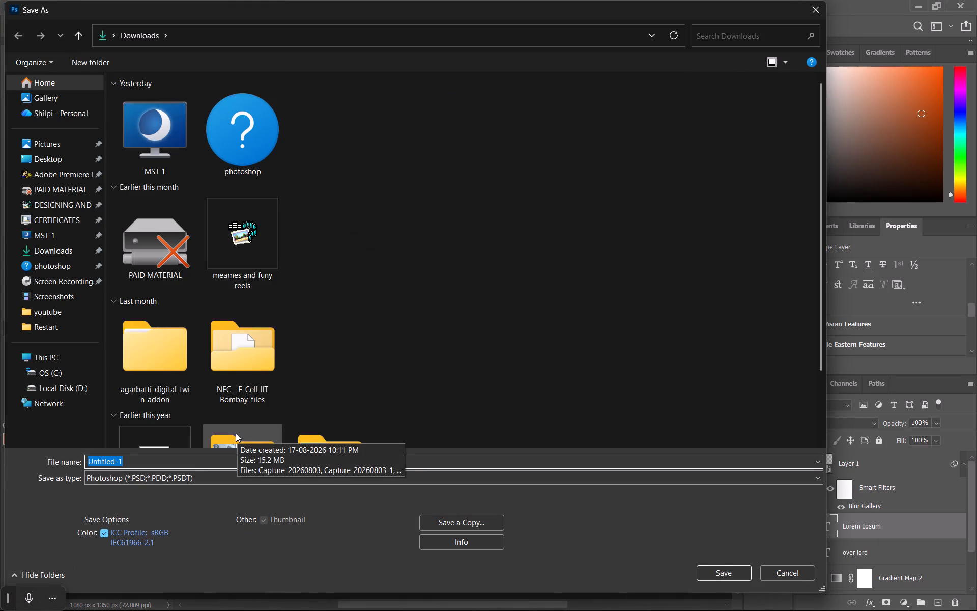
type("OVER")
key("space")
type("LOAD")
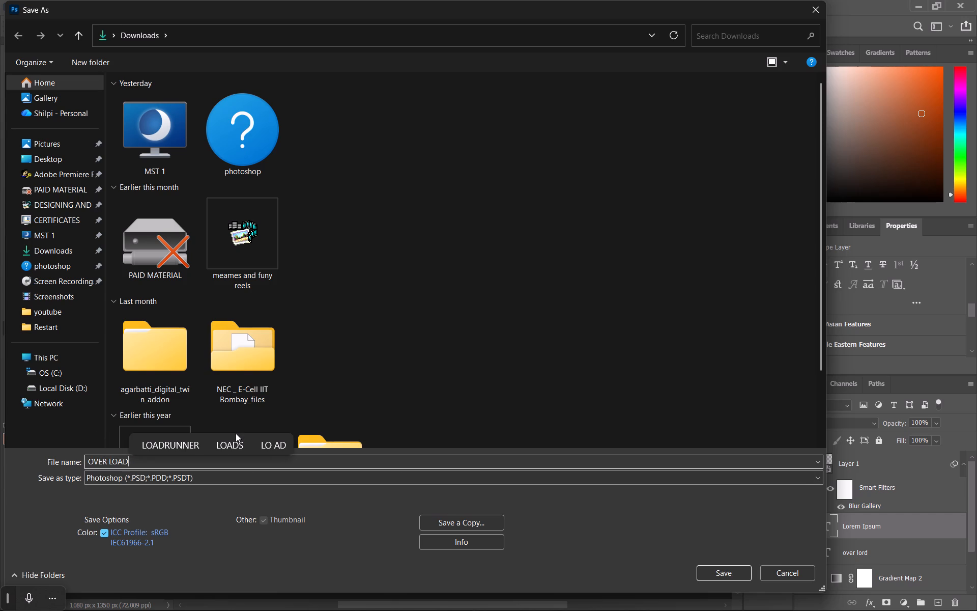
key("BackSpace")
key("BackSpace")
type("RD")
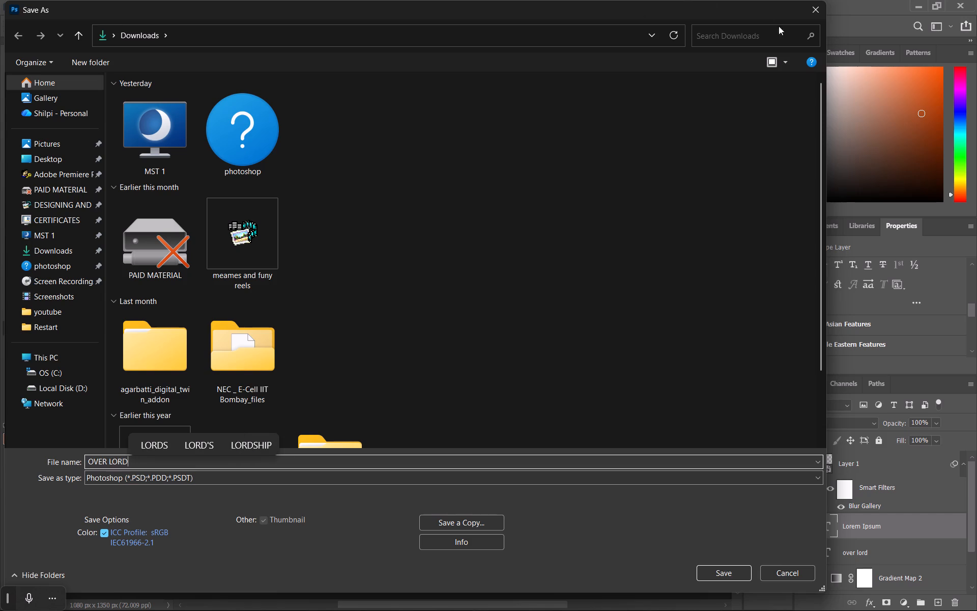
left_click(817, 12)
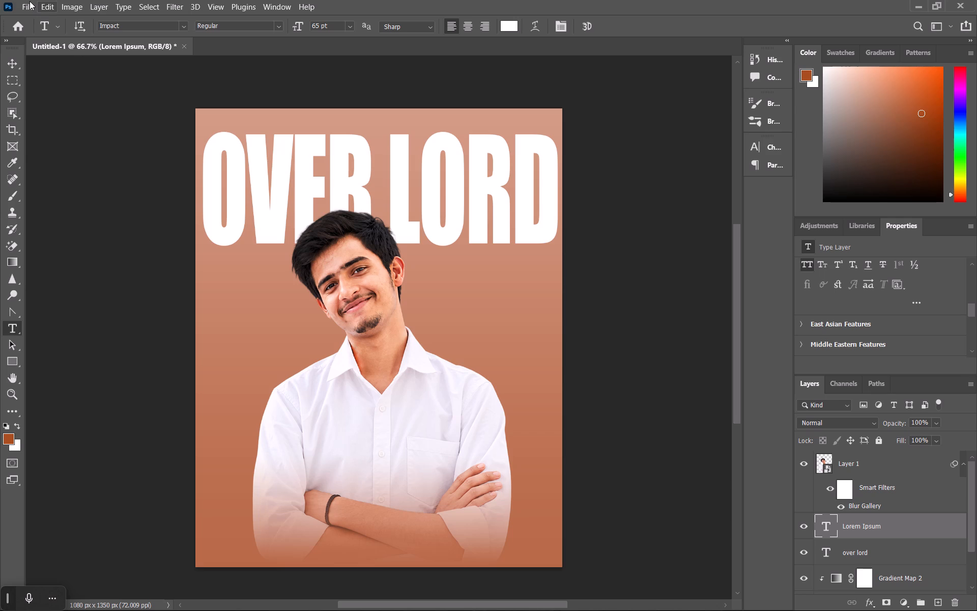
Save the poster as a Photoshop file named over LORD in the Downloads folder, keeping Maximize Compatibility on.
key("ctrl+s")
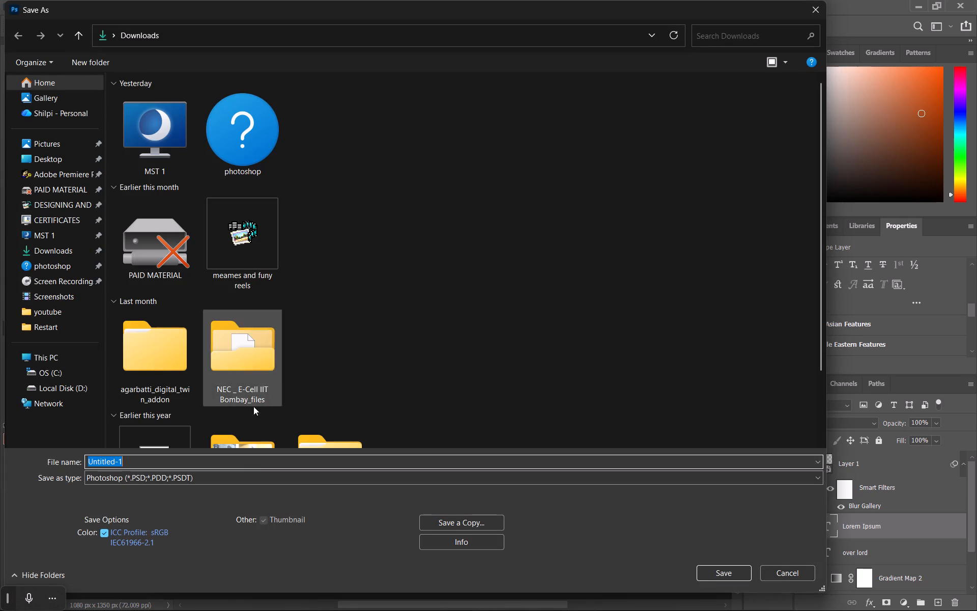
type("over")
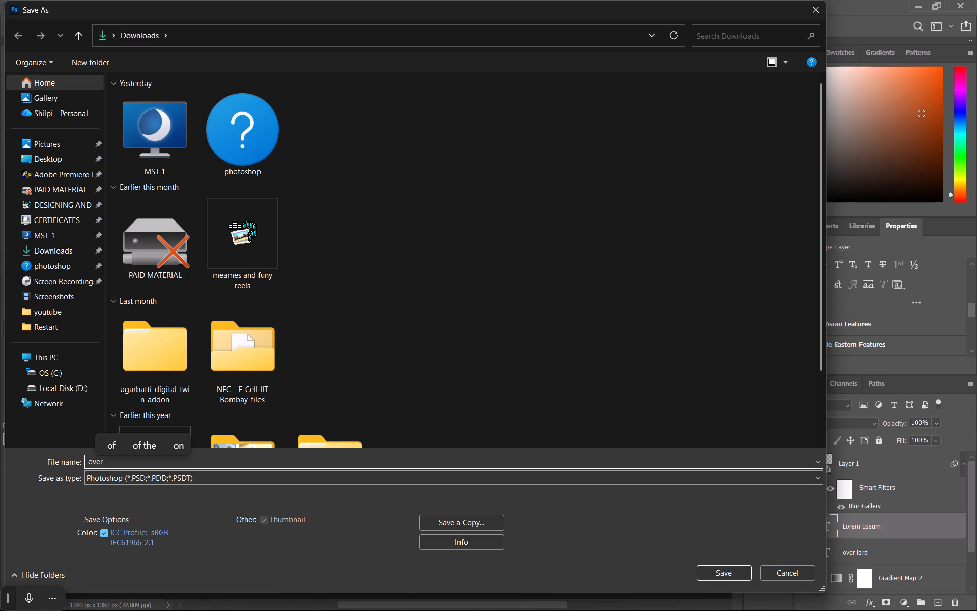
key("space")
type("LORD")
key("Return")
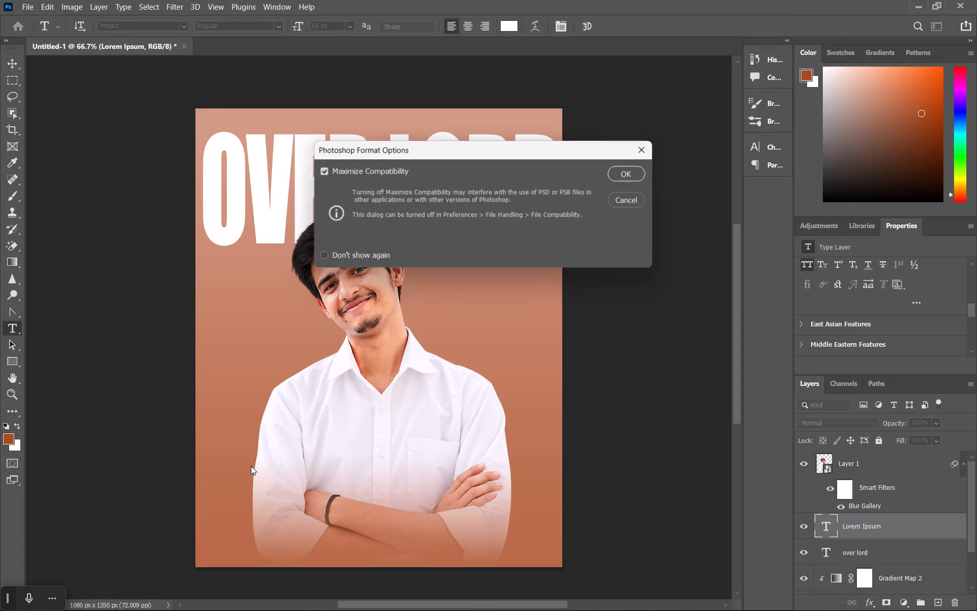
left_click(635, 172)
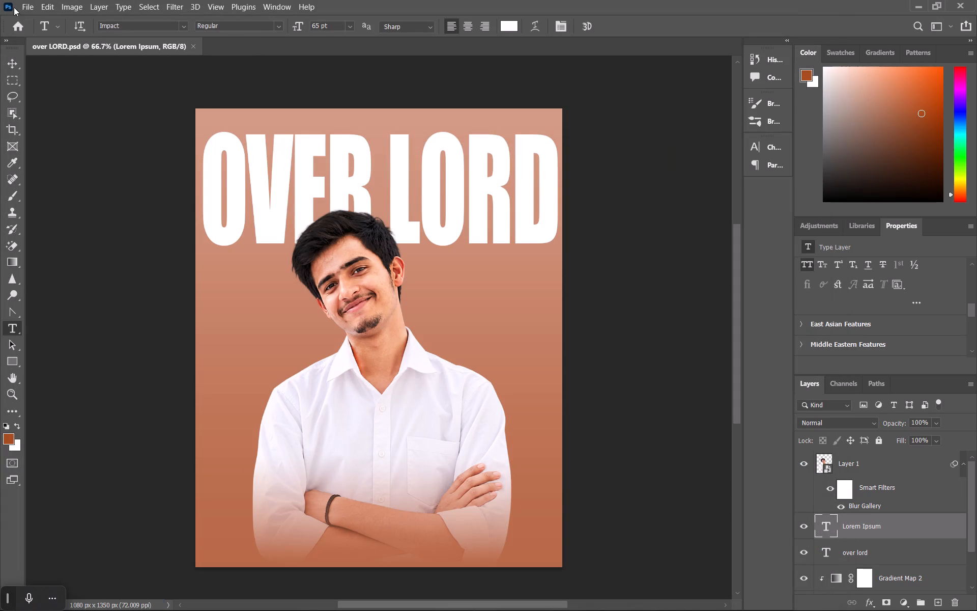
Export the poster as a 1080 x 1350 px PNG named over LORD into the photoshop folder in Downloads.
left_click(20, 7)
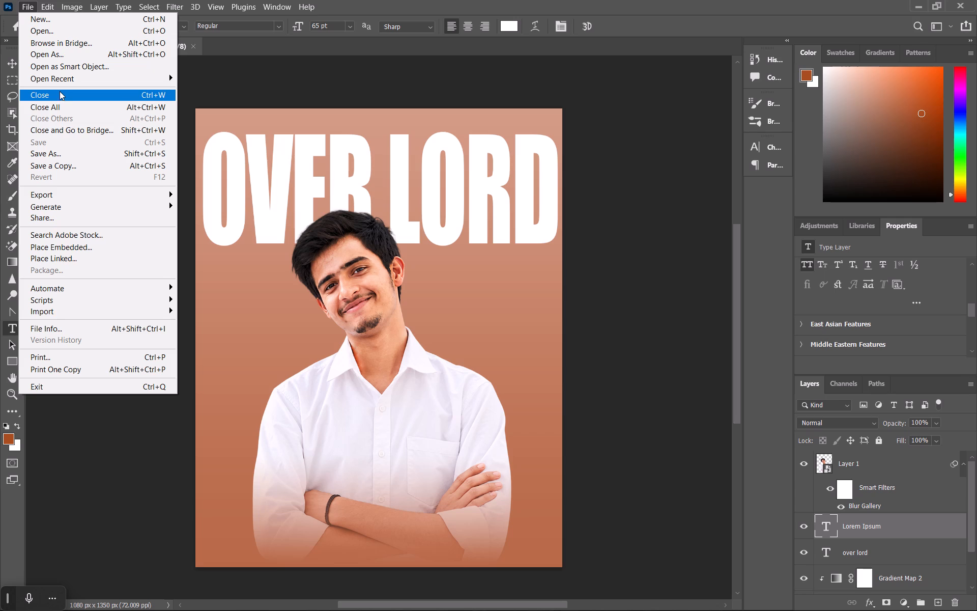
left_click(117, 201)
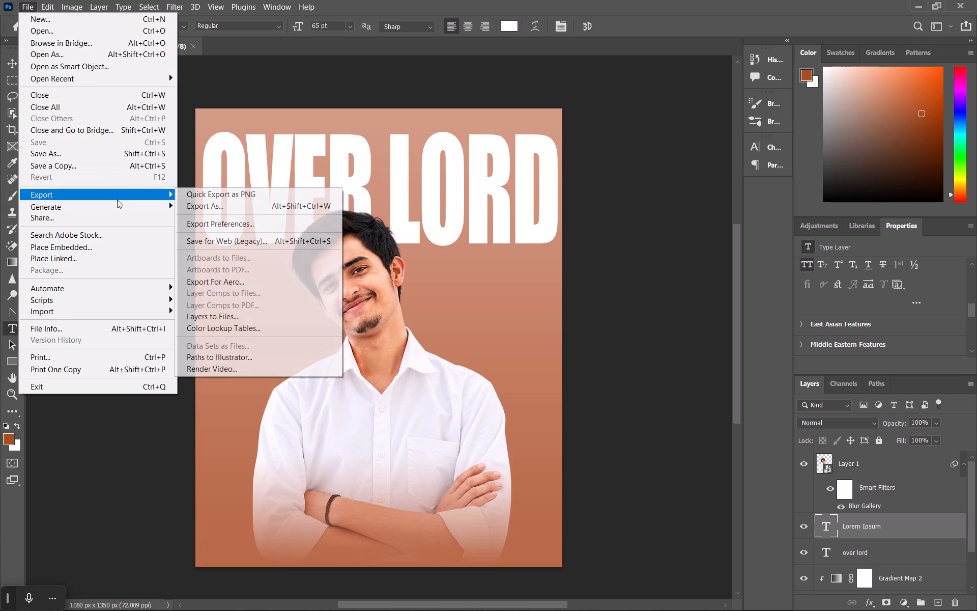
left_click(117, 199)
left_click(213, 207)
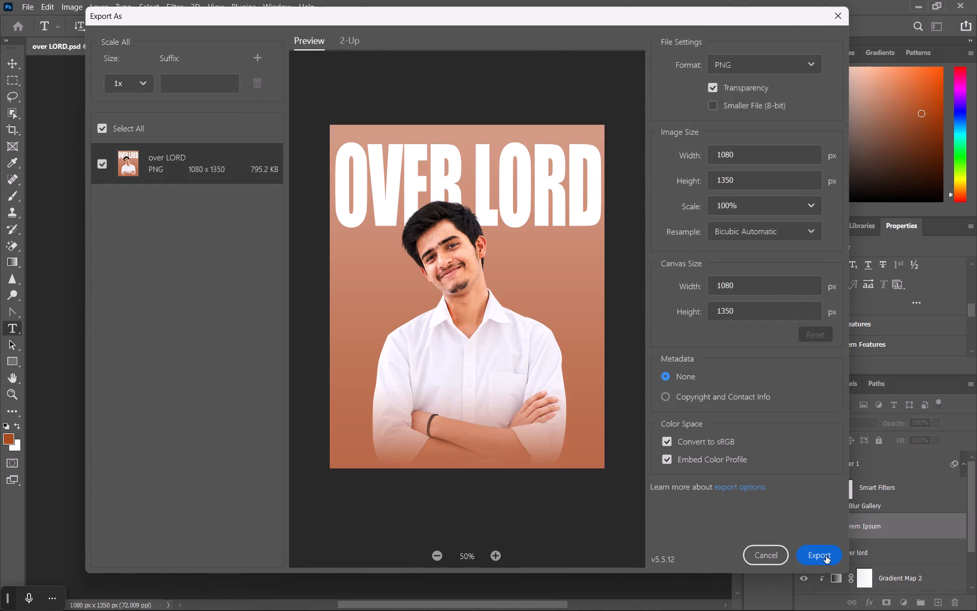
left_click(826, 556)
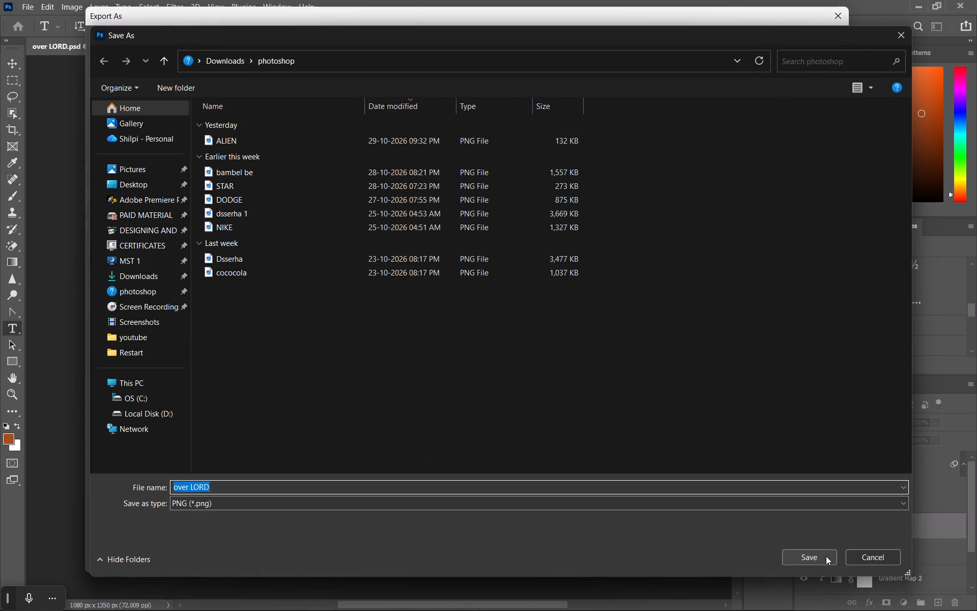
left_click(826, 556)
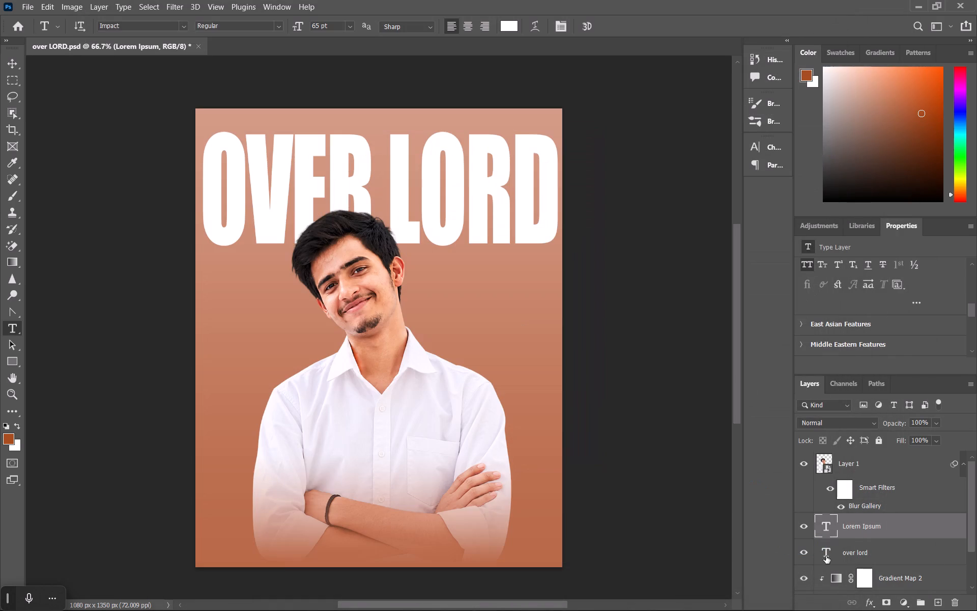
Quit Photoshop and save the changes to over LORD.psd.
left_click(976, 0)
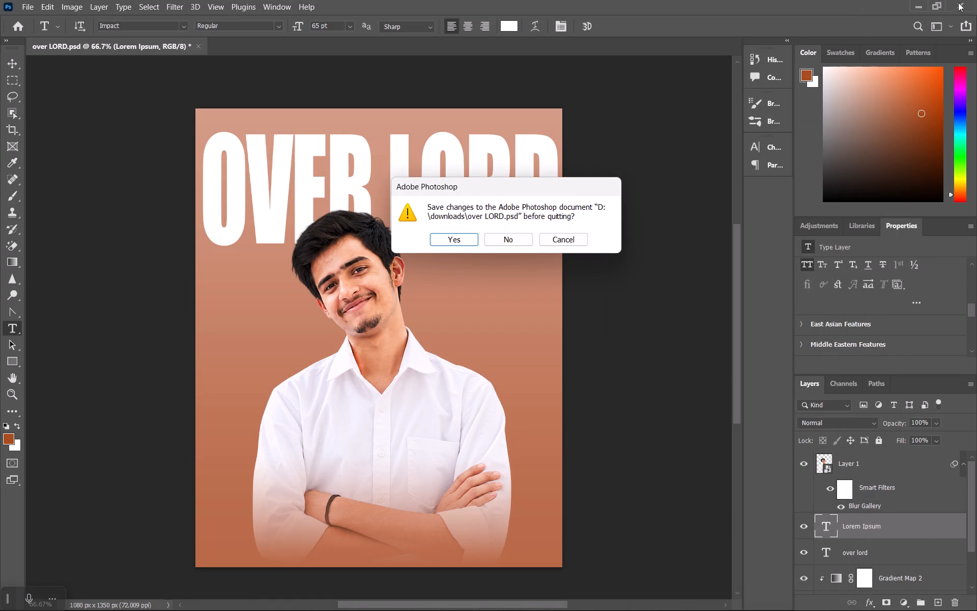
left_click(470, 243)
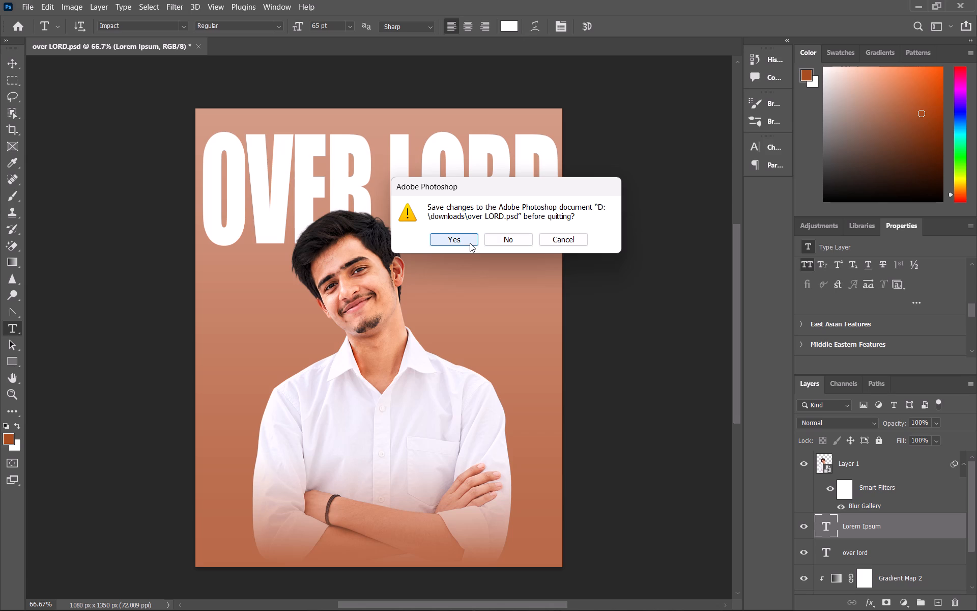